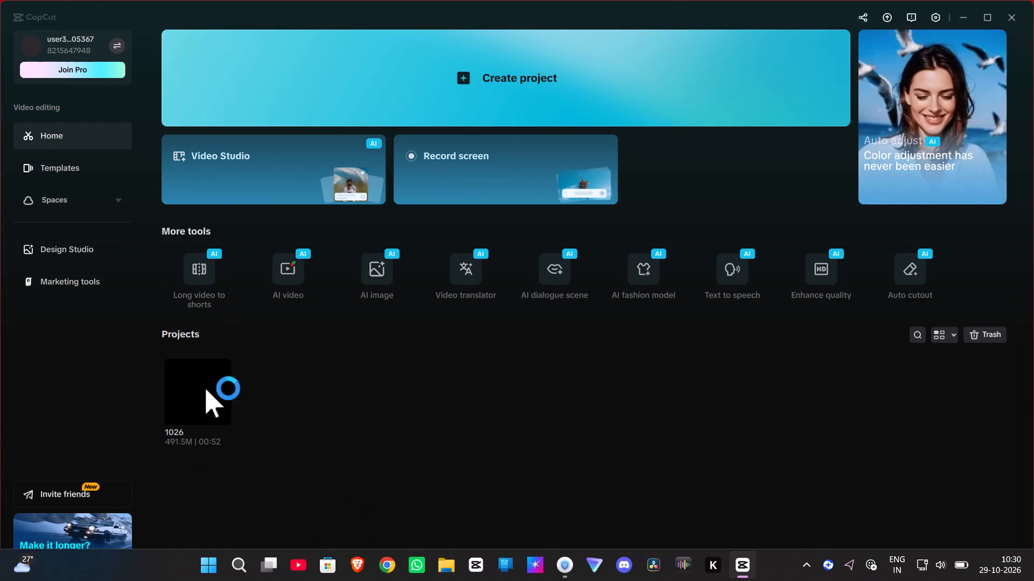
Open the existing project 1026 for editing.
left_click(215, 380)
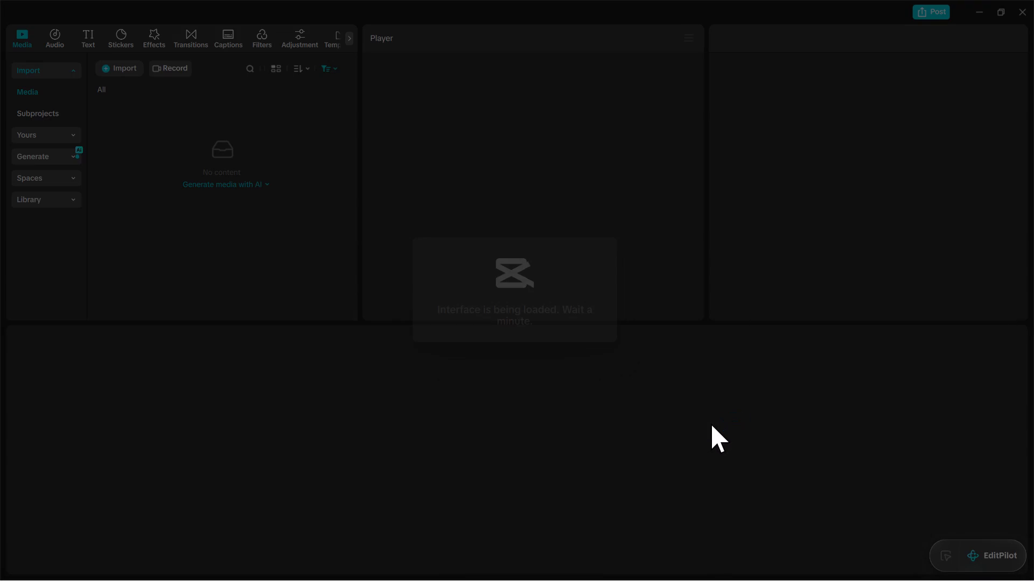
Delete the three leftover audio clips, including the Kawasaki ones, that sit between about 40 and 51 seconds on the timeline.
scroll(711, 423, "down", 1)
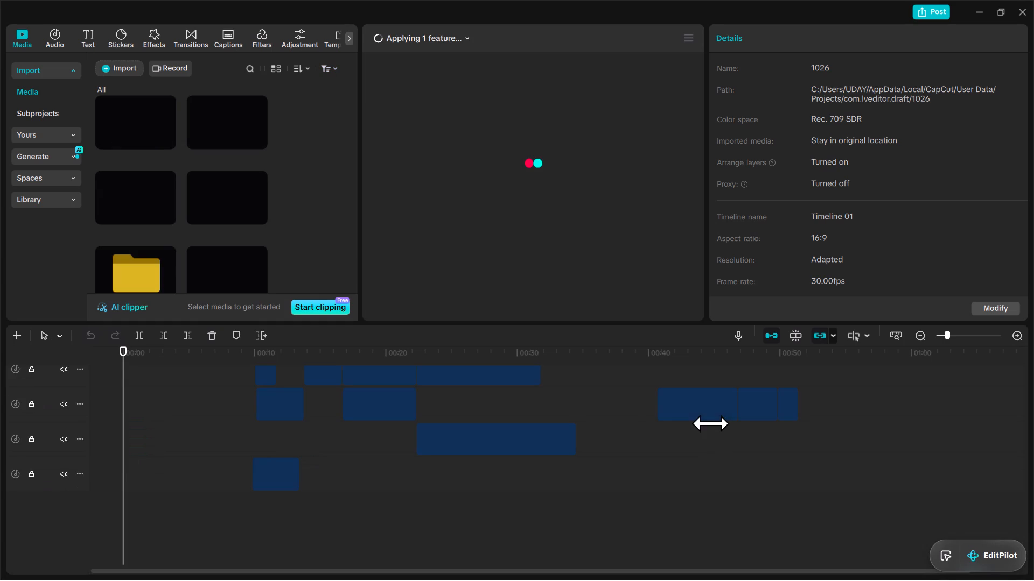
scroll(652, 325, "up", 1)
left_click_drag(556, 425, 585, 415)
left_click_drag(617, 411, 627, 409)
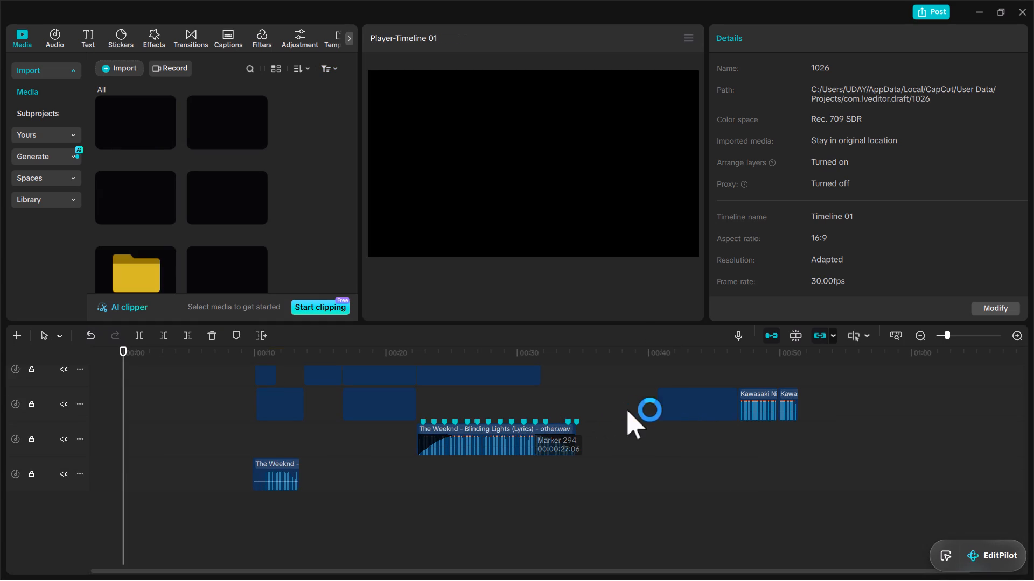
left_click_drag(627, 409, 768, 389)
scroll(338, 524, "up", 7)
scroll(395, 407, "up", 4)
scroll(408, 477, "up", 3)
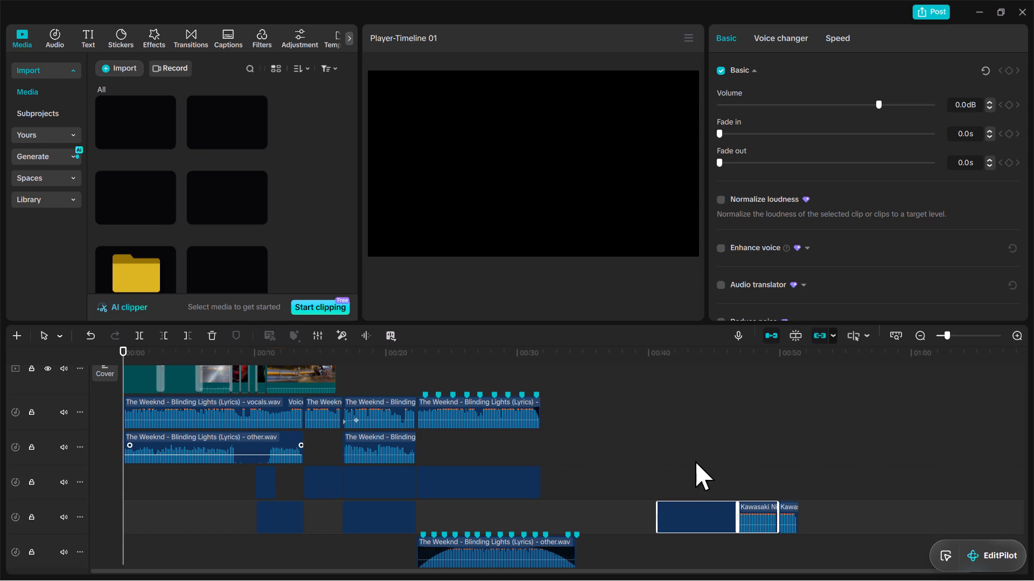
left_click_drag(694, 463, 802, 540)
key("BackSpace")
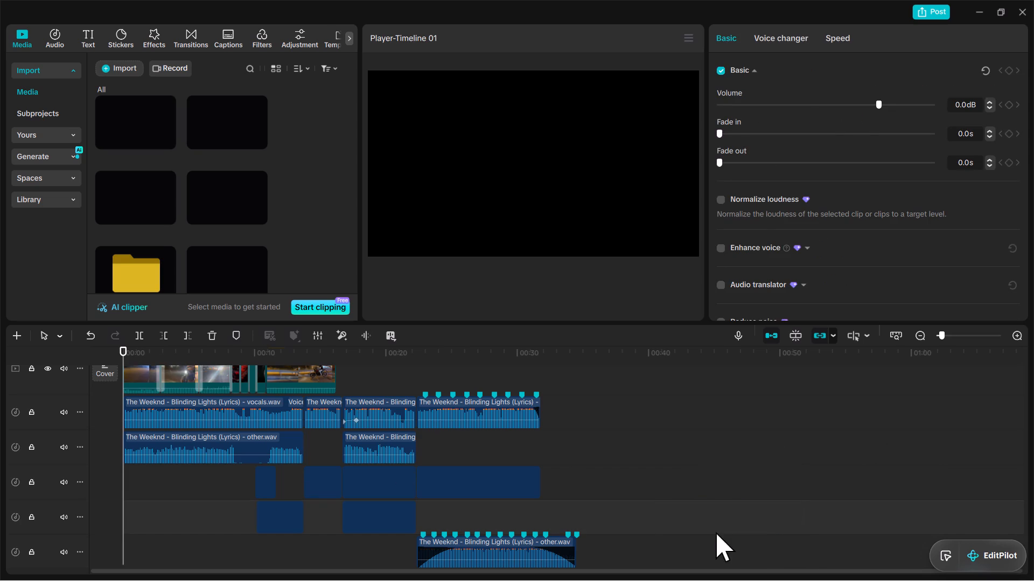
Play the edit from the beginning and review the clip sequence up to the IMG_6493.mov motorcycle shot.
scroll(223, 429, "up", 8)
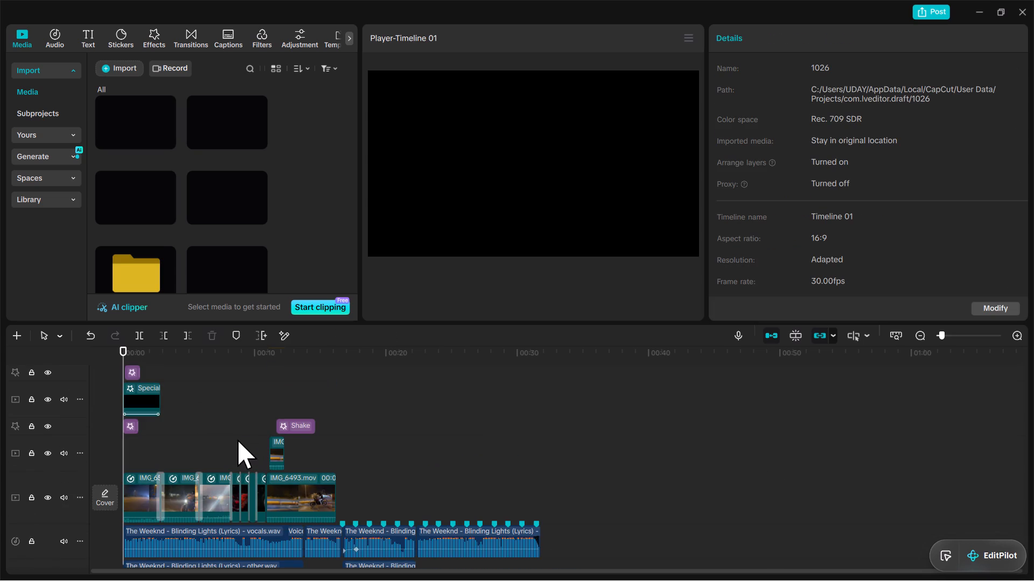
left_click(237, 440)
left_click_drag(244, 440, 60, 464)
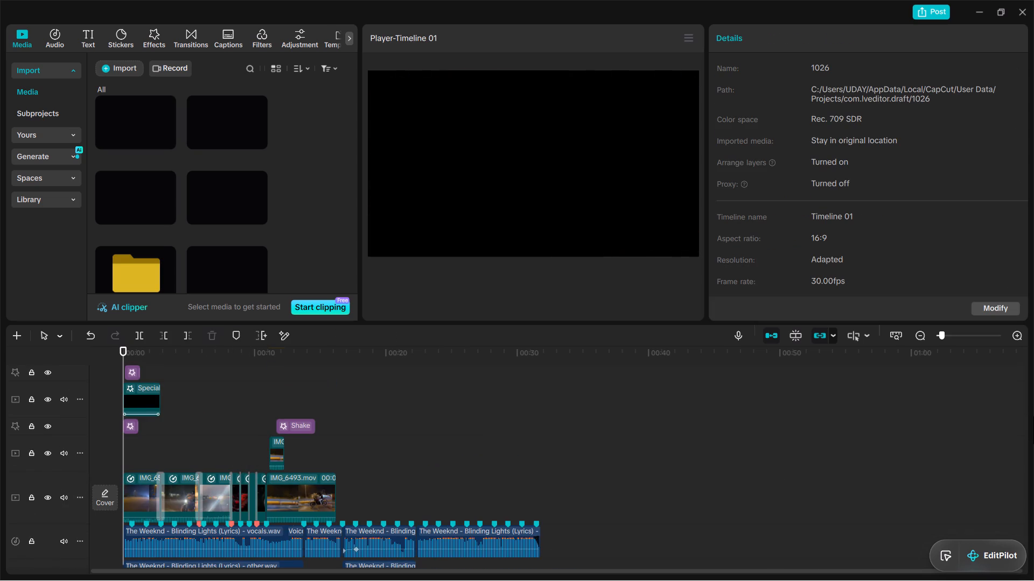
key("l")
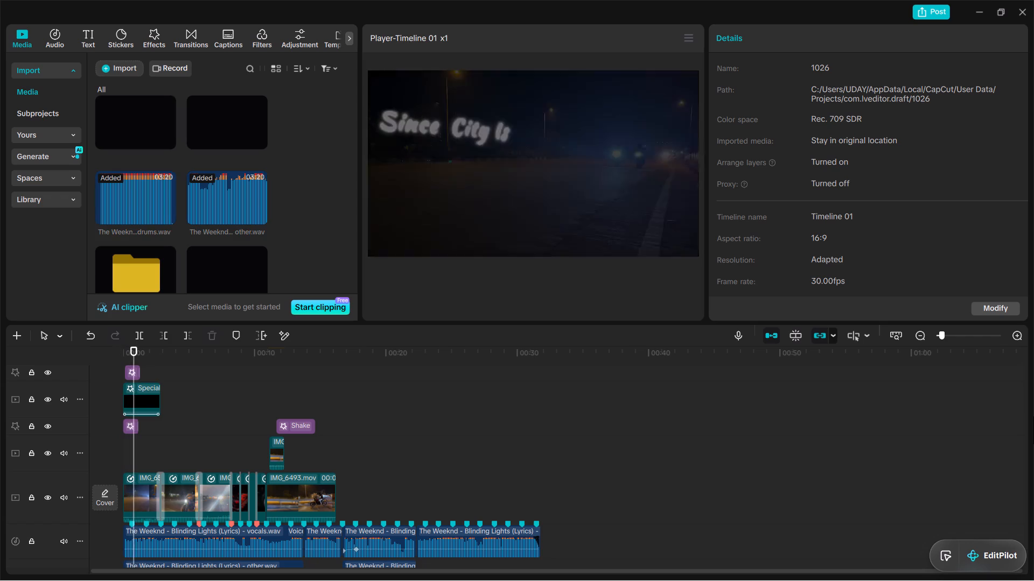
key("space")
key("space")
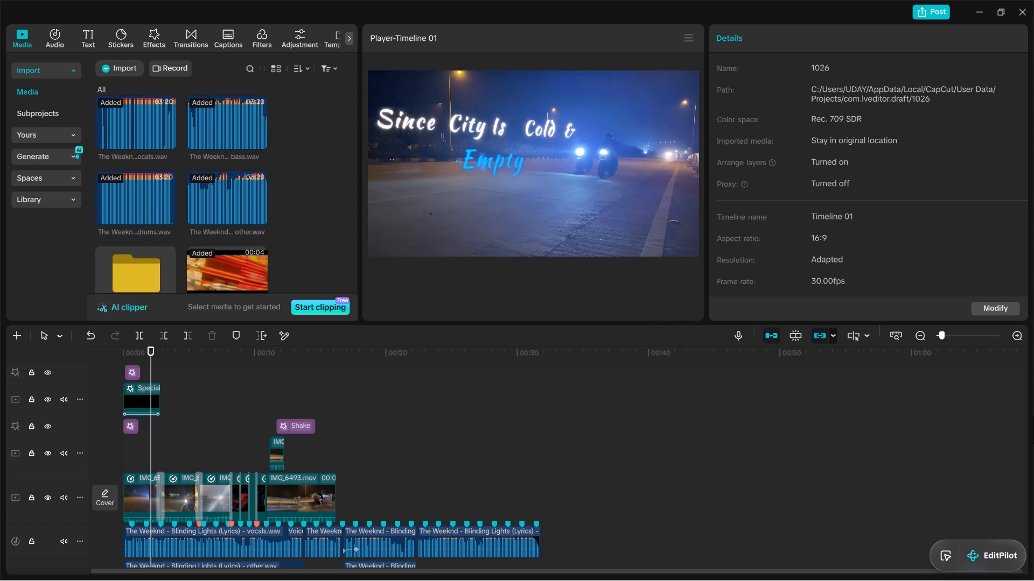
key("space")
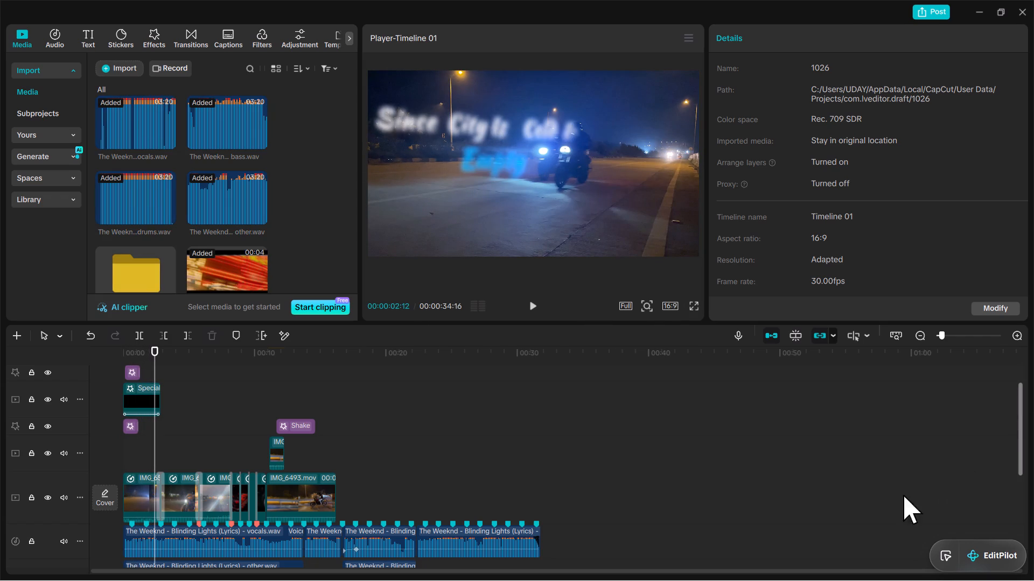
left_click(162, 525)
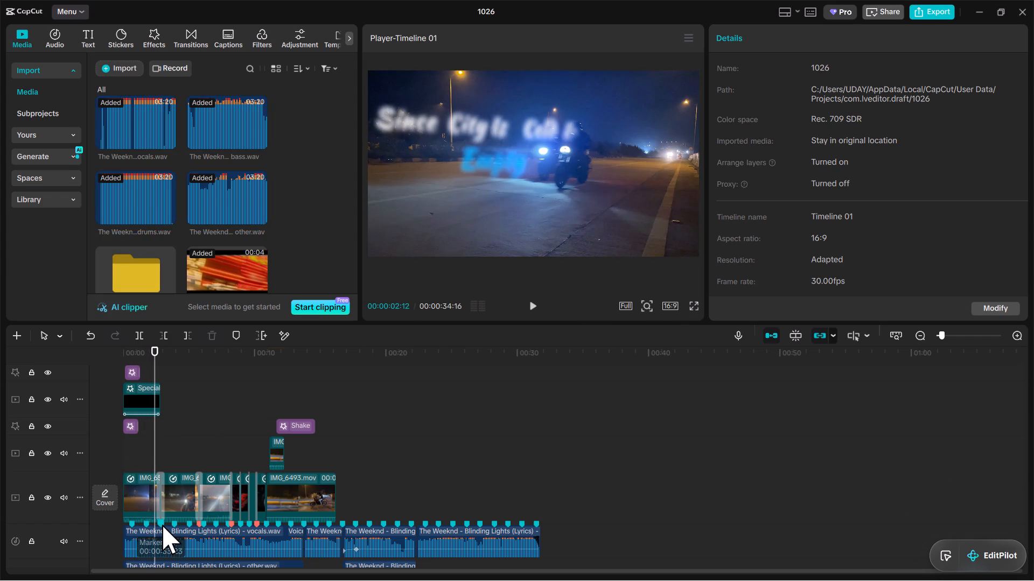
key("space")
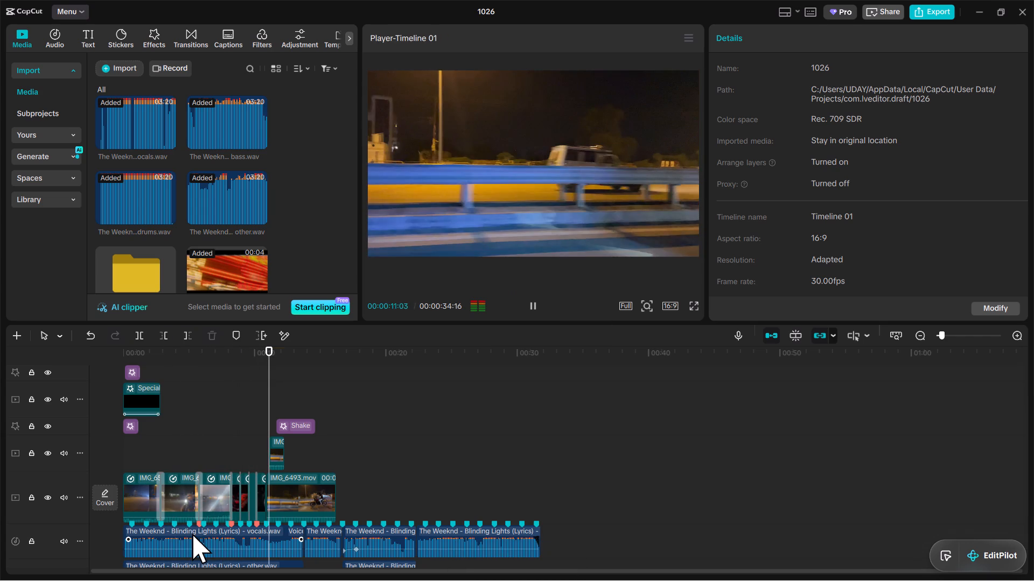
key("space")
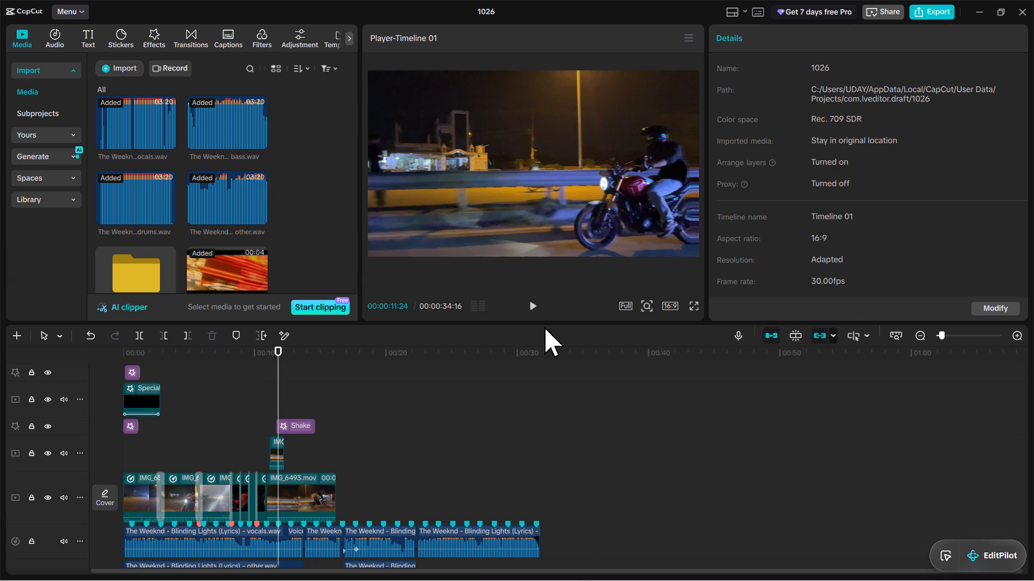
Delete the Shake effect above the IMG_6493.mov overlay clip.
left_click(258, 404)
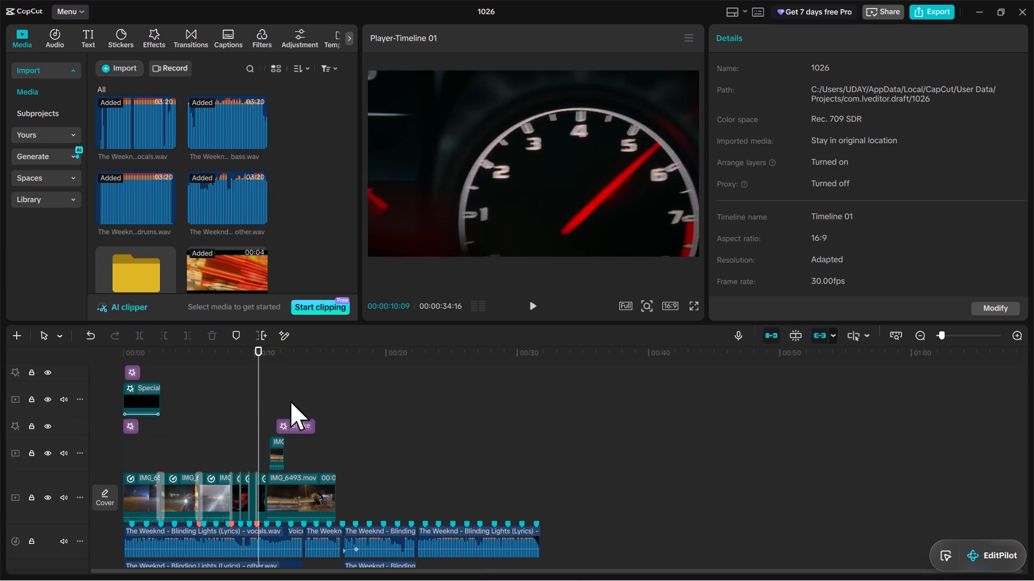
left_click(264, 404)
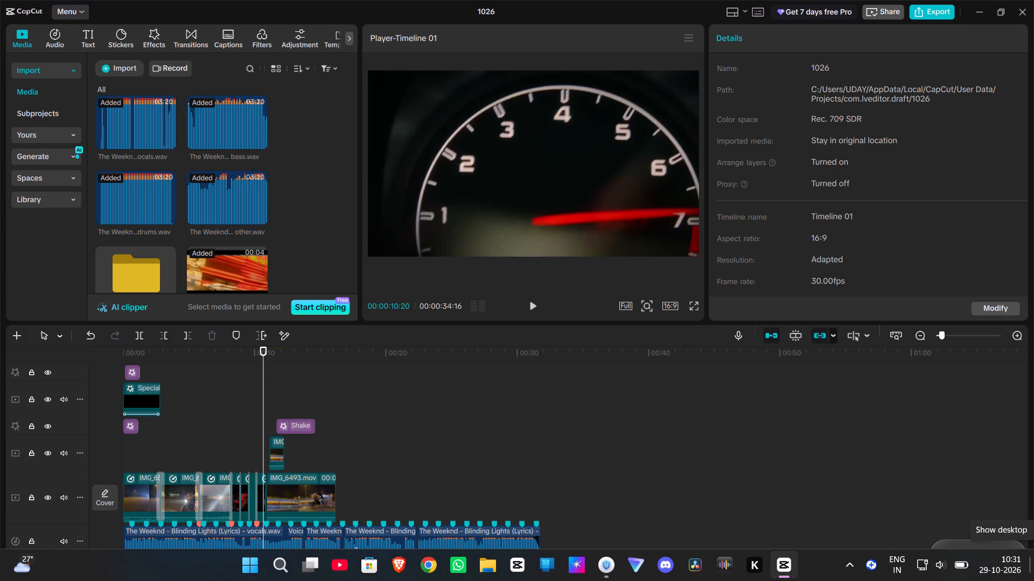
left_click_drag(945, 335, 960, 336)
left_click(315, 408)
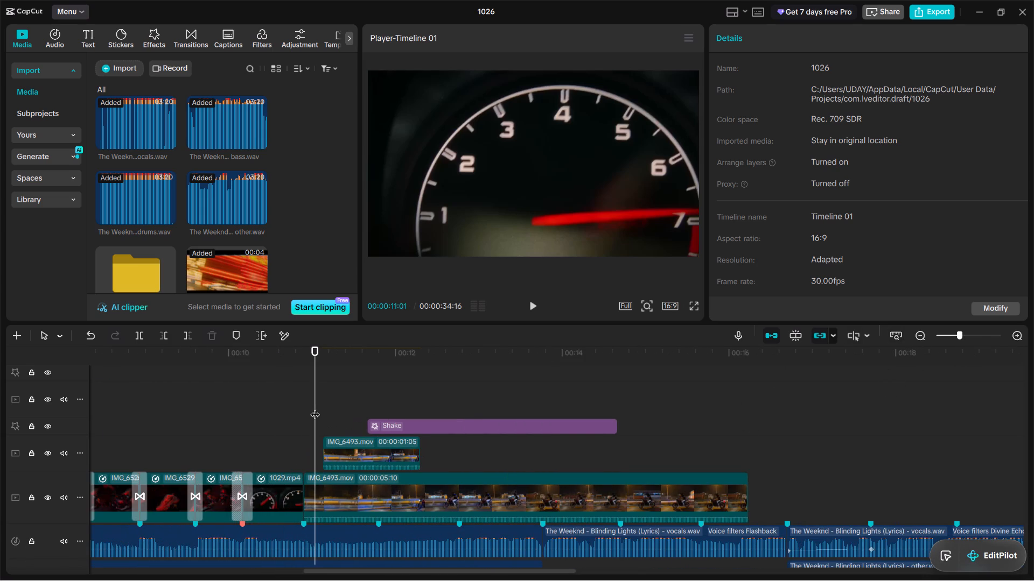
left_click_drag(315, 408, 358, 410)
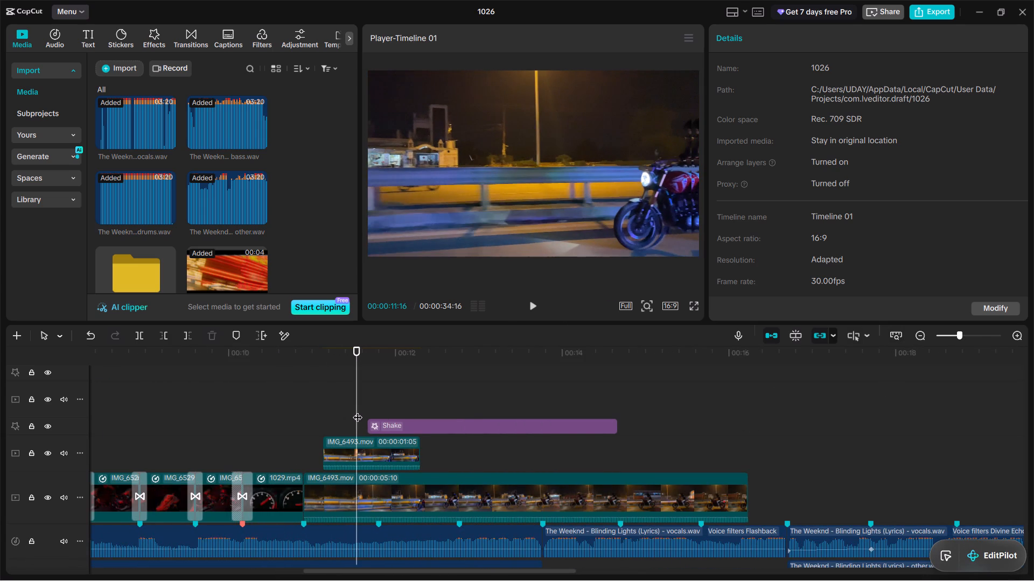
left_click_drag(452, 392, 395, 459)
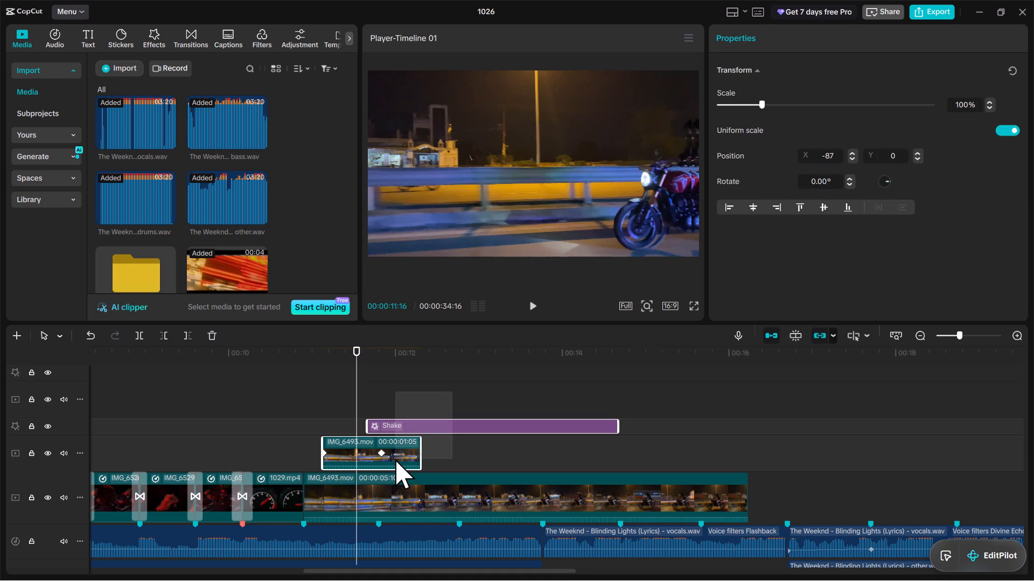
left_click_drag(395, 459, 453, 427)
key("BackSpace")
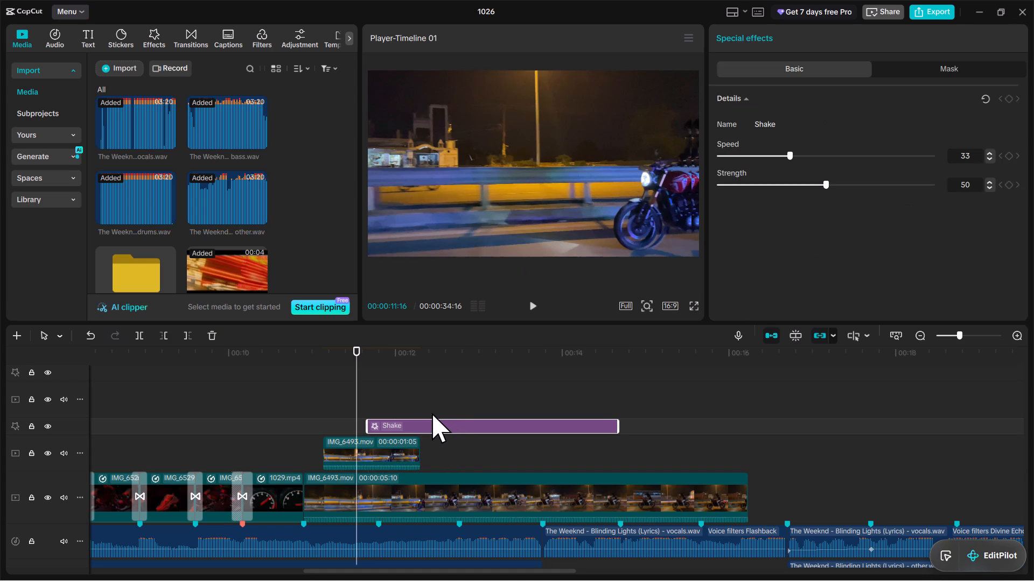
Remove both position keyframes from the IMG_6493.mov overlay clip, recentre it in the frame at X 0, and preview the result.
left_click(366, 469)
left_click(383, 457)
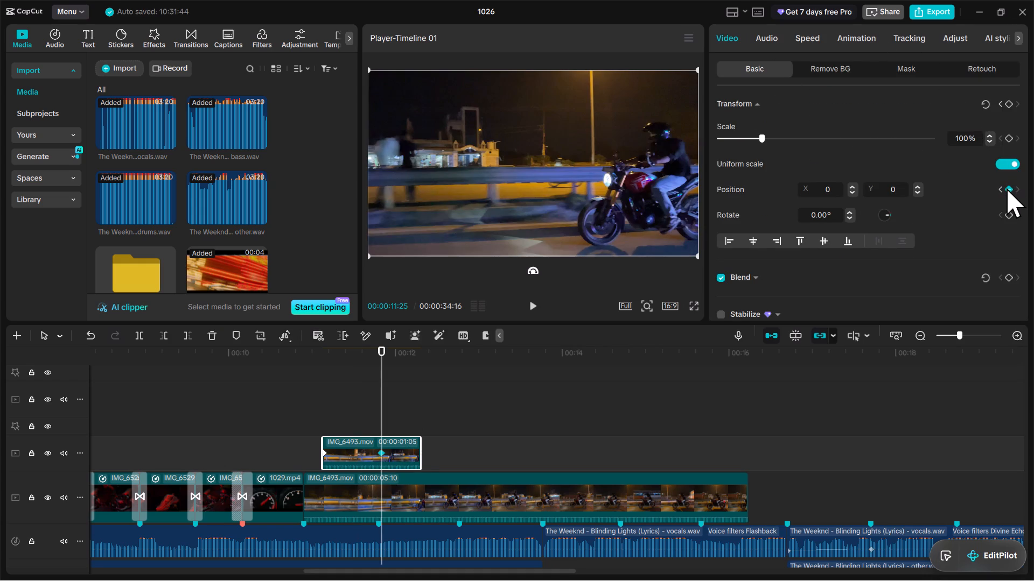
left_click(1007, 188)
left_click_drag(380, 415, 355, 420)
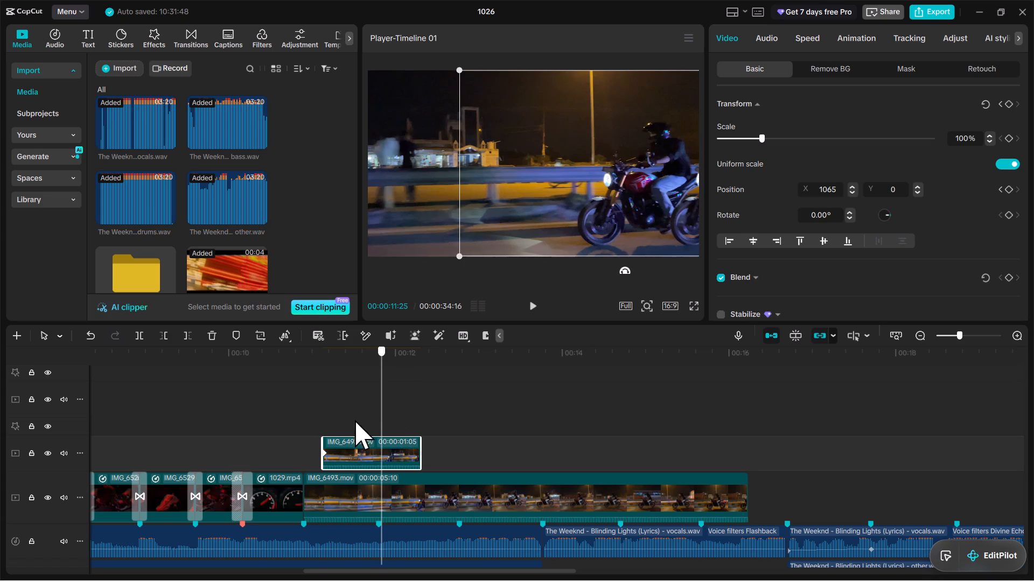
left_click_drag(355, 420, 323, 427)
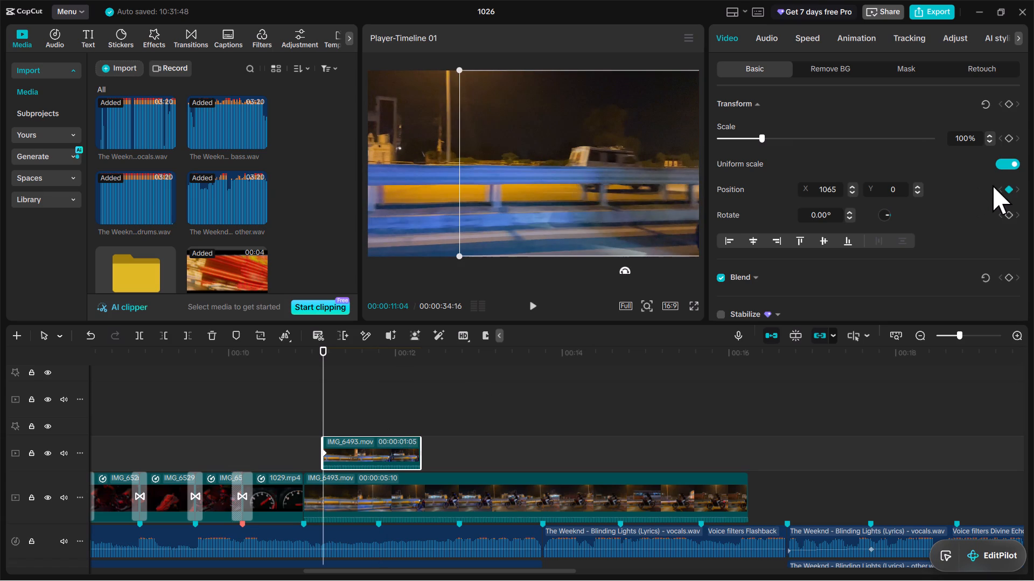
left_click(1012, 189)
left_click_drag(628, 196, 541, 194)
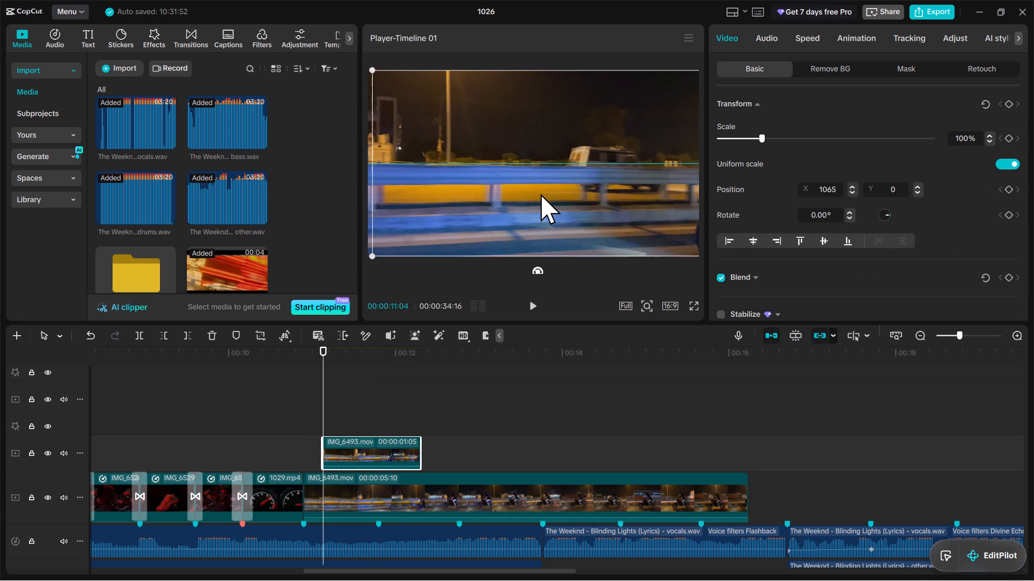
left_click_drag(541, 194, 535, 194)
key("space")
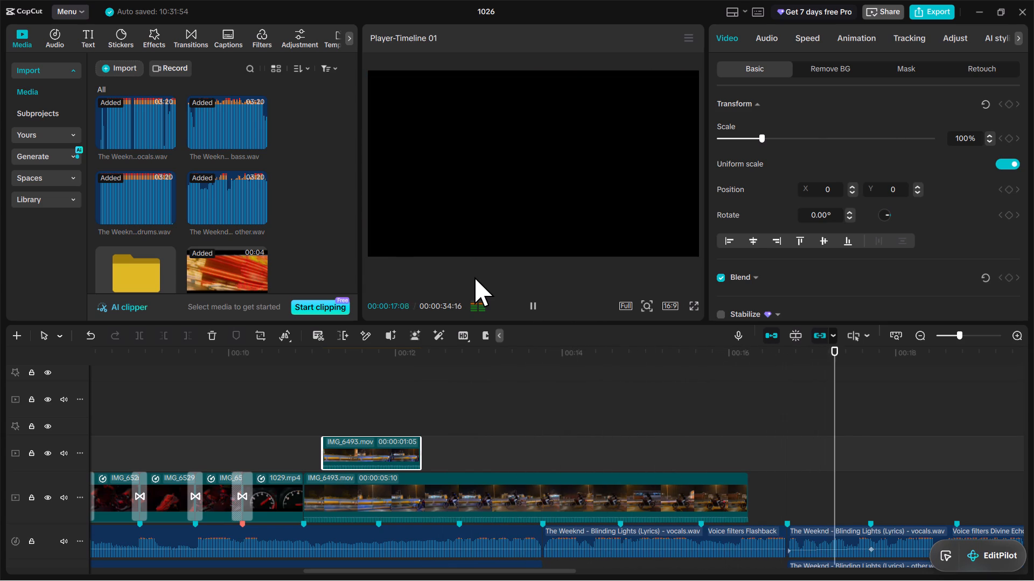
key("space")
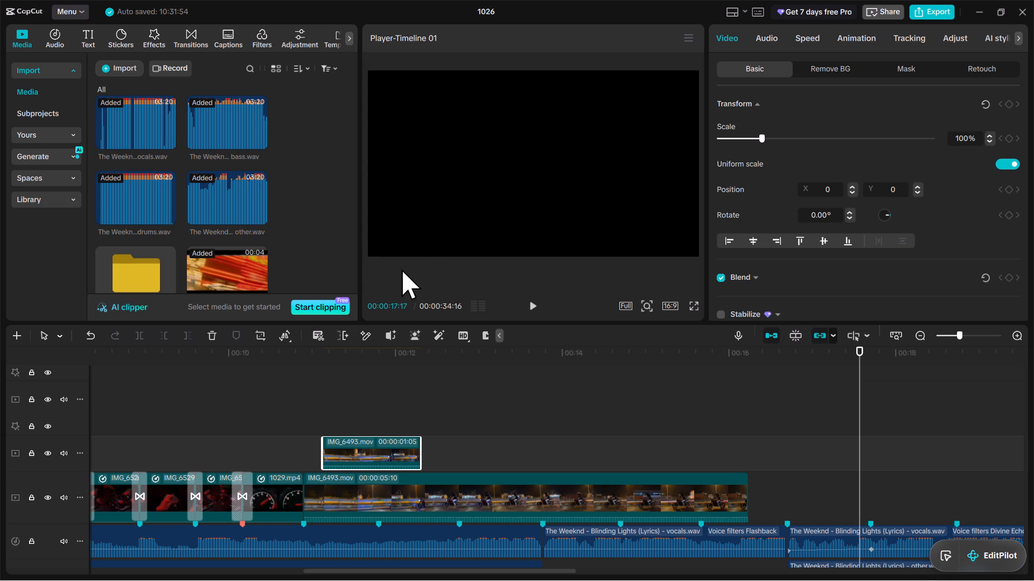
Delete the short IMG_6493.mov overlay clip above the main video track.
scroll(293, 253, "down", 4)
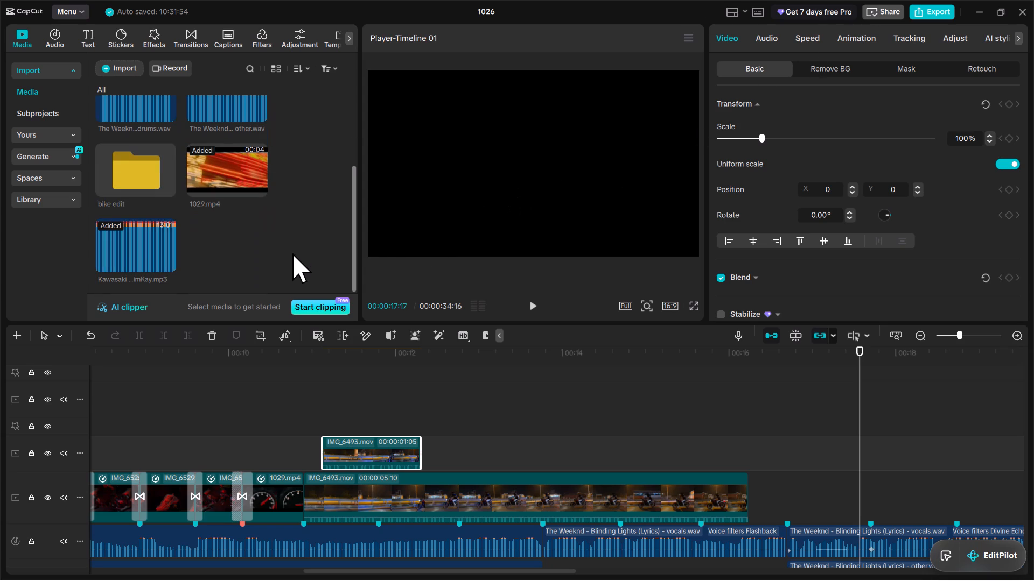
key("BackSpace")
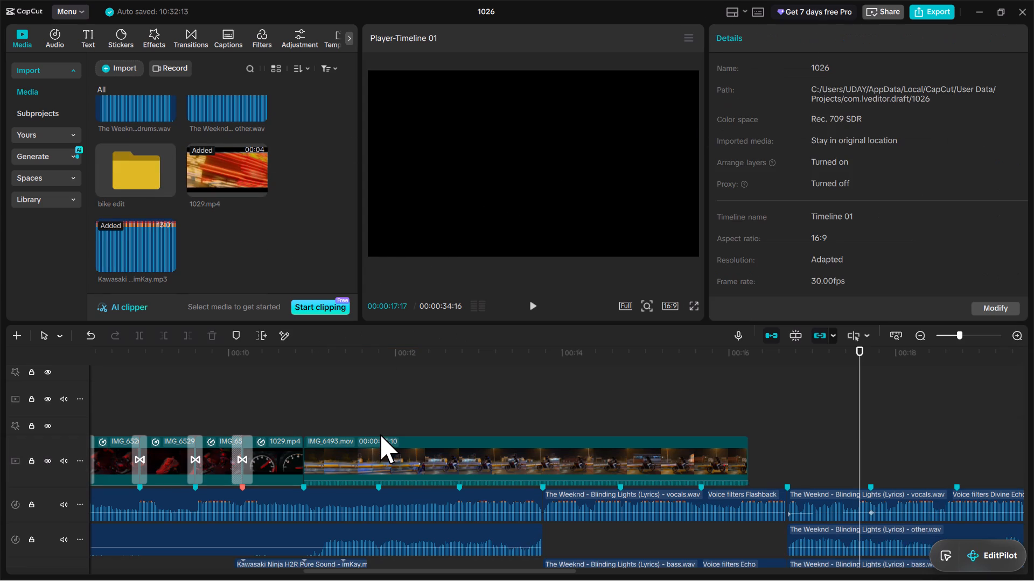
Play the edit from about 10 seconds and again from about 5 seconds to review it past the last video clip.
left_click(237, 365)
key("space")
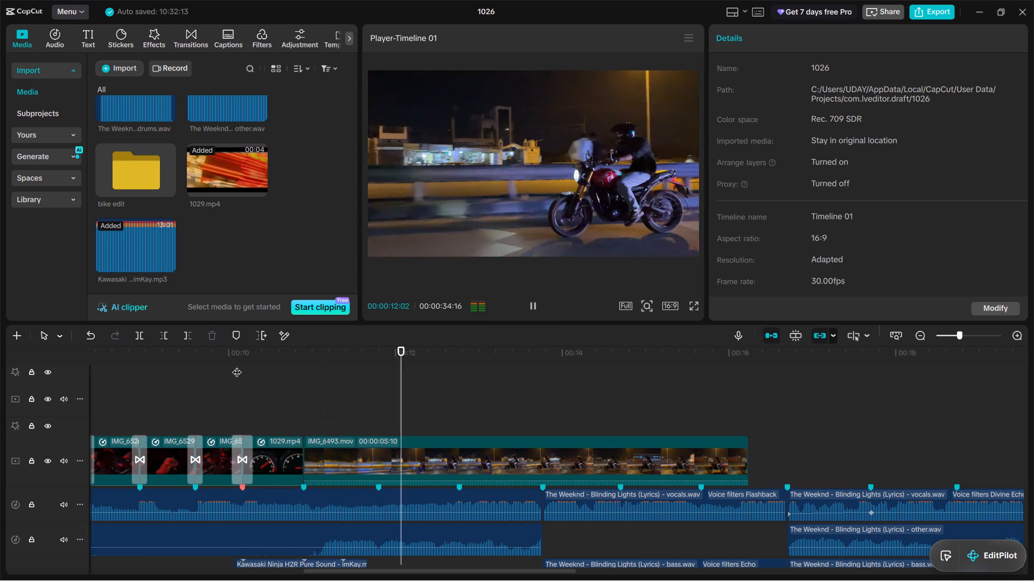
key("space")
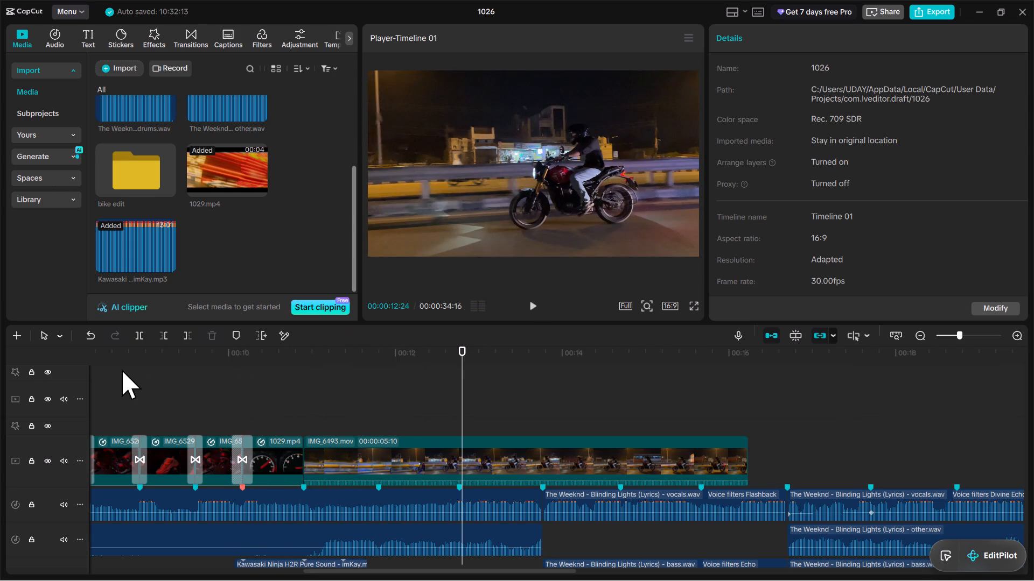
left_click(101, 363)
left_click_drag(113, 363, 148, 377)
left_click(151, 372)
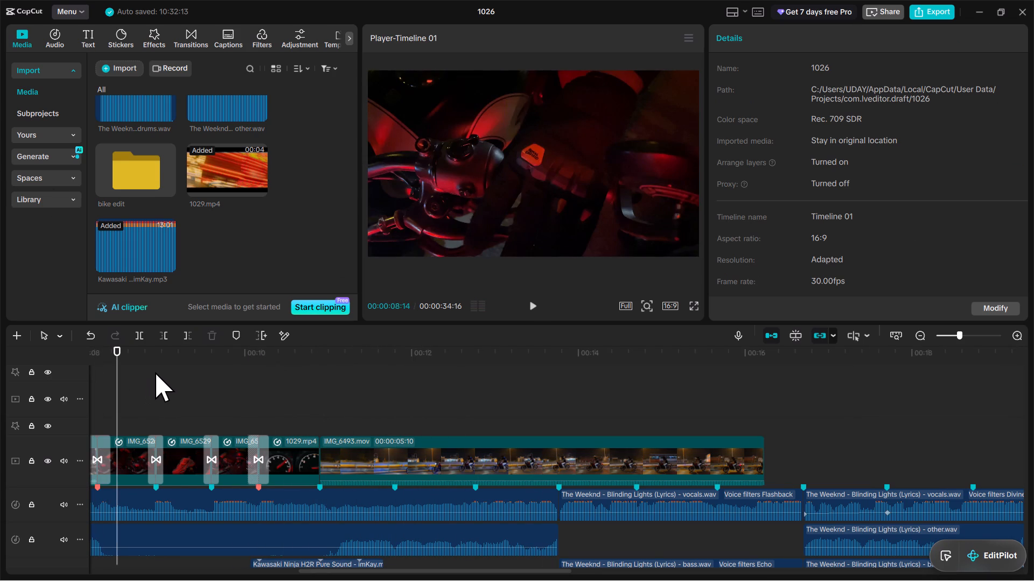
left_click(227, 394)
left_click_drag(224, 395, 234, 399)
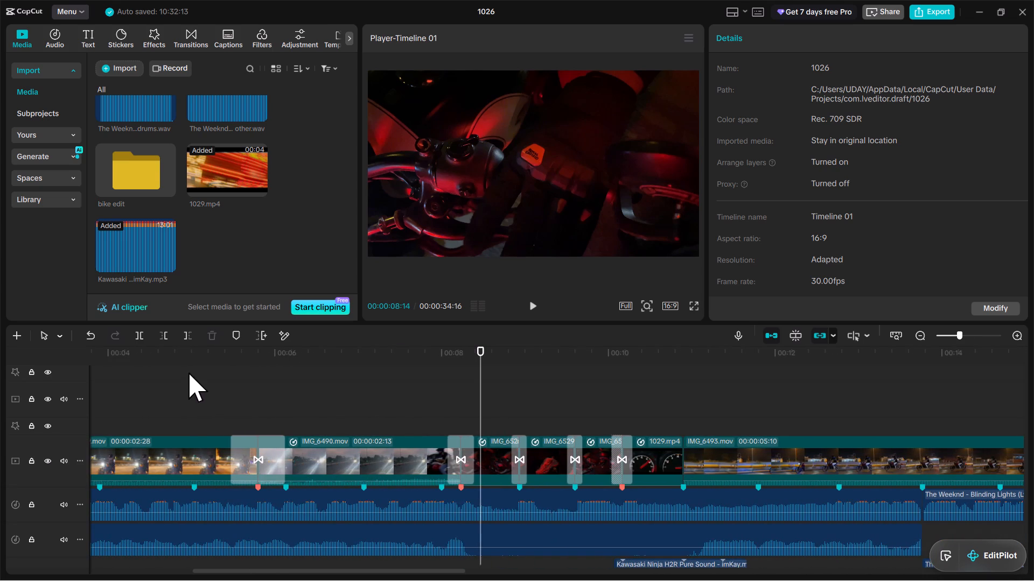
left_click(190, 350)
key("space")
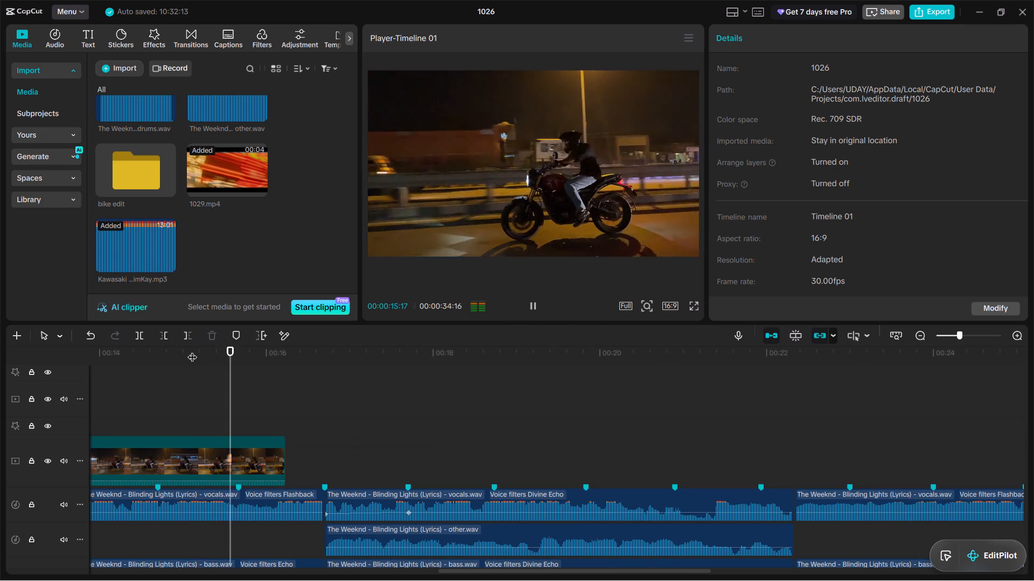
key("space")
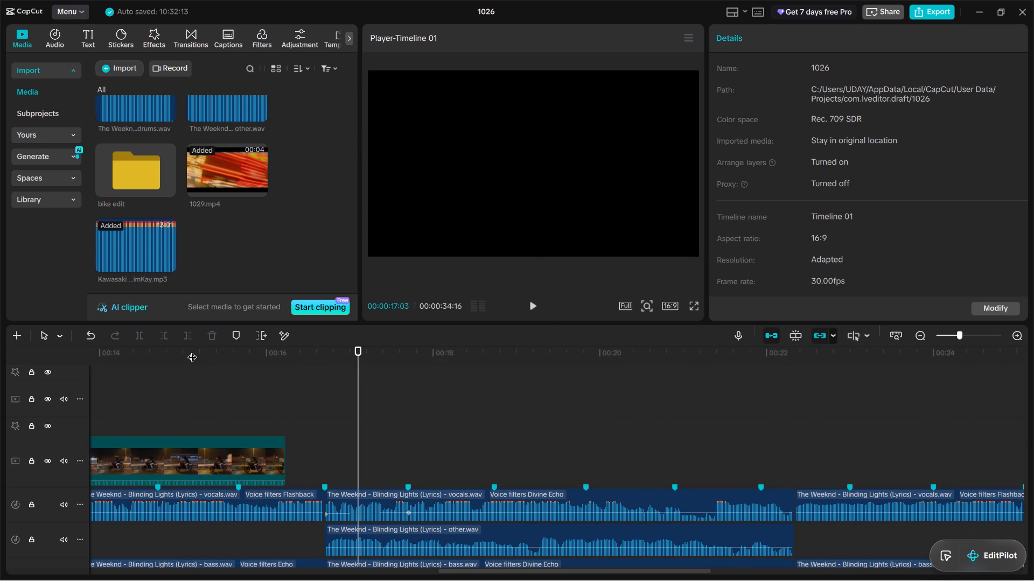
Play the edit from about 10 seconds into the IMG_6493.mov clip to review the cut from 1029.mp4.
left_click_drag(533, 482, 577, 462)
left_click_drag(578, 467, 588, 466)
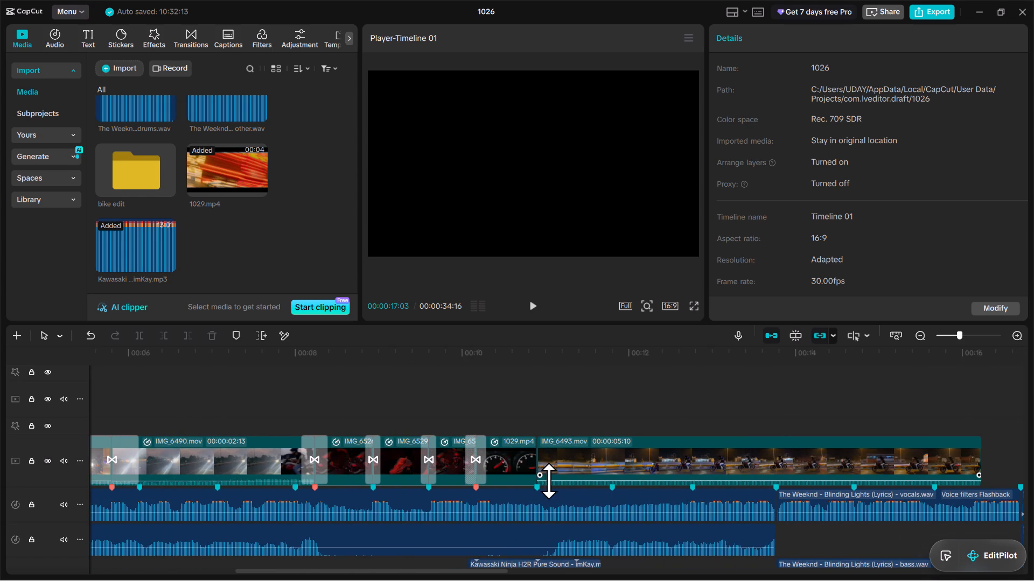
left_click(535, 410)
left_click_drag(535, 410, 514, 422)
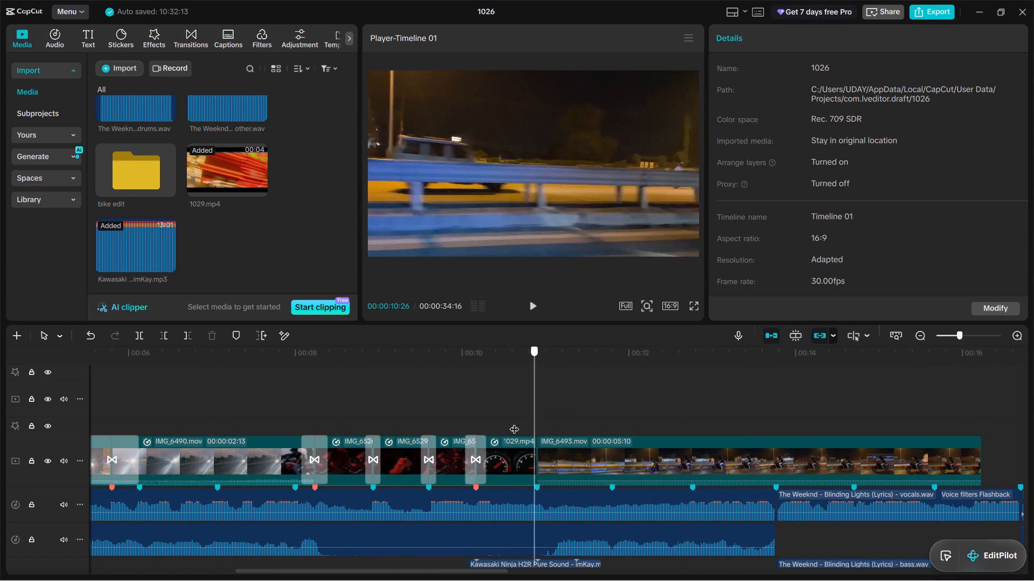
left_click_drag(514, 422, 492, 431)
key("space")
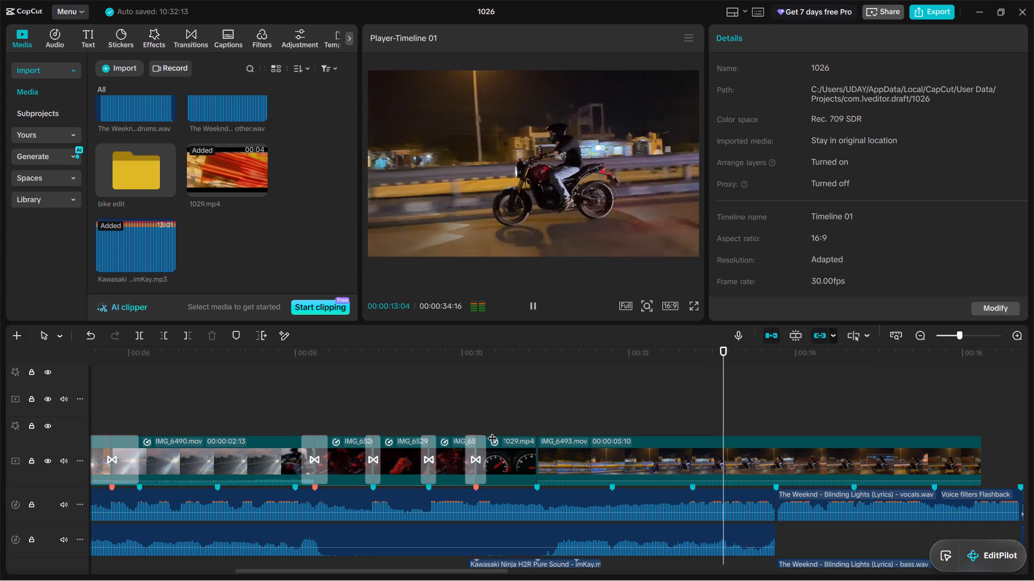
key("space")
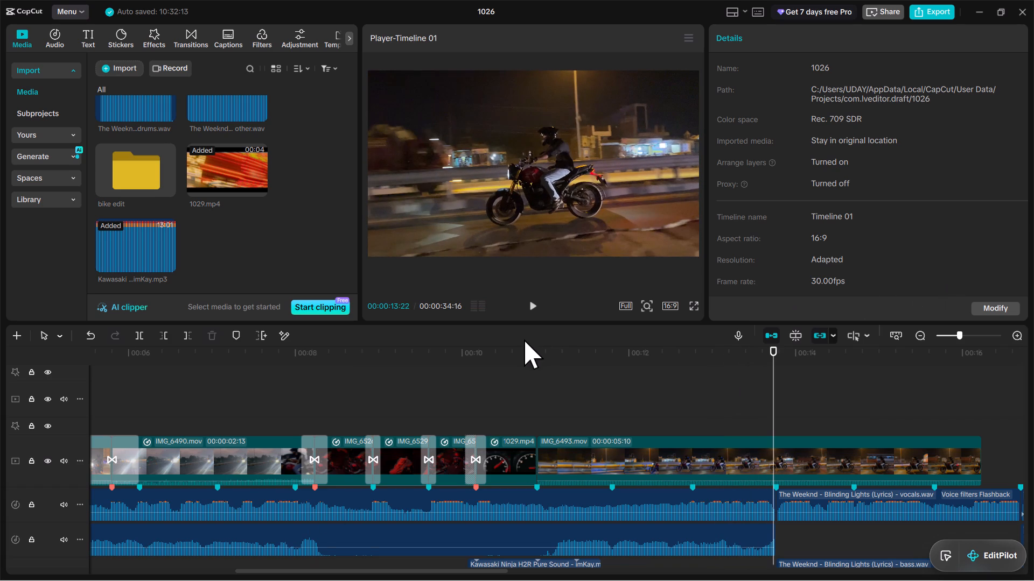
Copy the Special effects - edit Compound clip1 text overlay and paste the duplicate directly after it at 00:00:02:26.
left_click_drag(398, 443, 417, 442)
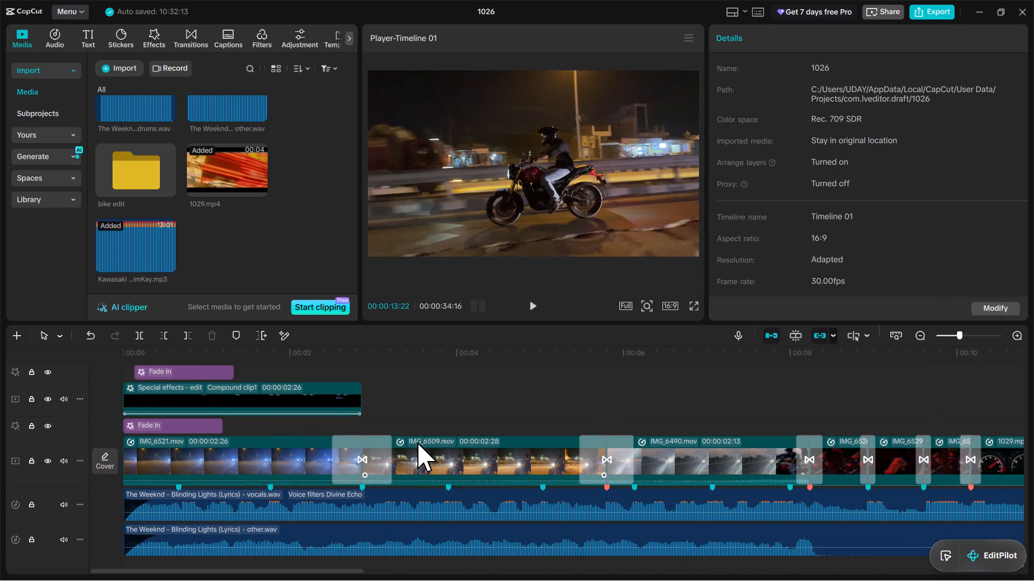
scroll(418, 442, "up", 3)
scroll(418, 442, "down", 3)
left_click(361, 407)
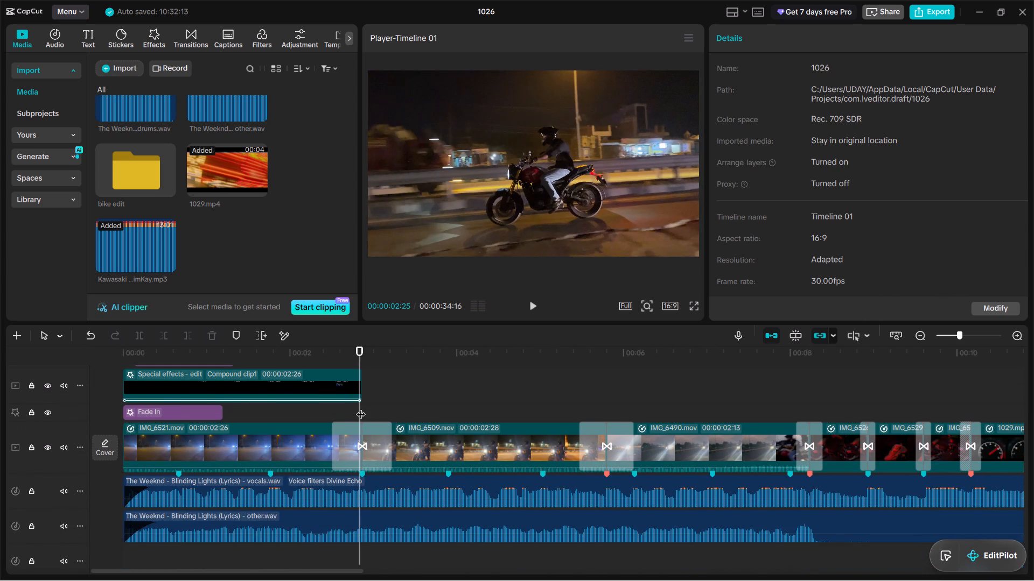
left_click_drag(361, 407, 389, 416)
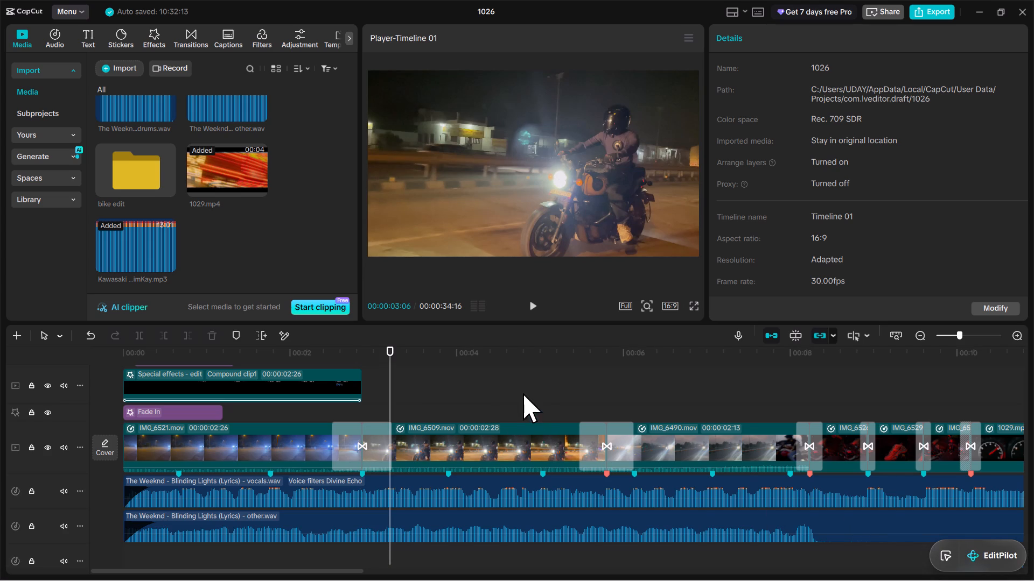
left_click_drag(398, 401, 389, 406)
left_click_drag(390, 406, 377, 412)
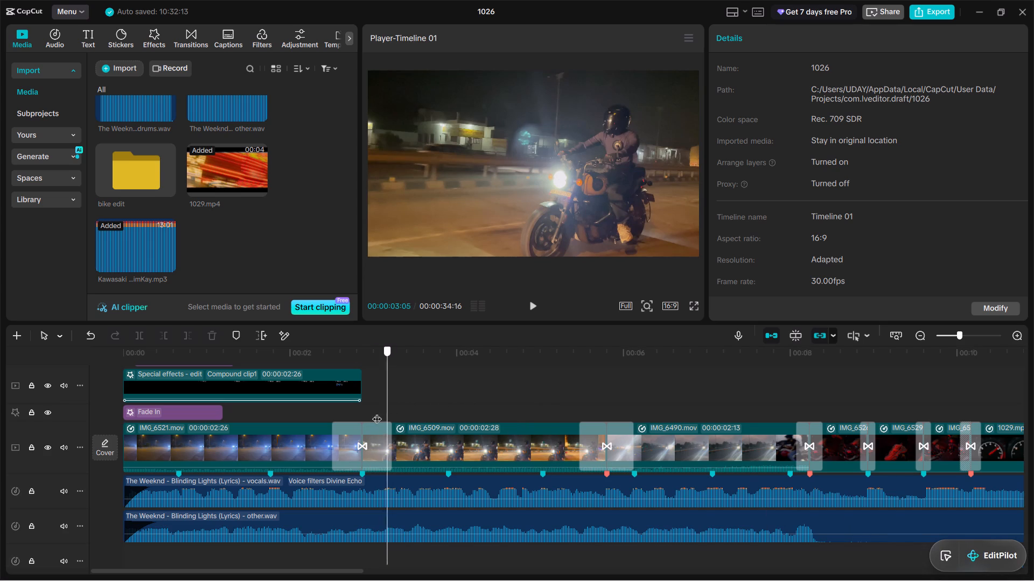
left_click_drag(377, 412, 362, 419)
left_click(344, 377)
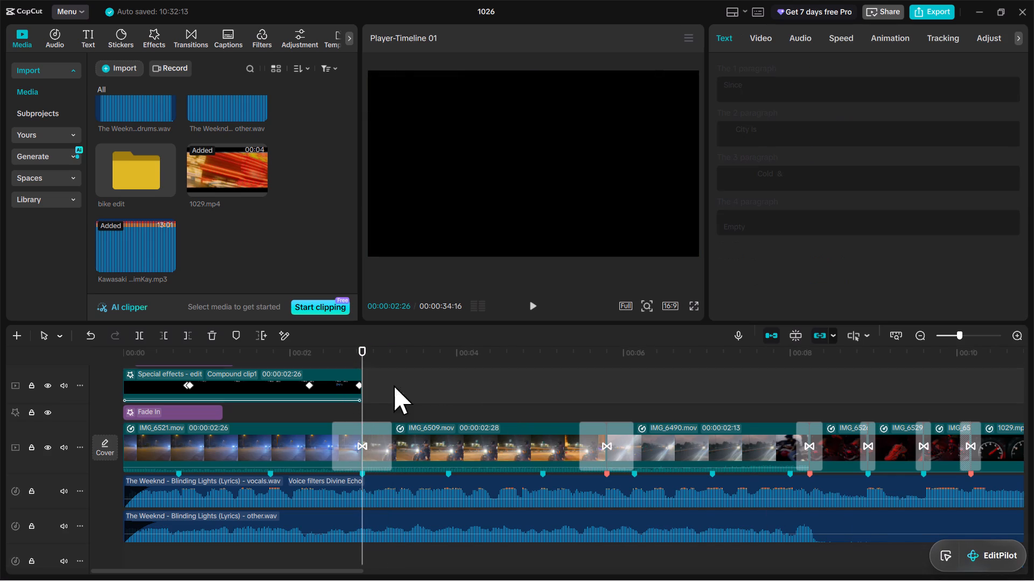
key("ctrl+x")
key("ctrl+c")
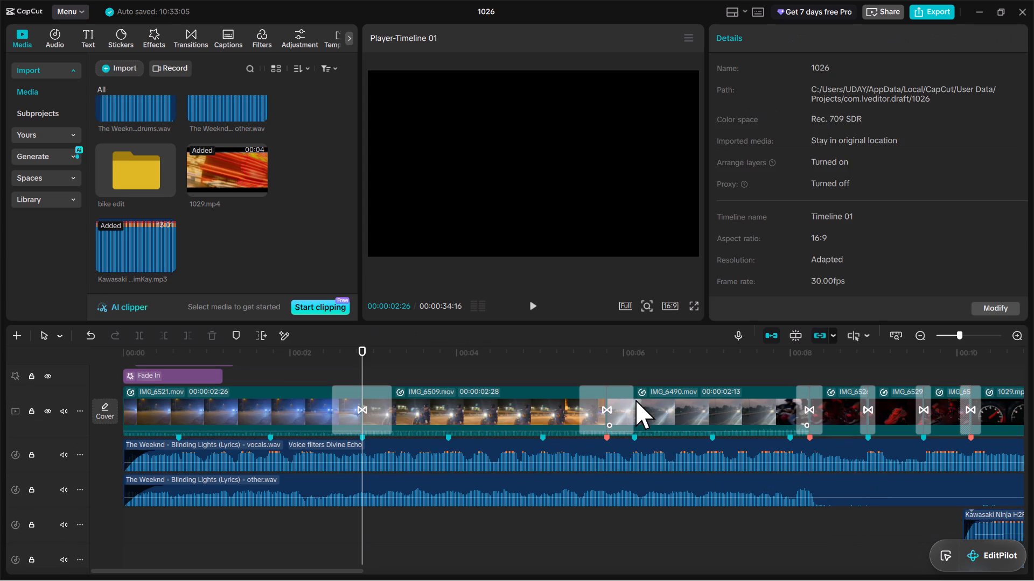
scroll(637, 399, "up", 3)
scroll(464, 384, "up", 1)
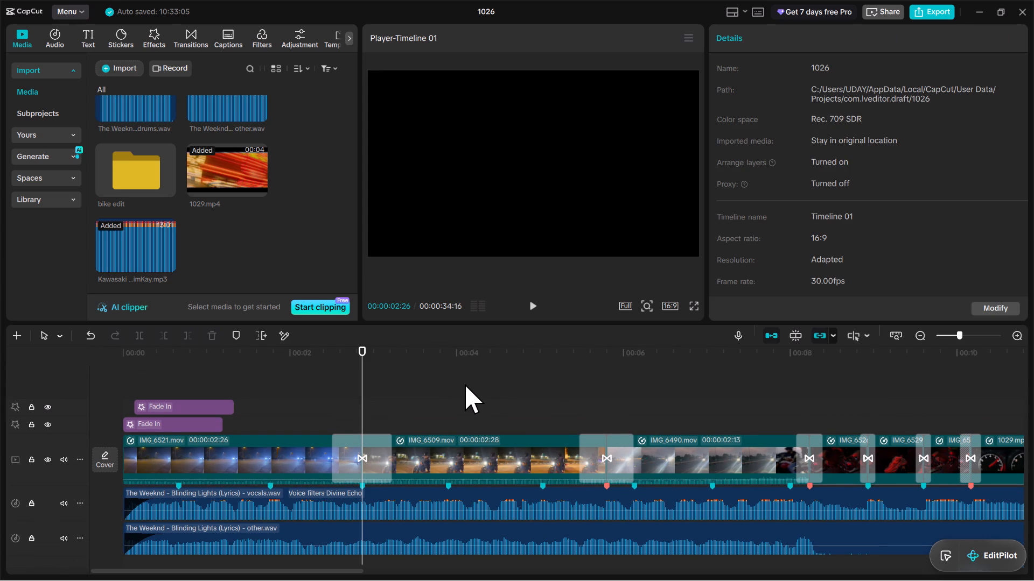
key("ctrl+z")
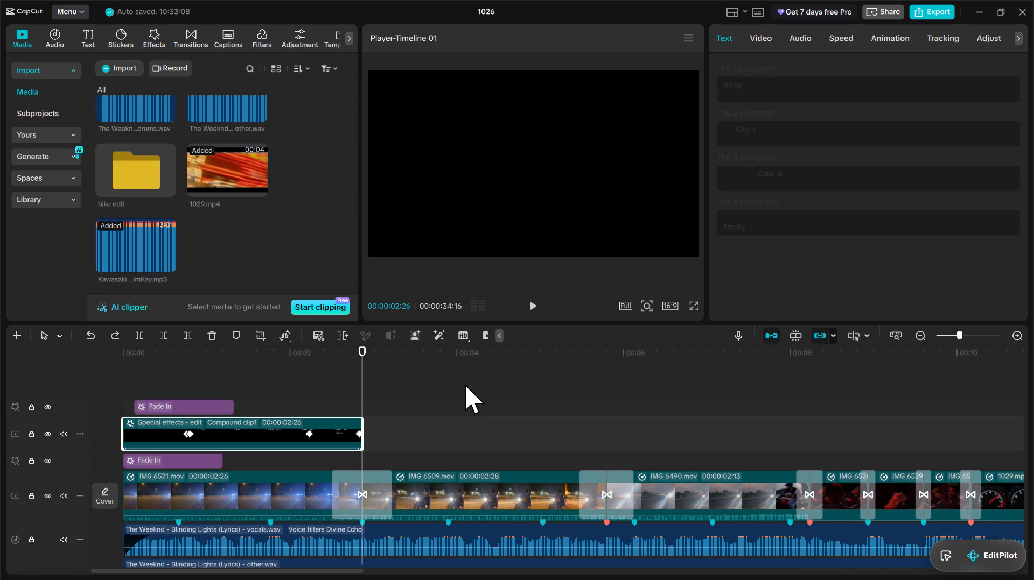
key("ctrl+c")
key("ctrl+v")
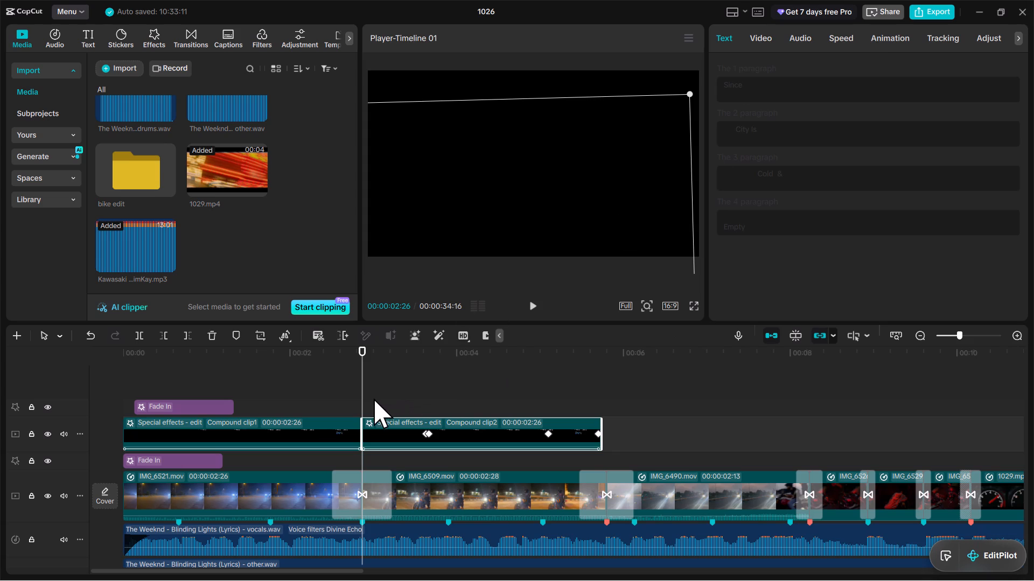
Scrub through the pasted text overlay above IMG_6509.mov and turn off its Rectangle mask.
left_click_drag(359, 399, 395, 405)
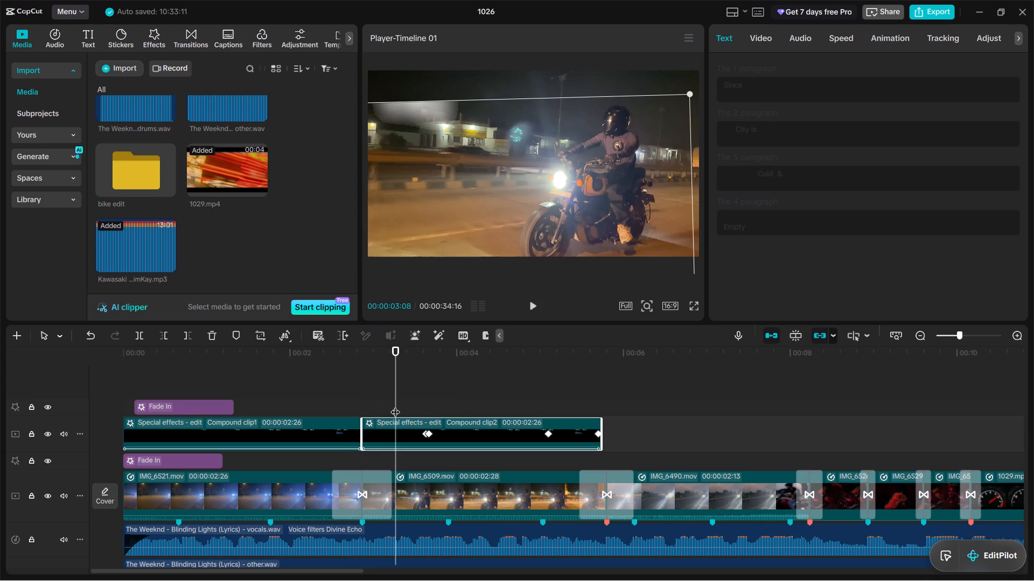
left_click_drag(395, 405, 447, 416)
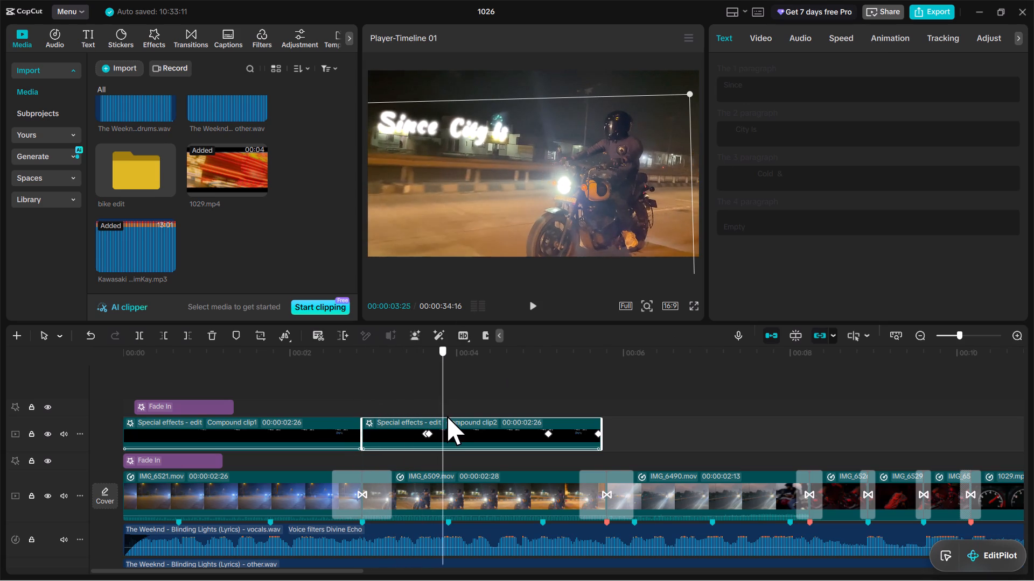
left_click_drag(447, 416, 516, 401)
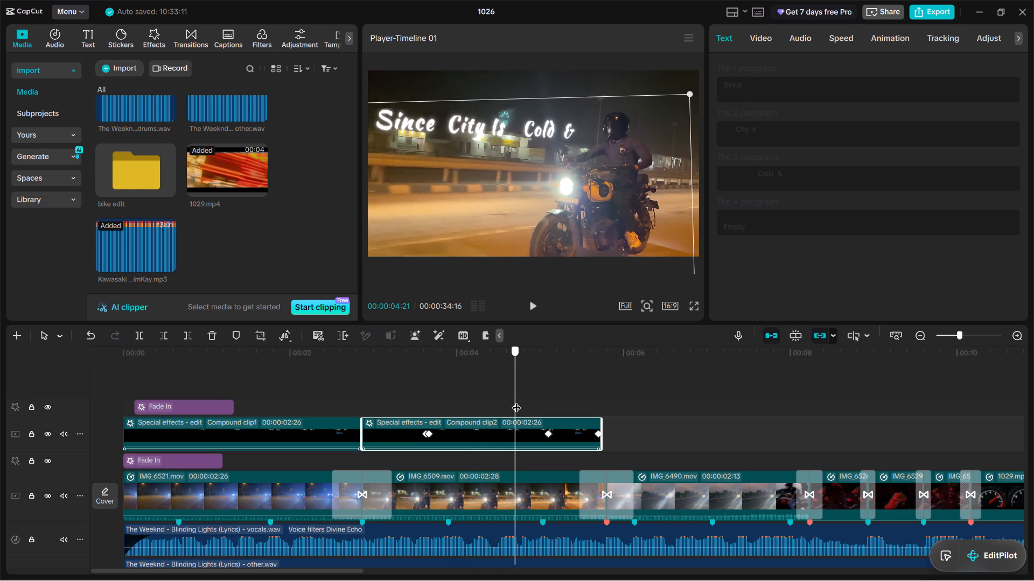
left_click_drag(516, 401, 430, 426)
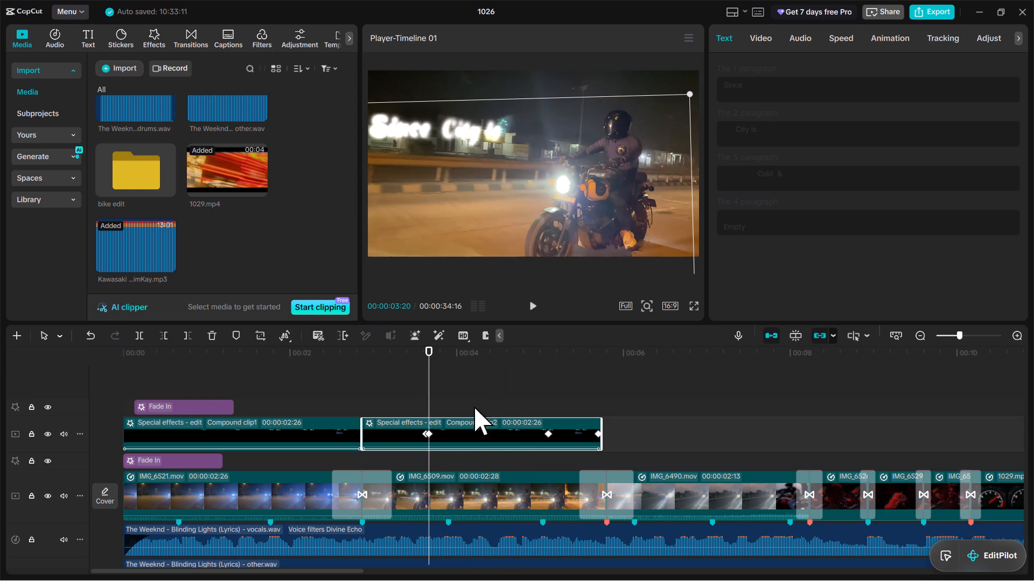
left_click(756, 37)
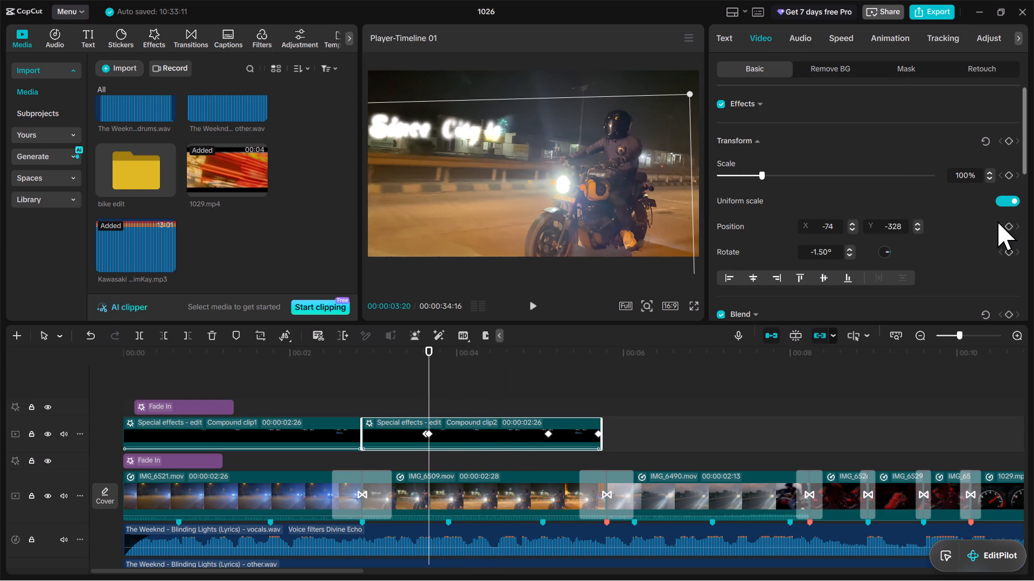
left_click(939, 65)
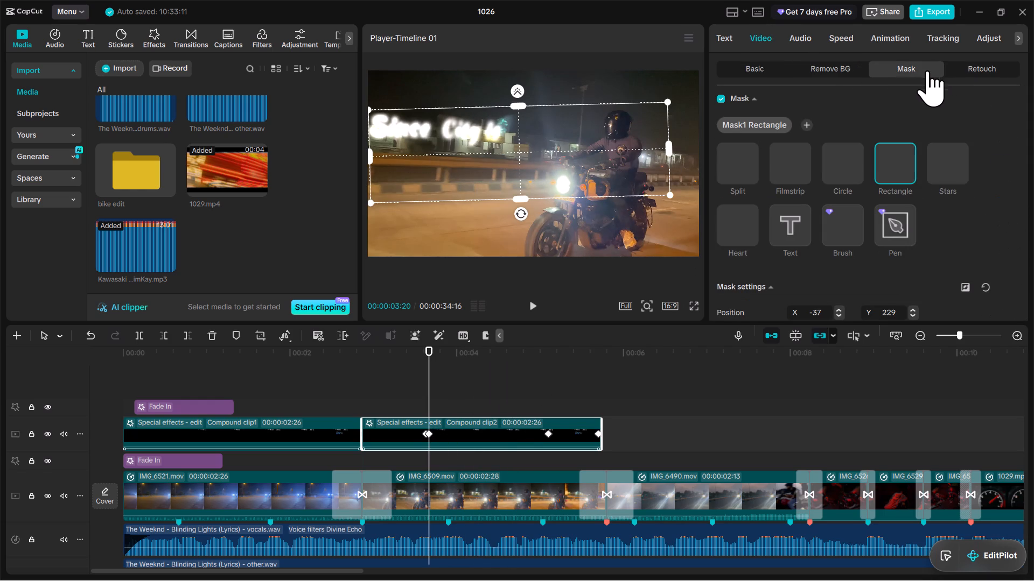
left_click(723, 98)
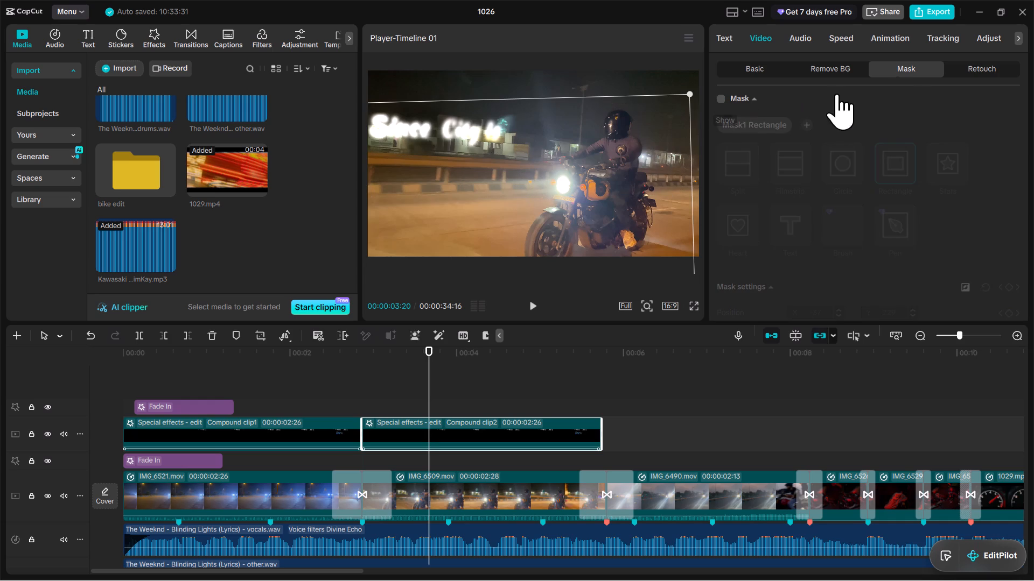
Browse the favourite video effects and search the In animations for "fade" to find an option for the pasted text overlay.
left_click(884, 34)
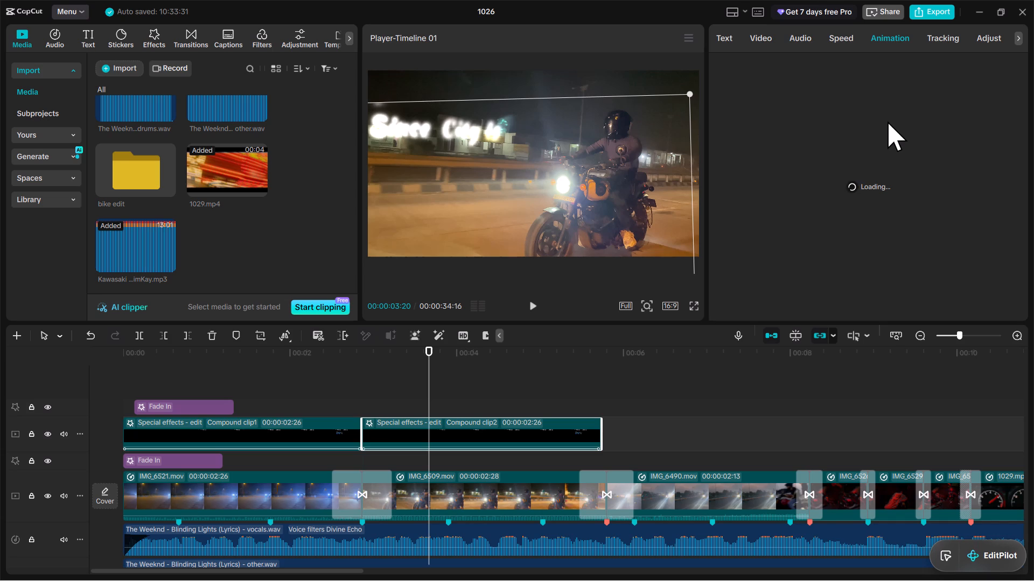
left_click(149, 39)
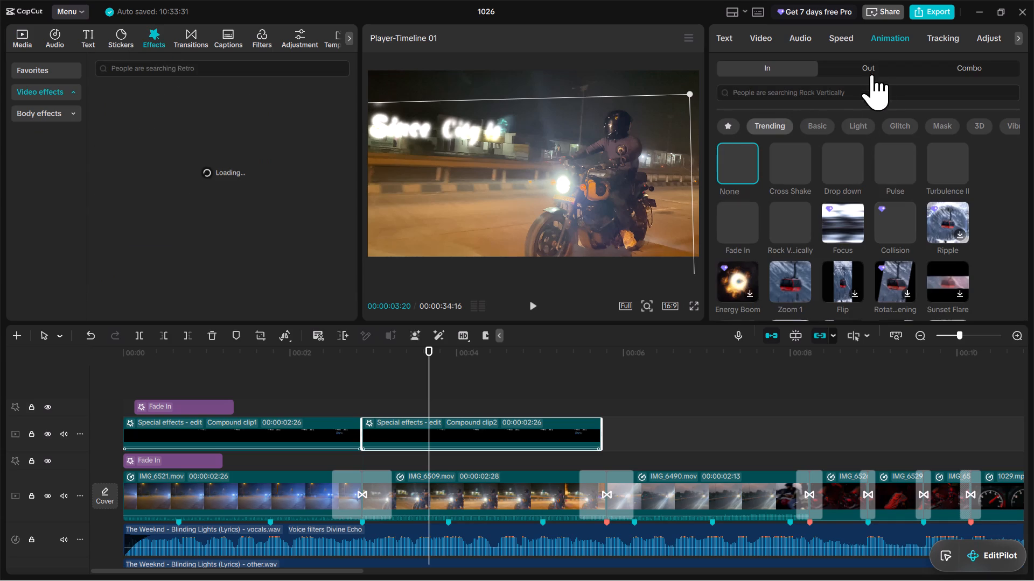
left_click(864, 95)
left_click(63, 72)
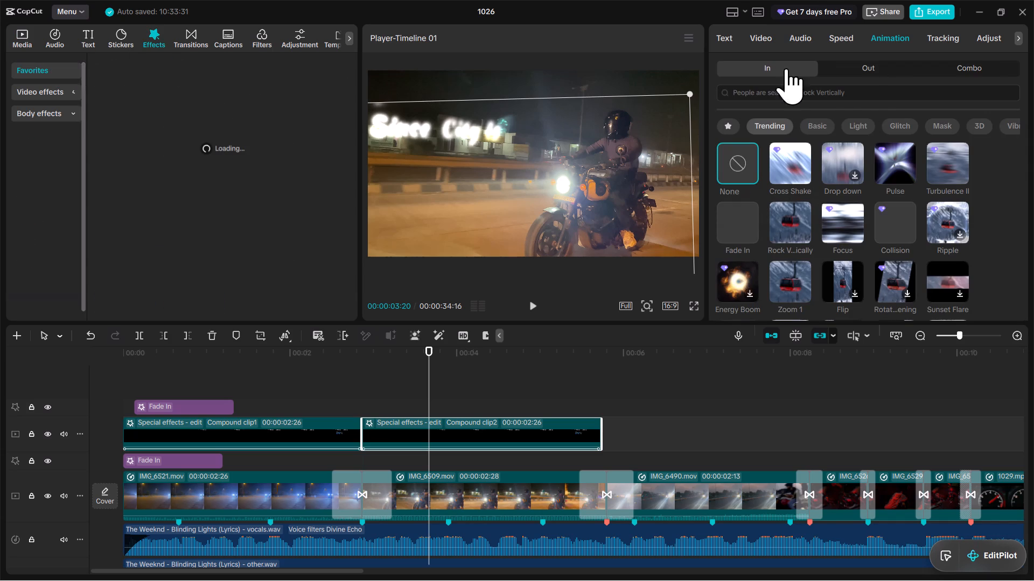
left_click(804, 94)
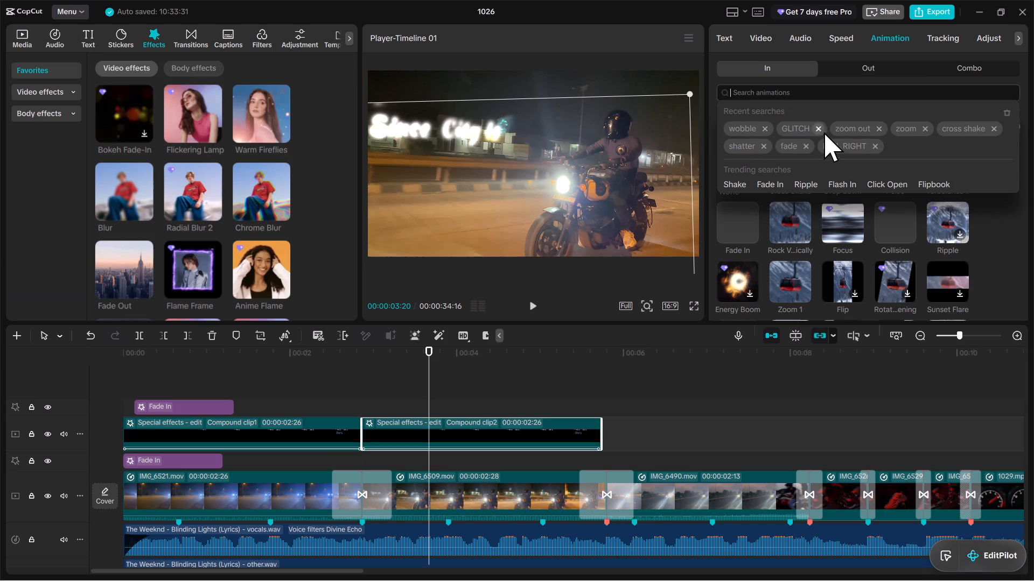
left_click(793, 143)
scroll(210, 251, "down", 6)
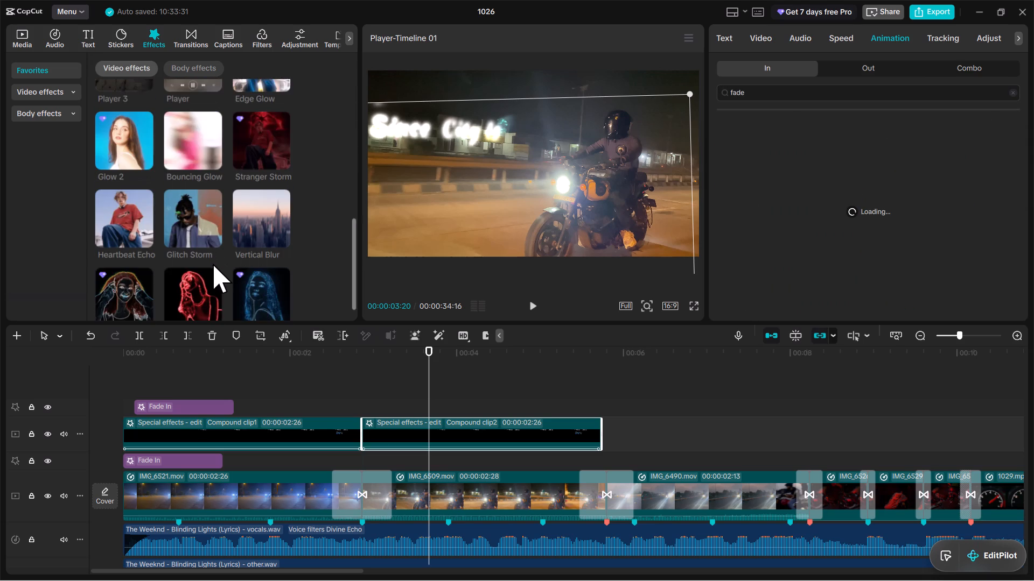
scroll(213, 265, "down", 6)
scroll(212, 268, "up", 3)
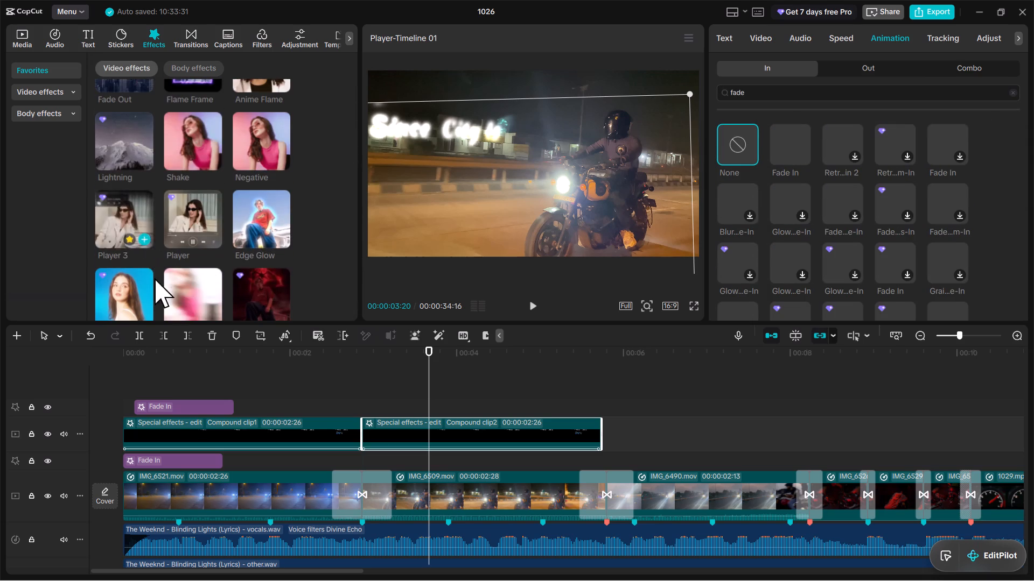
scroll(155, 281, "down", 2)
scroll(155, 284, "up", 1)
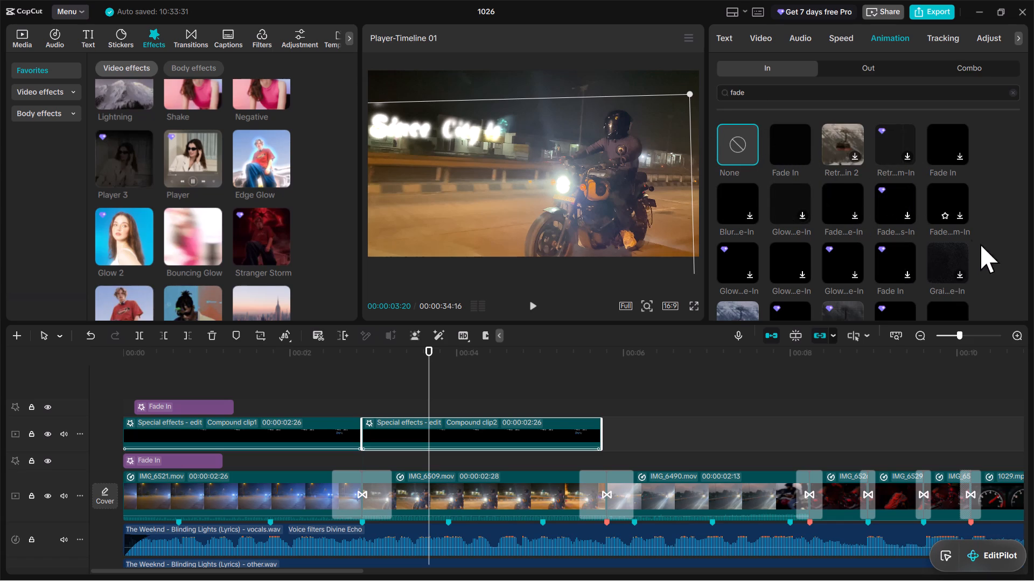
scroll(864, 236, "down", 1)
scroll(855, 249, "up", 1)
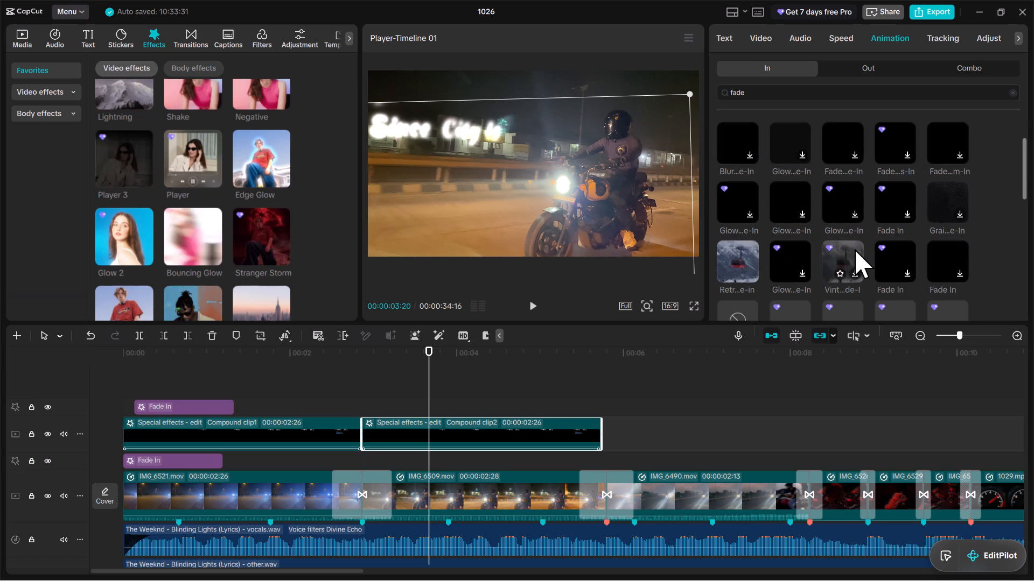
scroll(855, 249, "up", 2)
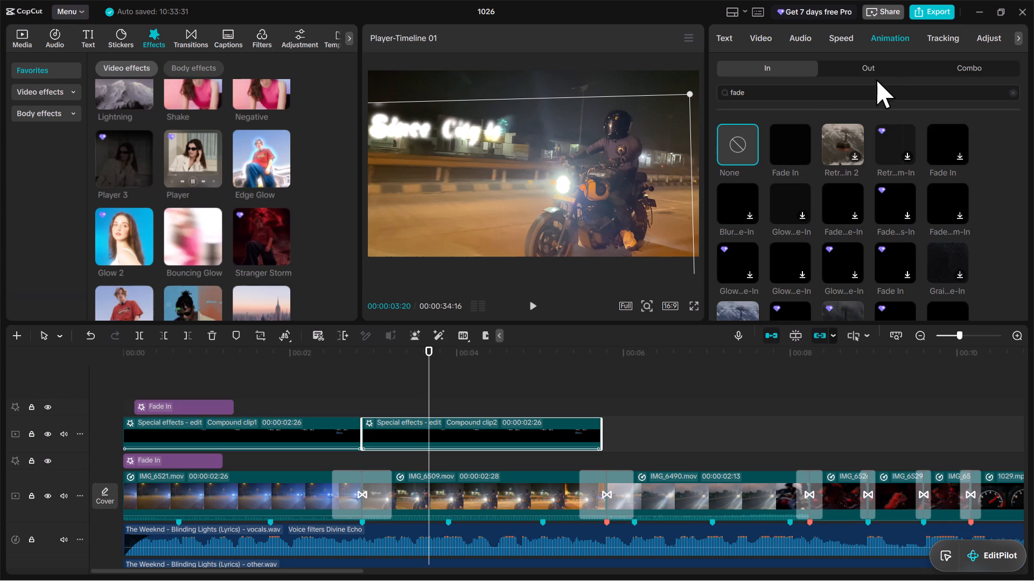
Remove the Combo animation from the pasted Compound clip2 text overlay by setting it to None.
left_click(966, 68)
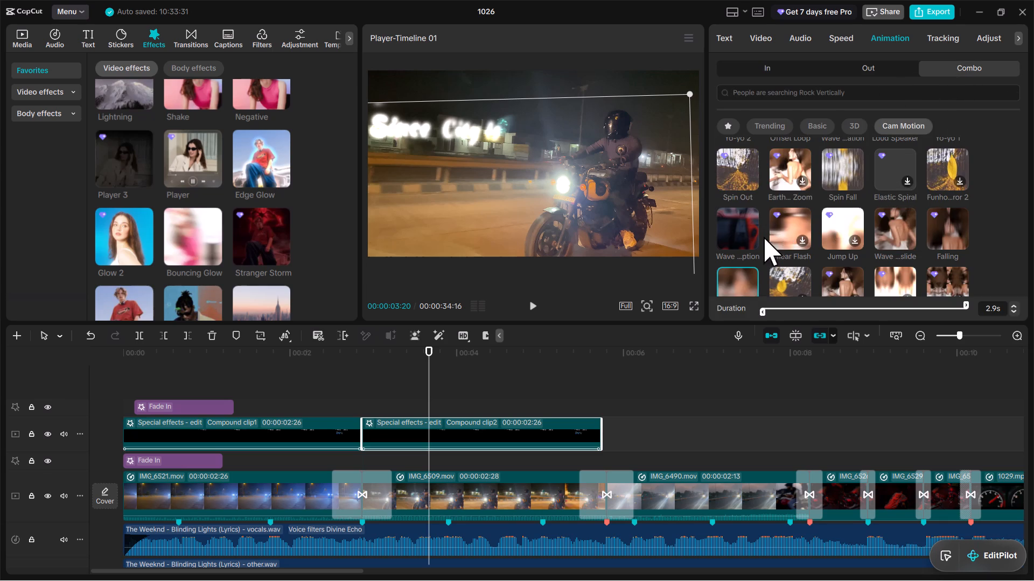
scroll(771, 249, "down", 1)
scroll(736, 197, "up", 2)
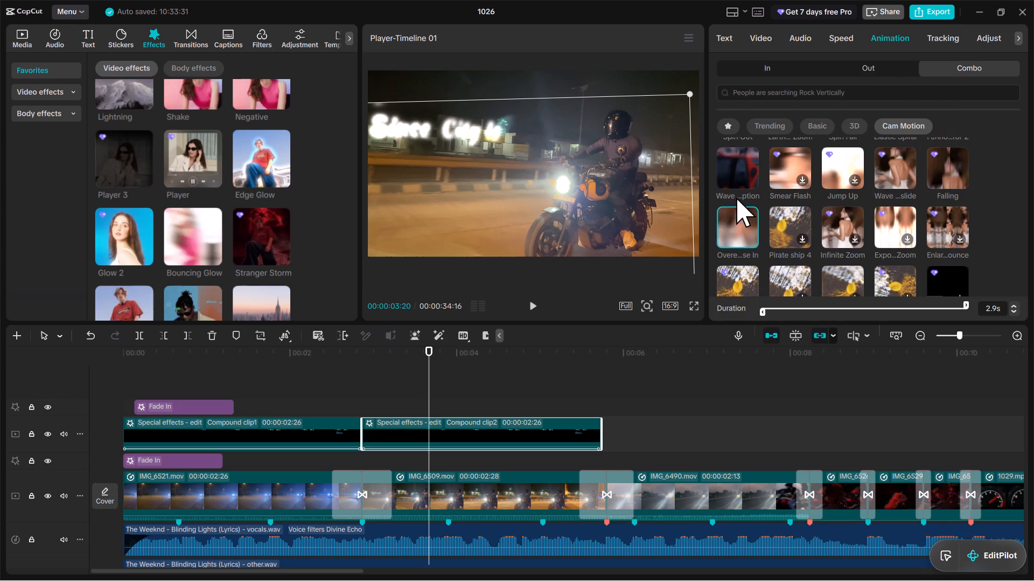
scroll(760, 274, "down", 2)
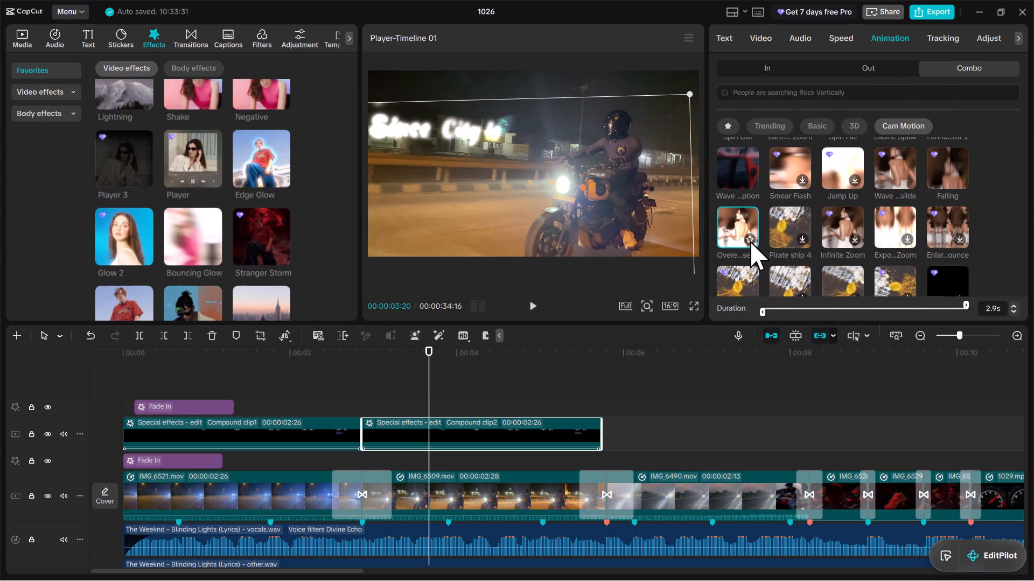
left_click(750, 239)
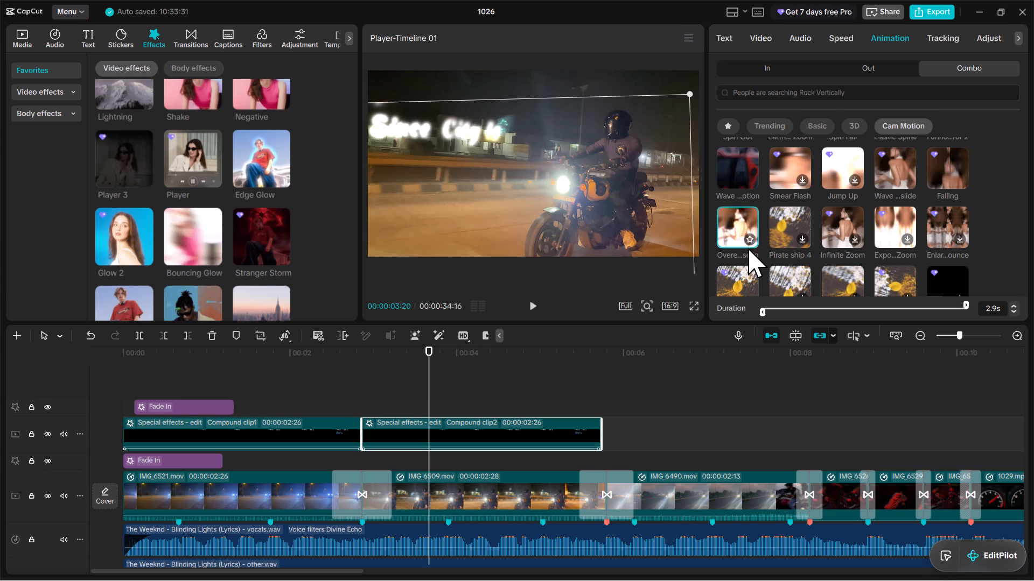
left_click(749, 238)
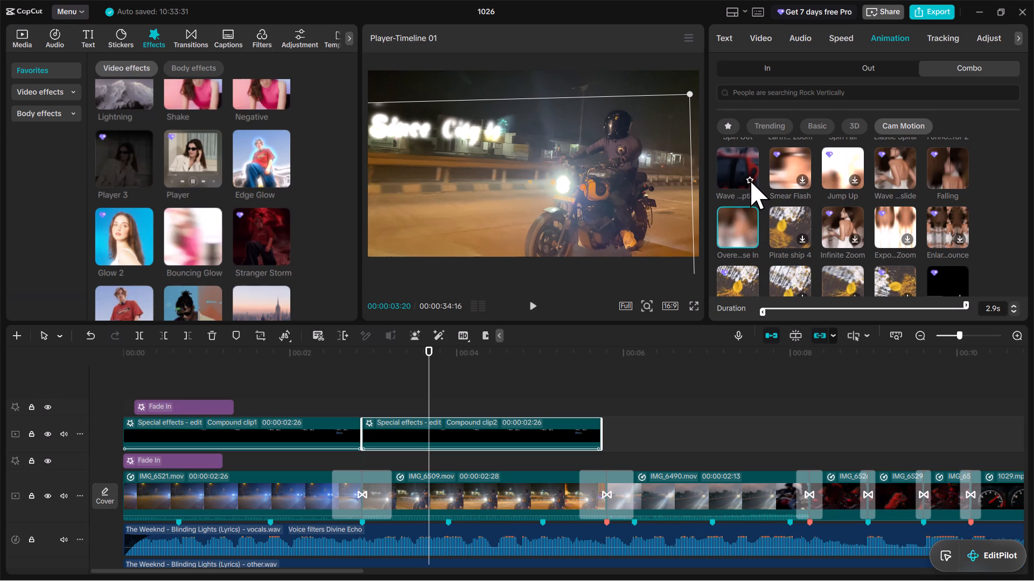
scroll(750, 182, "up", 1)
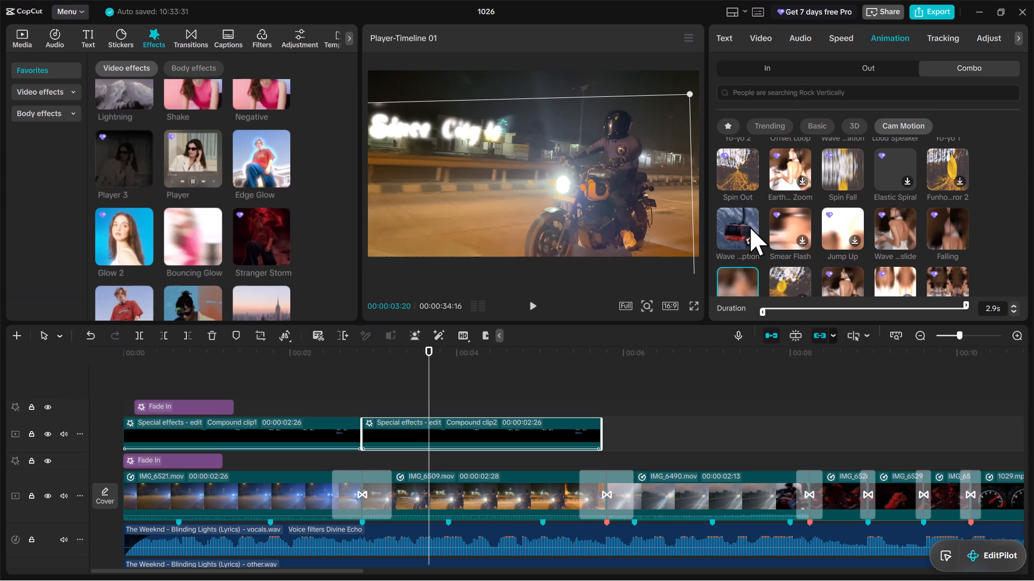
left_click(751, 240)
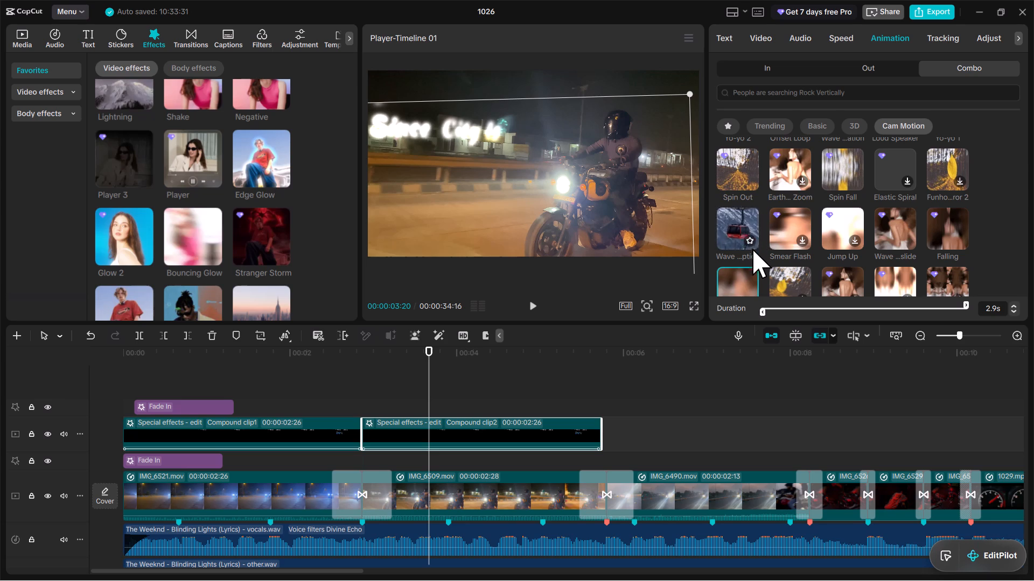
scroll(757, 280, "down", 1)
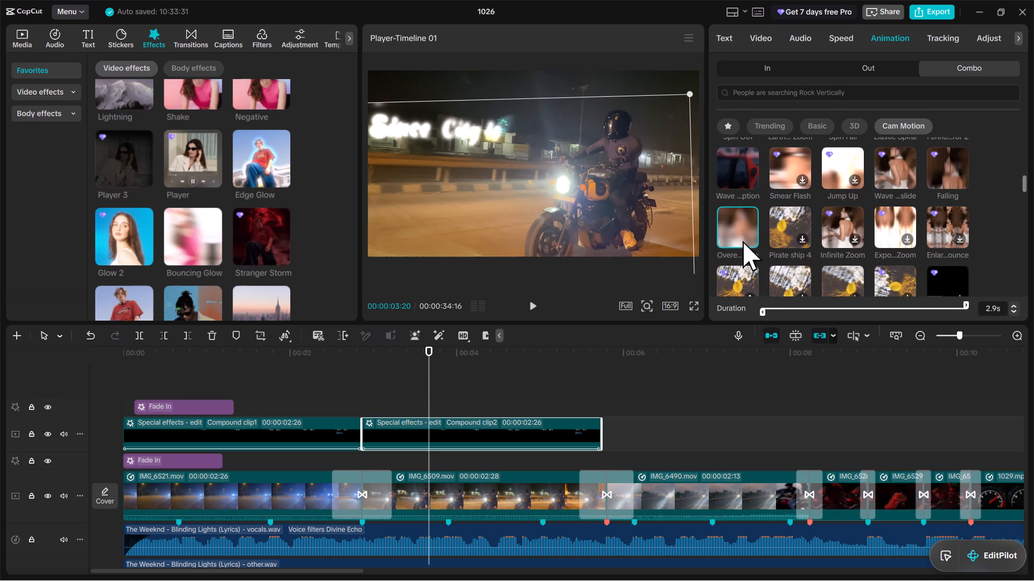
scroll(737, 243, "up", 2)
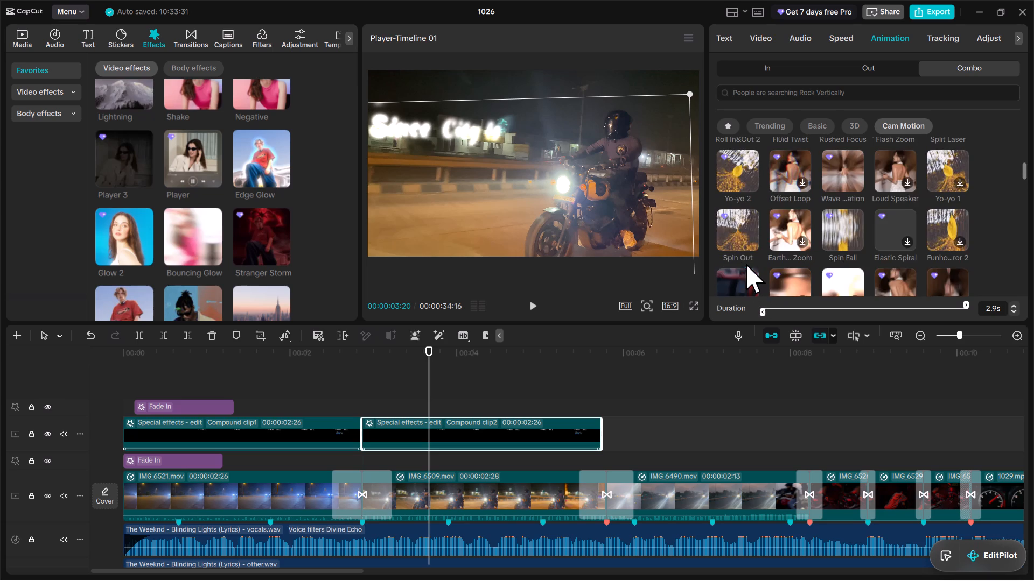
scroll(735, 212, "up", 4)
scroll(764, 258, "down", 1)
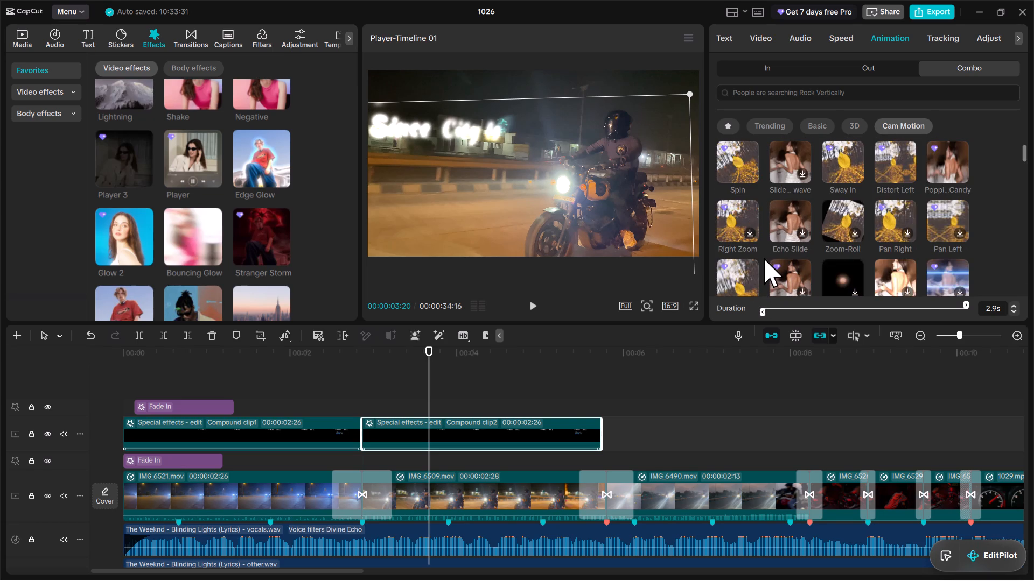
scroll(746, 240, "down", 2)
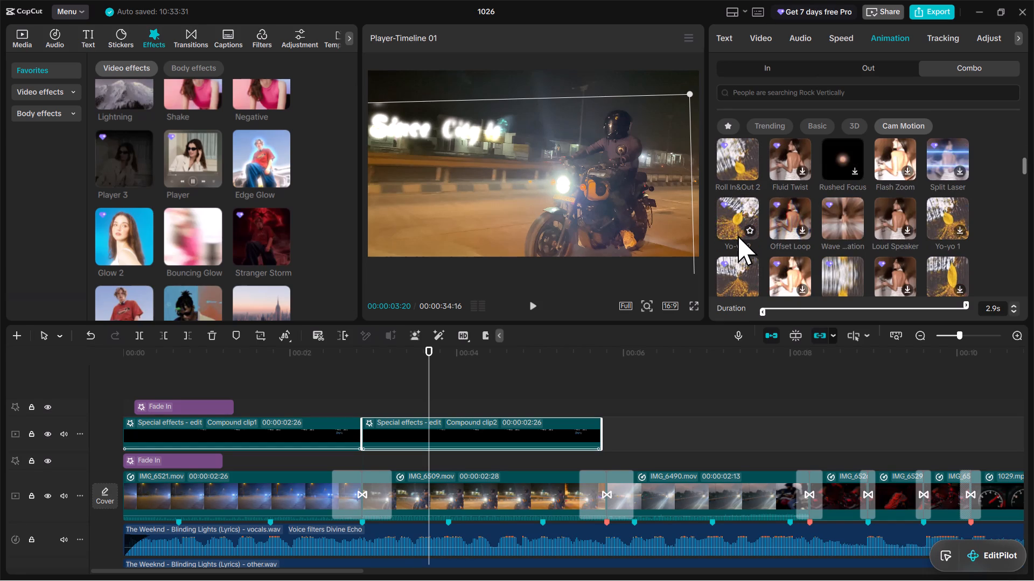
scroll(738, 236, "up", 6)
left_click(738, 168)
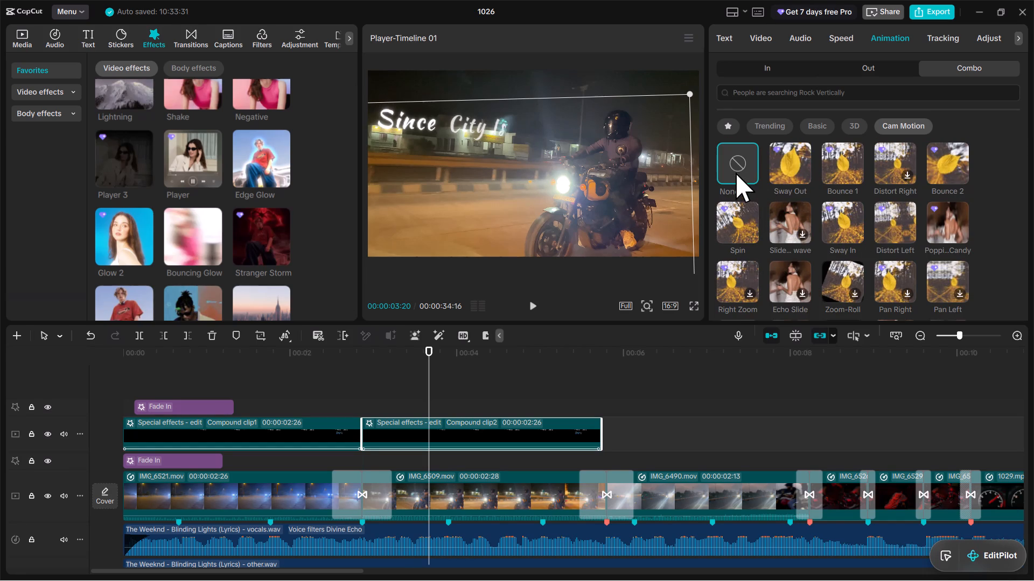
Open Compound clip2 for editing and delete the Player 3 effect above its text layers.
left_click(788, 72)
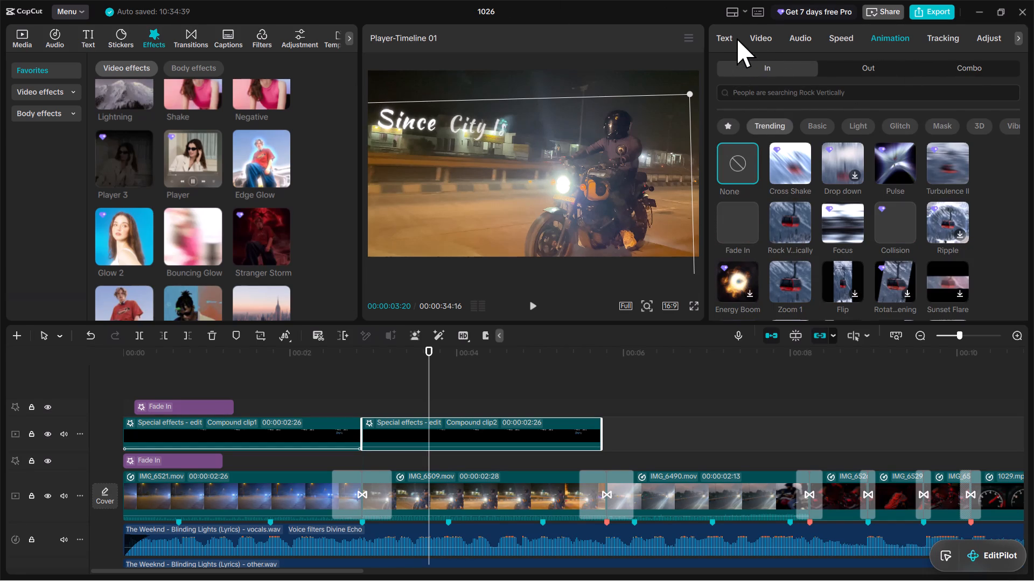
left_click(737, 38)
left_click(477, 424)
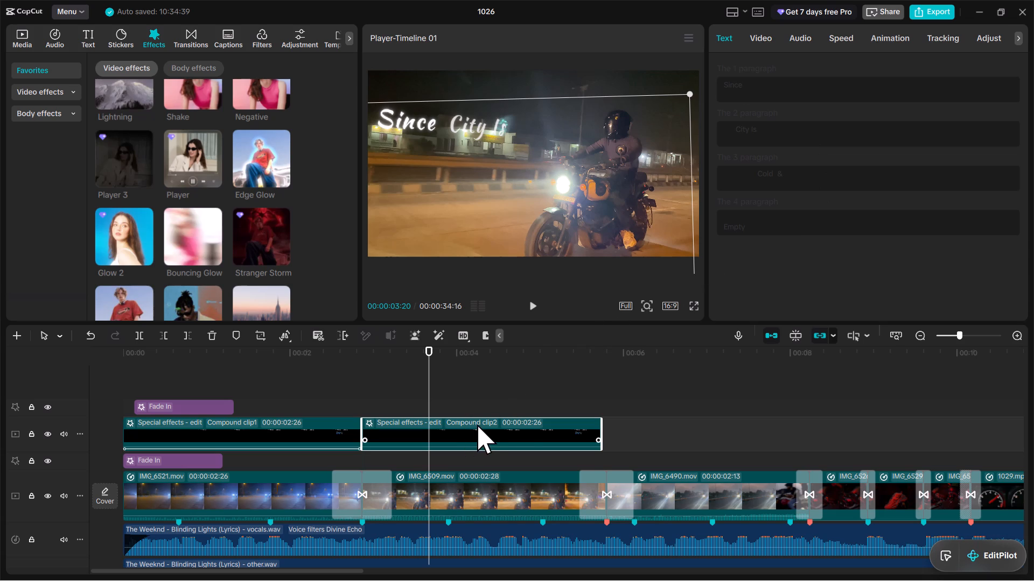
double_click(491, 425)
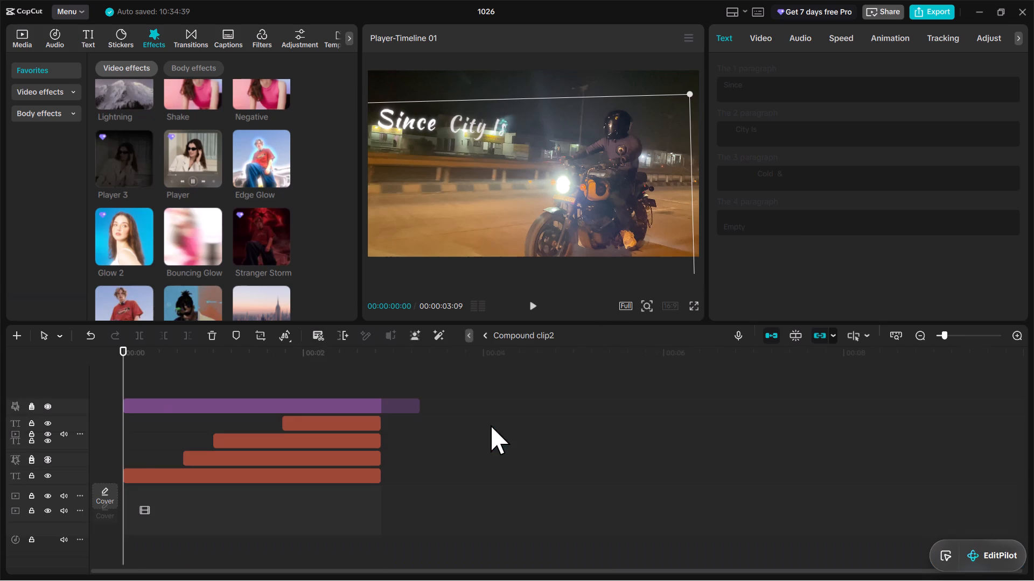
left_click(305, 408)
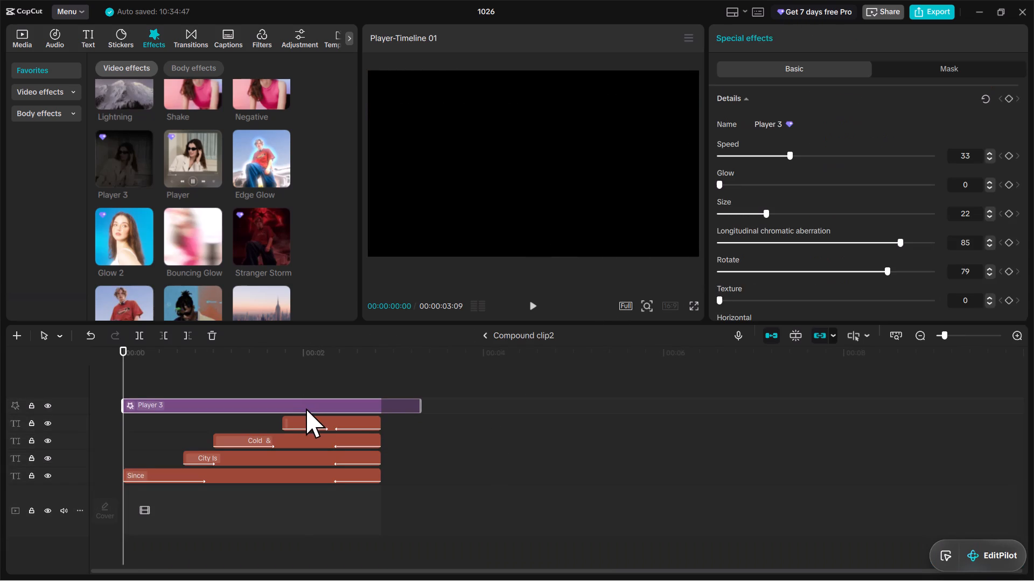
key("BackSpace")
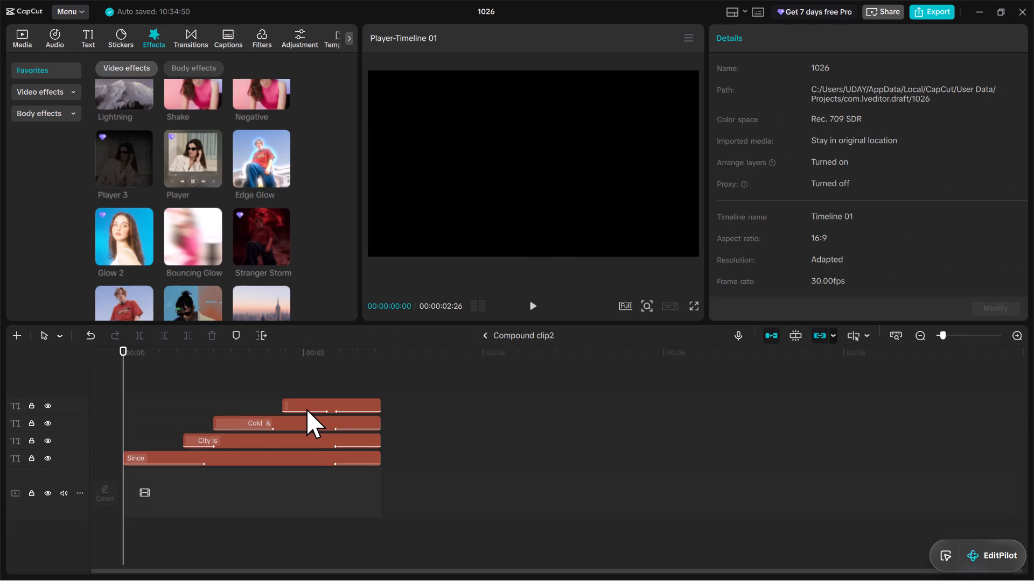
Replace the wording of the "Since" text layer with "No One", using title case.
left_click(263, 457)
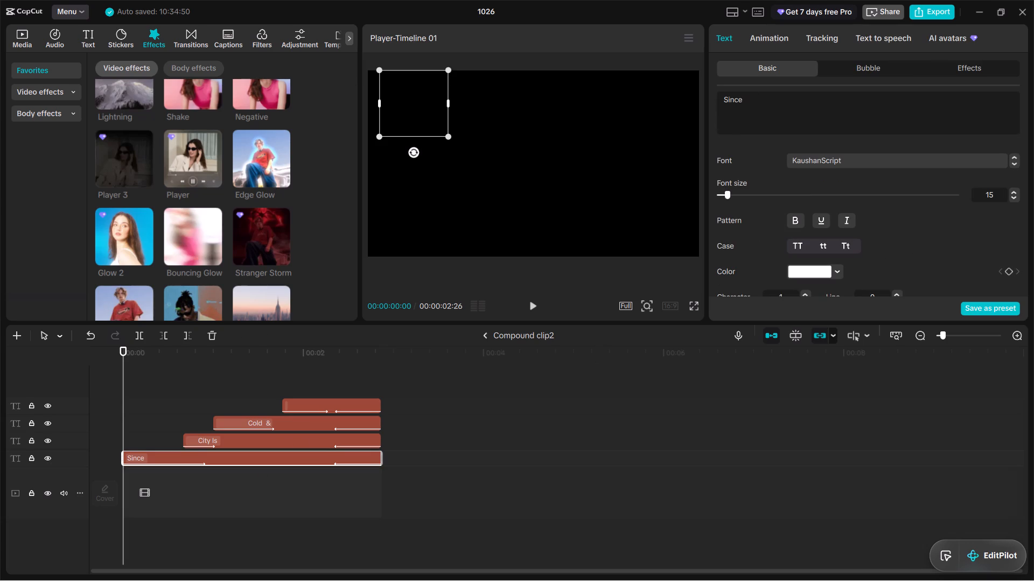
left_click(81, 38)
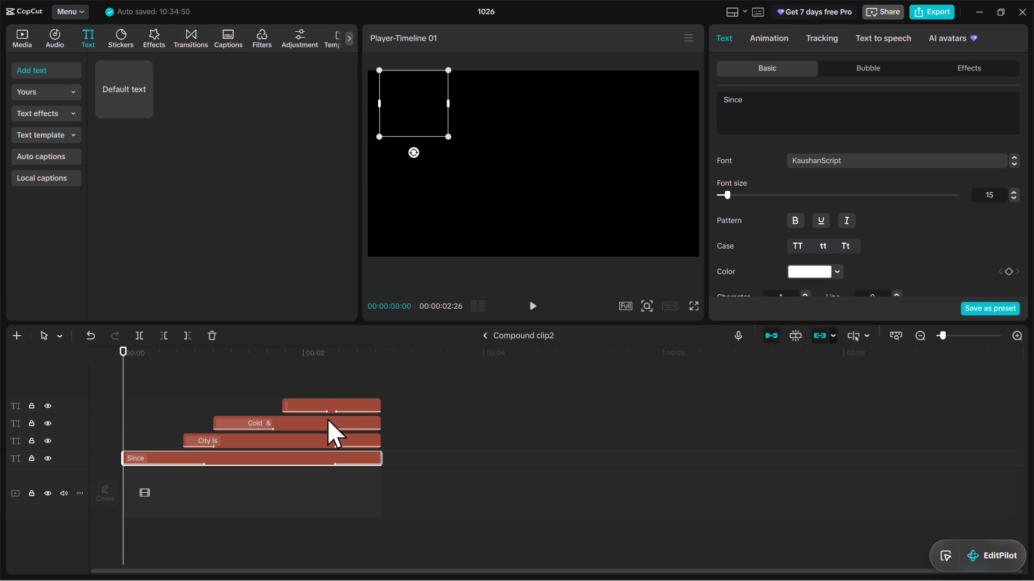
left_click(724, 98)
left_click_drag(721, 98, 793, 105)
key("BackSpace")
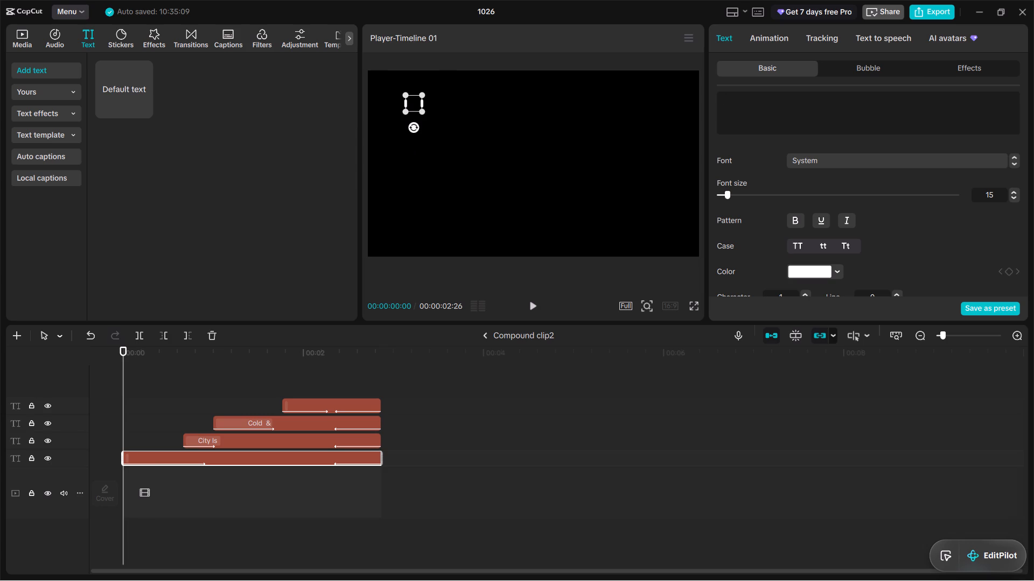
type("no")
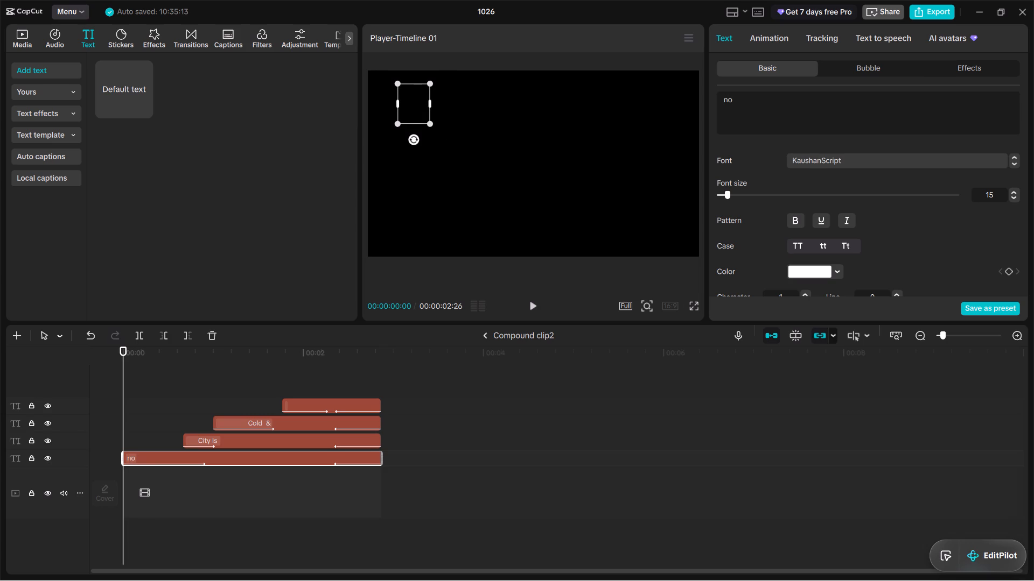
key("BackSpace")
key("BackSpace")
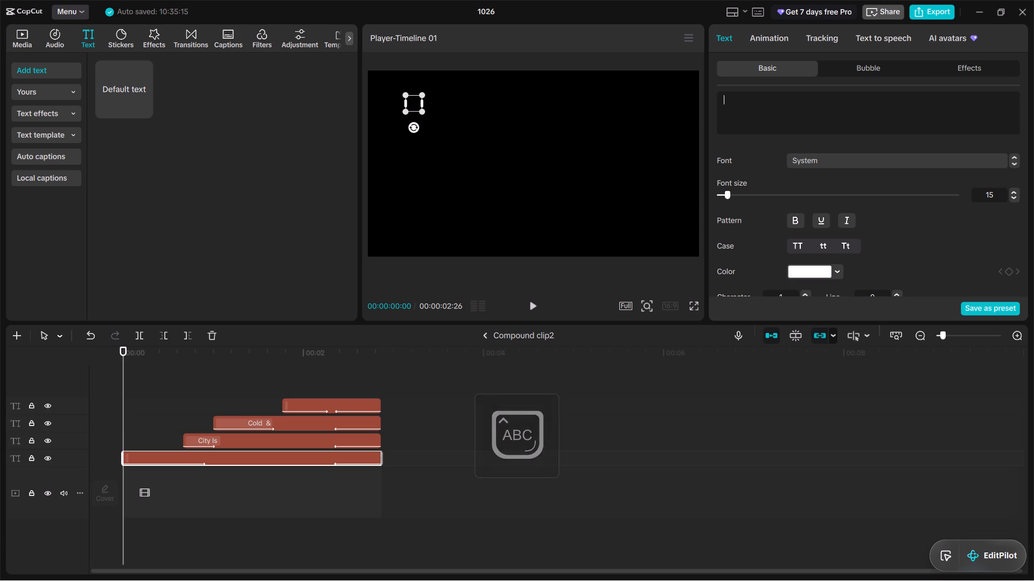
type("NO ONE")
key("space")
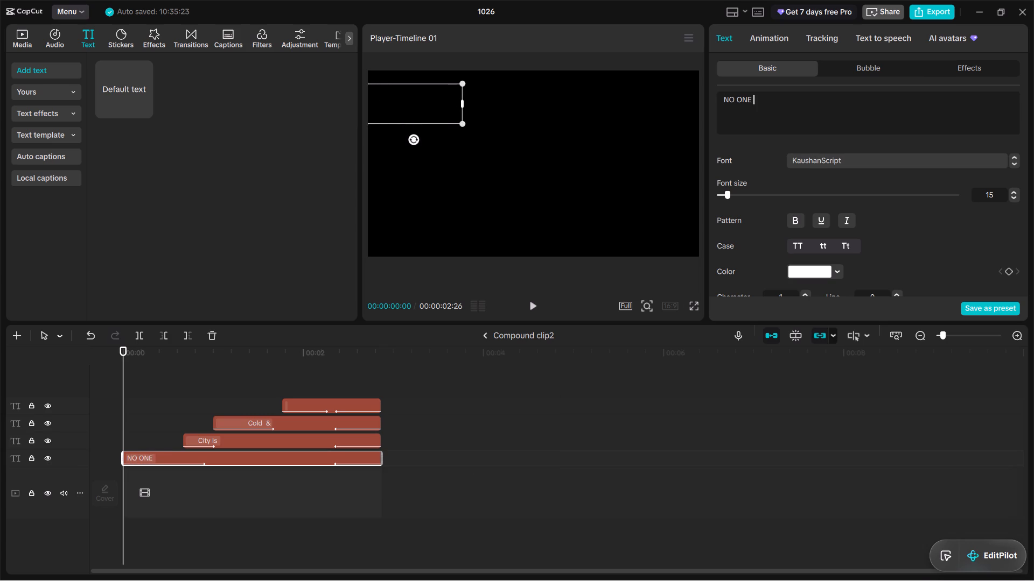
key("BackSpace")
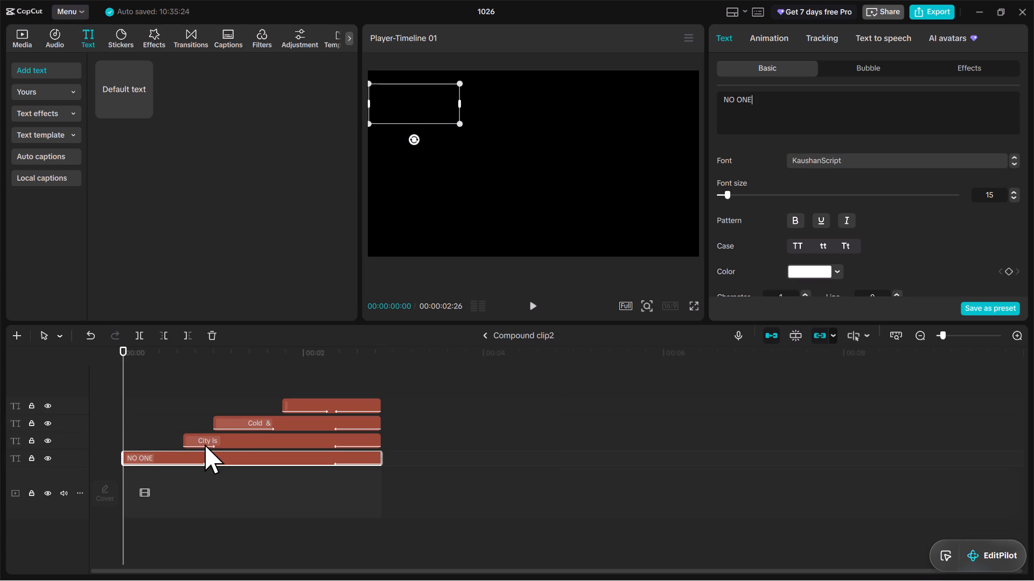
left_click(205, 444)
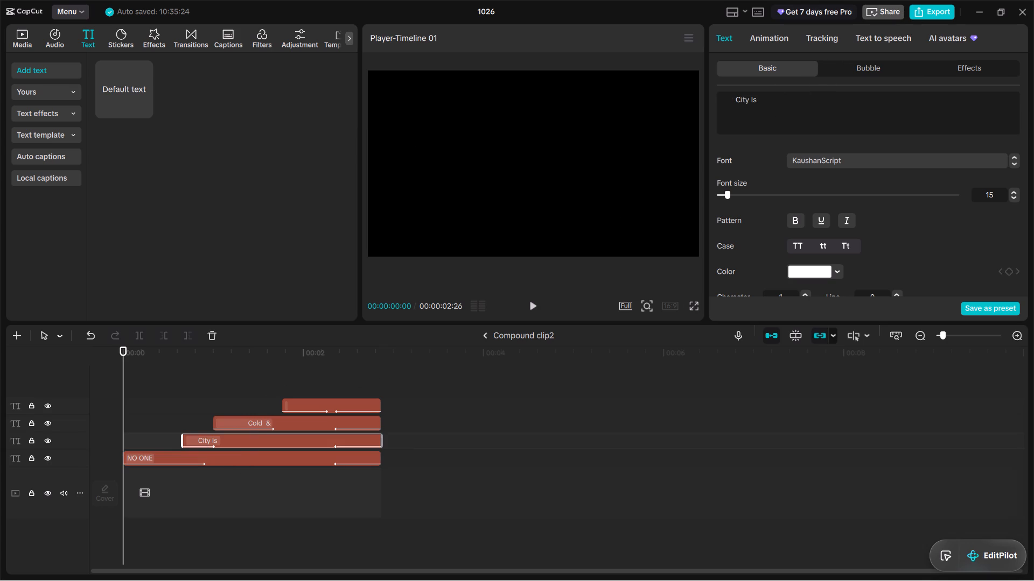
left_click(313, 456)
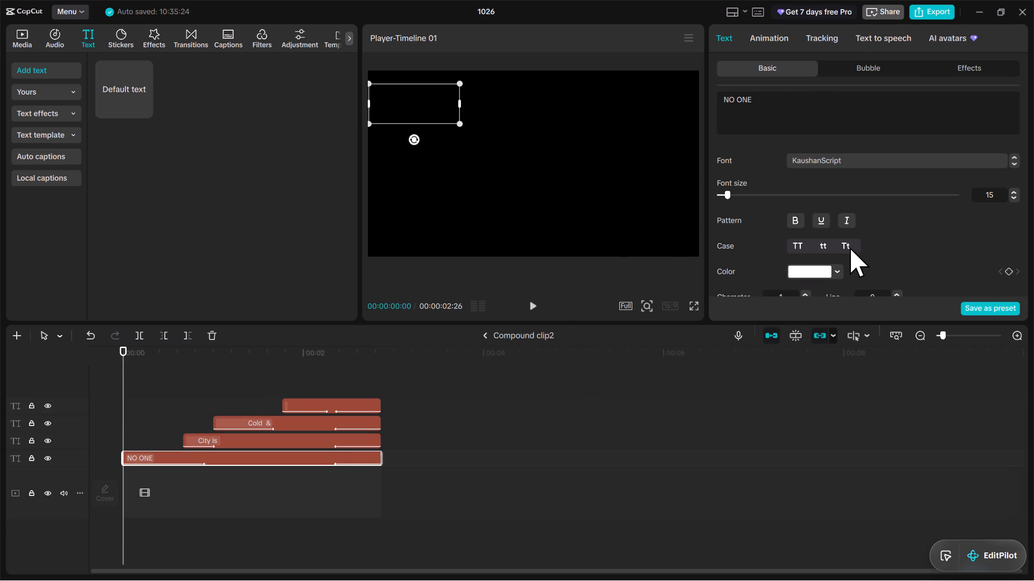
left_click(849, 247)
Replace the wording of the "City Is" text layer with "To Road", using title case.
left_click(322, 437)
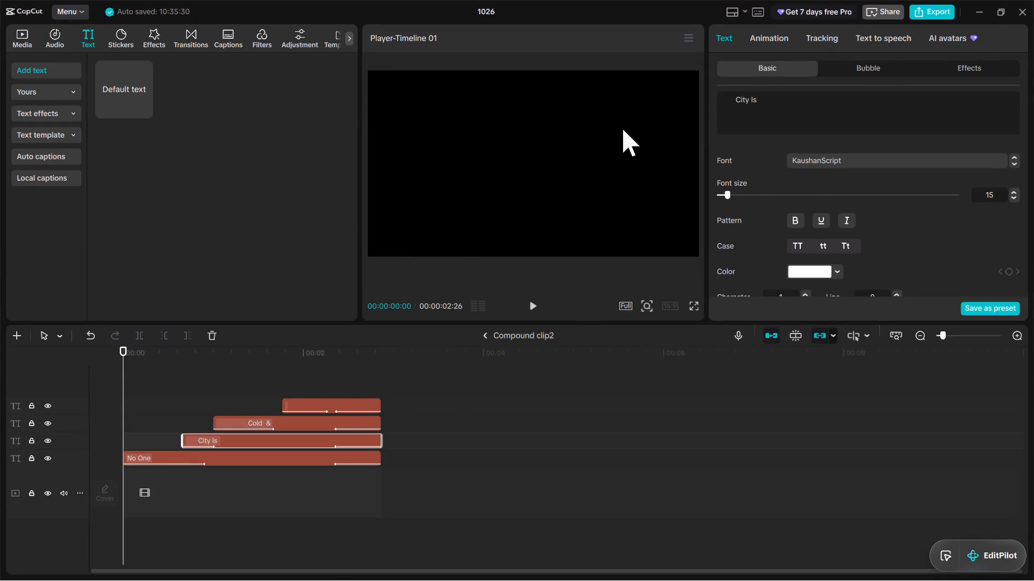
left_click_drag(733, 101, 794, 105)
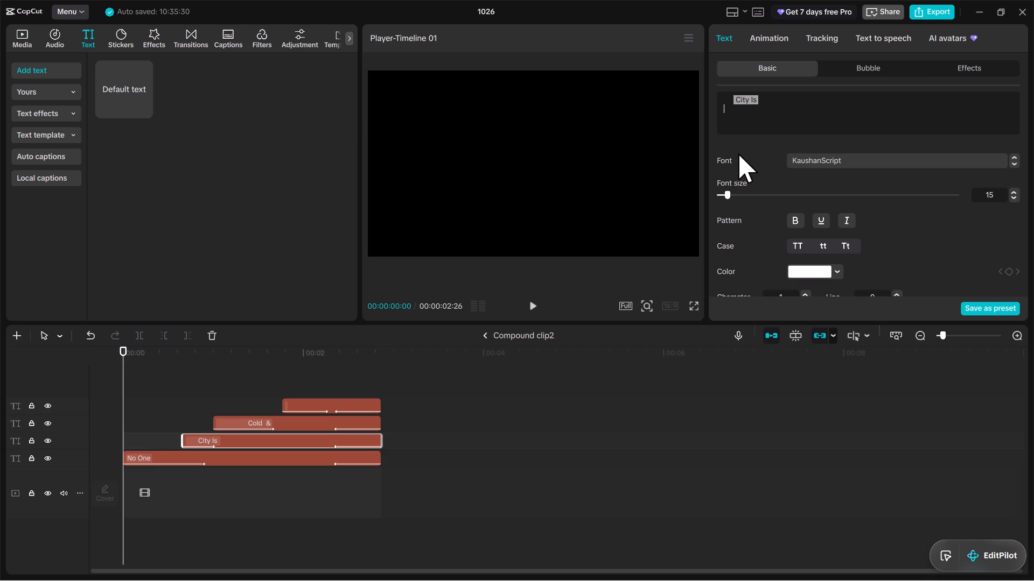
key("BackSpace")
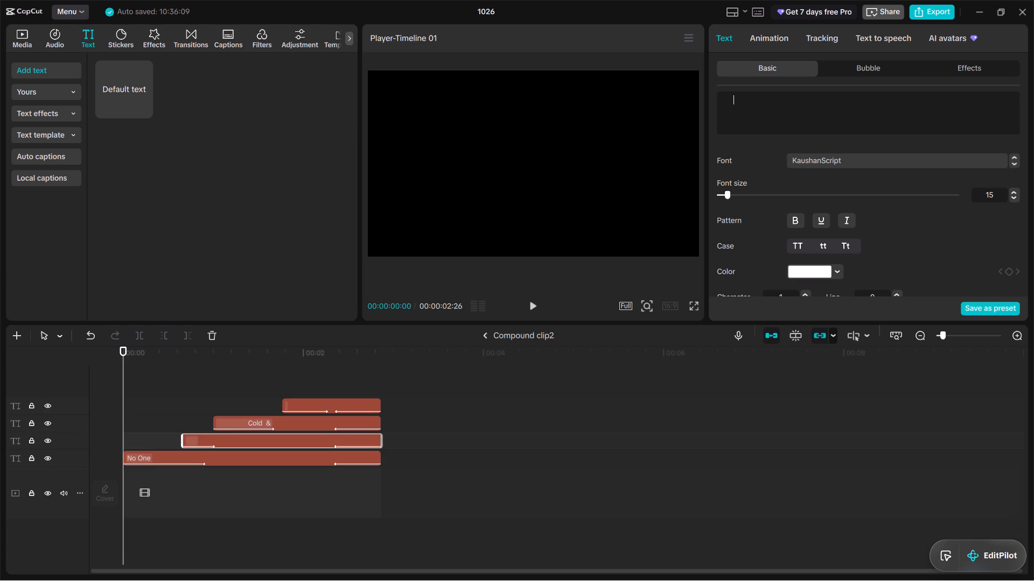
type("TO")
key("space")
type("RO")
type("AD")
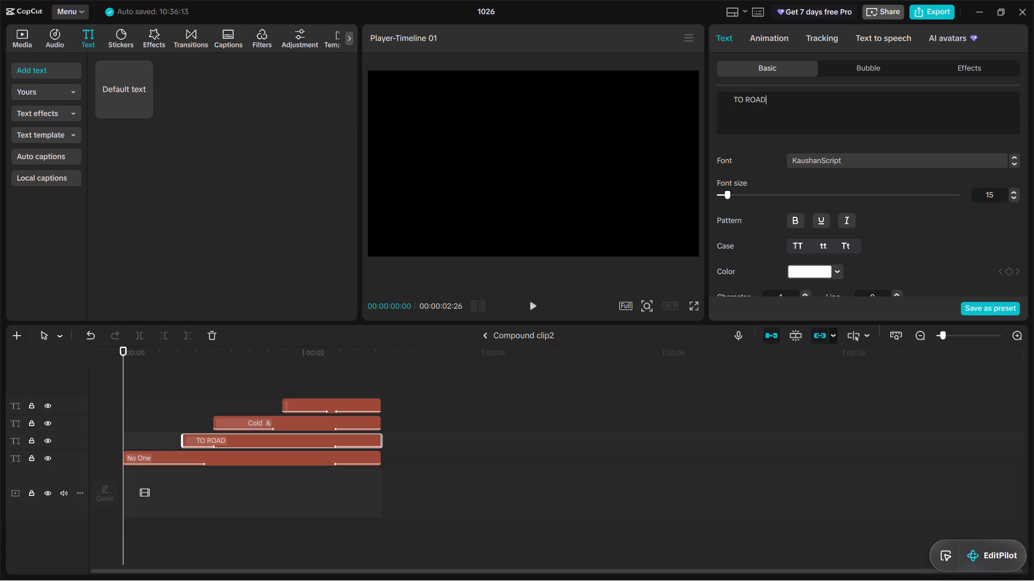
key("space")
type("TO")
key("BackSpace")
key("BackSpace")
left_click(842, 250)
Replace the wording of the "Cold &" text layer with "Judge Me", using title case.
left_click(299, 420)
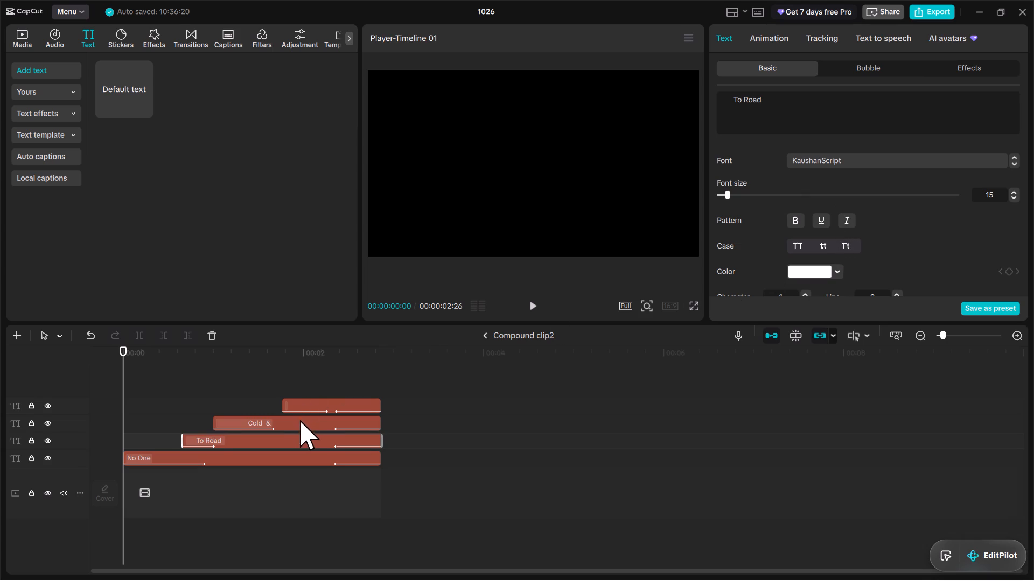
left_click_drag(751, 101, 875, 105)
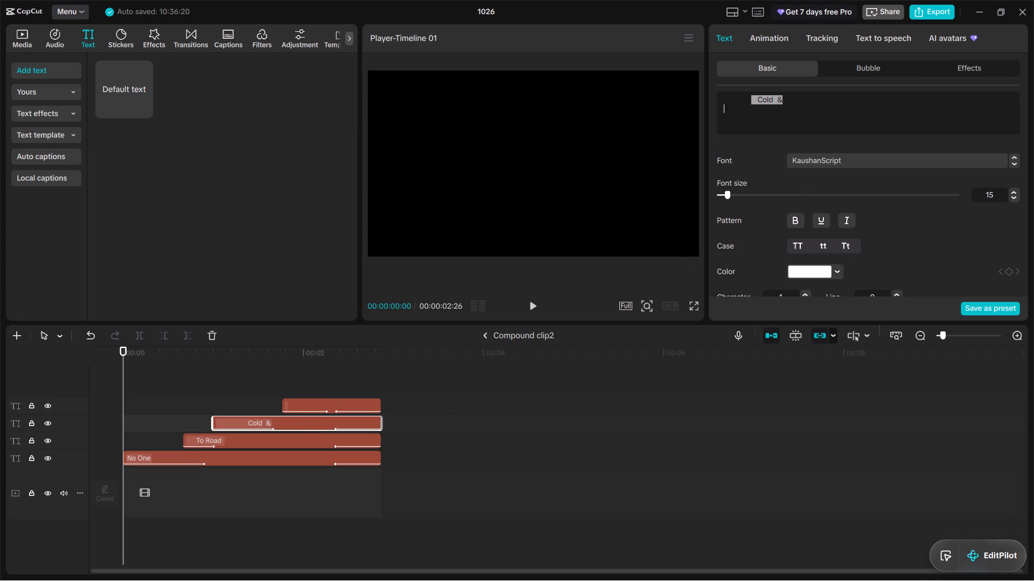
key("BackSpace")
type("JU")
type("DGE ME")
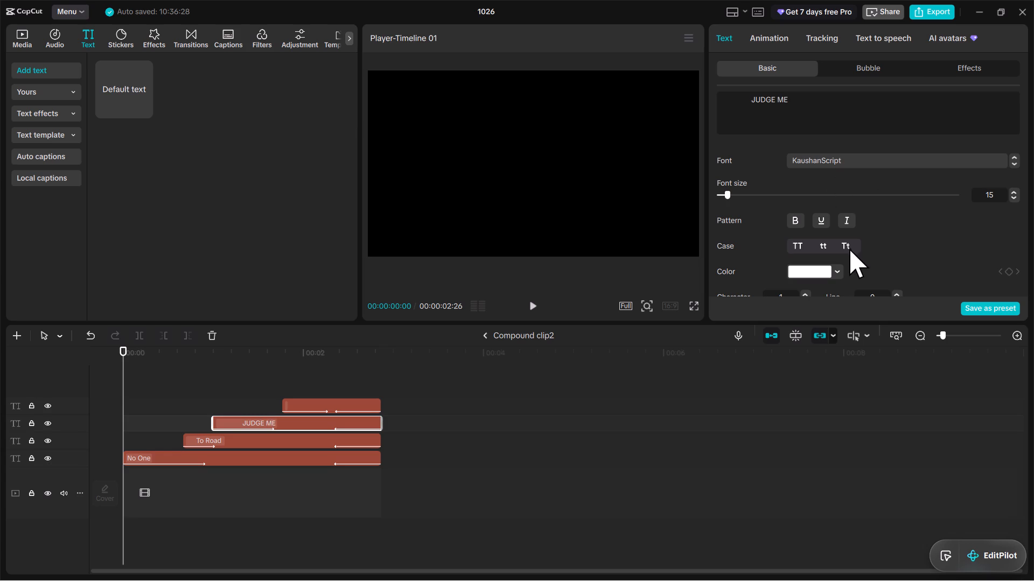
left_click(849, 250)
Replace the wording of the "Judge Me" text layer with "To Judge", using title case.
left_click(870, 114)
key("BackSpace")
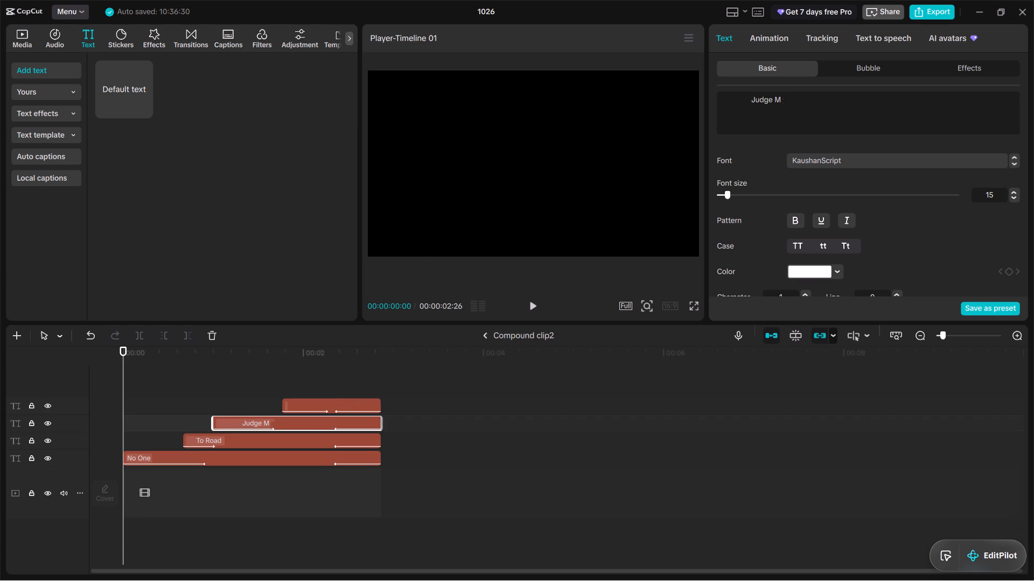
key("BackSpace")
key("BackSpace")
key("BackSpace")
key("BackSpace")
key("BackSpace")
key("BackSpace")
key("BackSpace")
type("TO JU")
type("DGE")
left_click(844, 242)
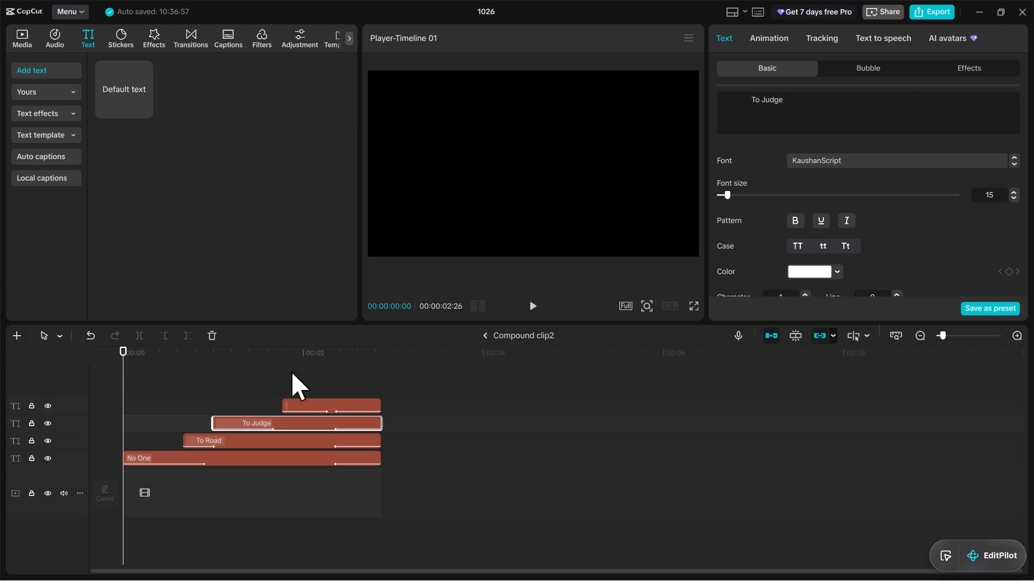
Replace the wording of the topmost, shortest text layer with "Me", using title case.
left_click(340, 407)
type("ME")
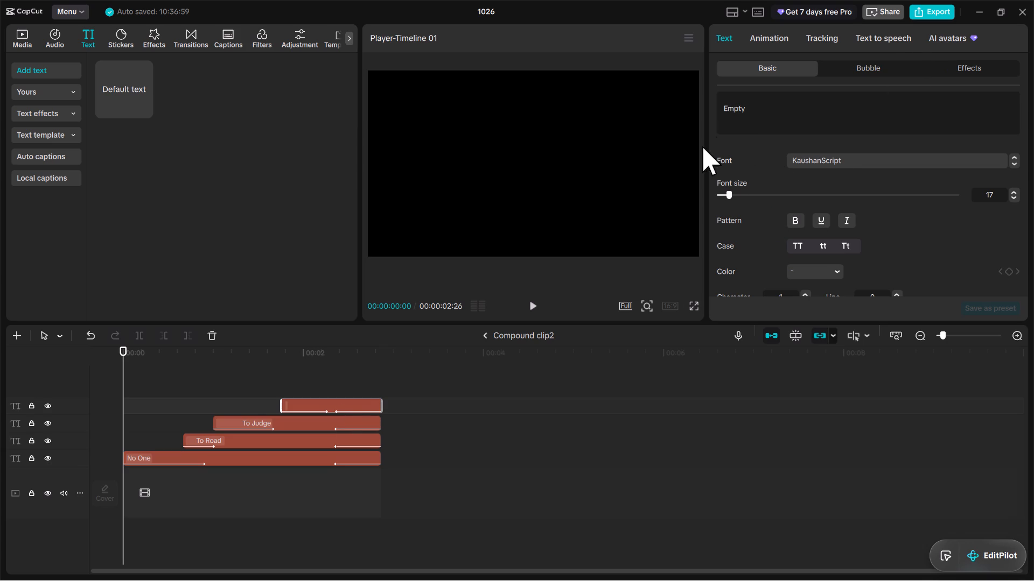
left_click(295, 405)
left_click_drag(722, 112, 801, 114)
key("BackSpace")
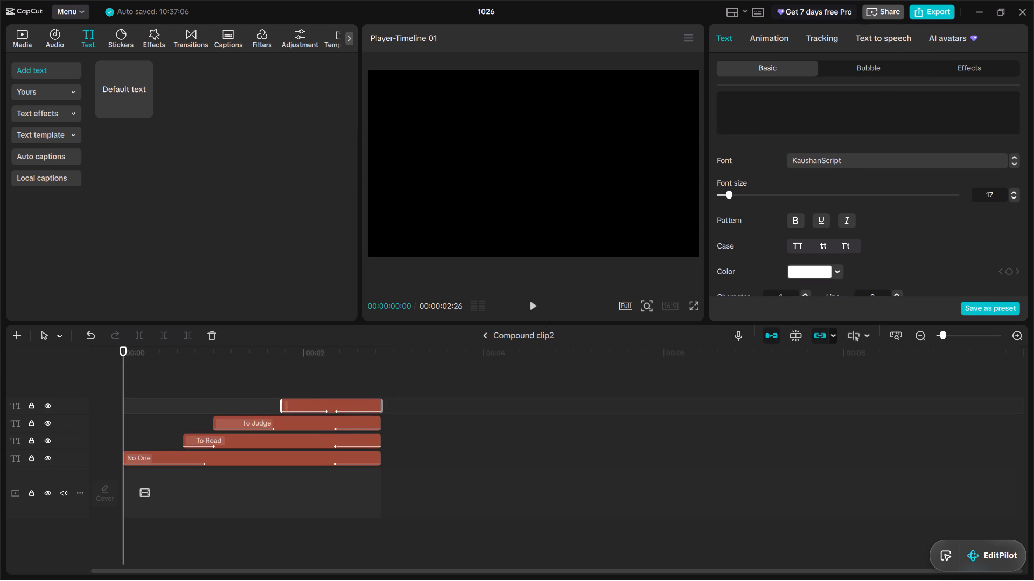
type("ME")
left_click(846, 242)
Return to the main timeline and play back the Compound clip2 overlay from its start.
left_click(503, 336)
left_click_drag(429, 397, 404, 401)
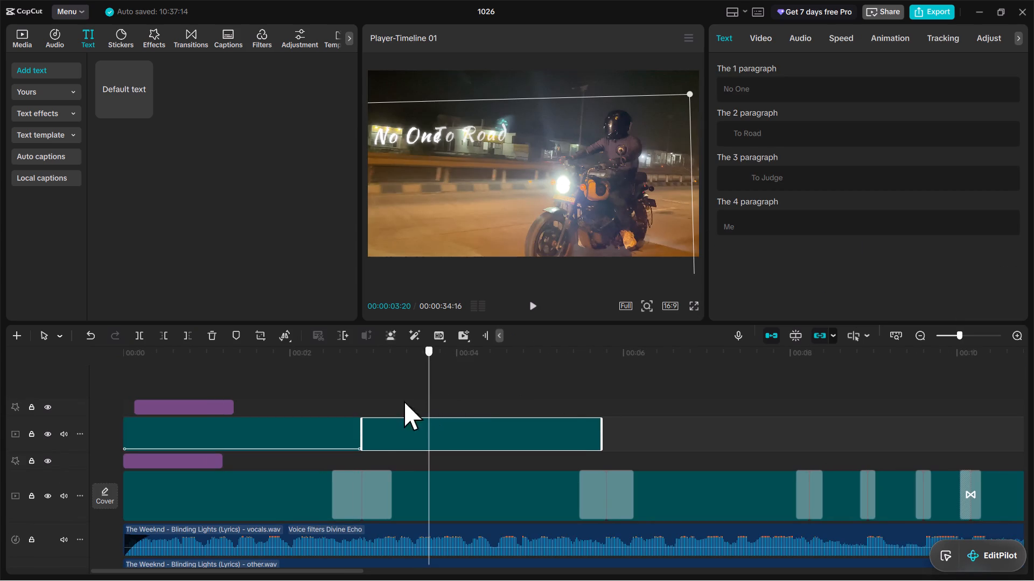
left_click_drag(404, 401, 360, 405)
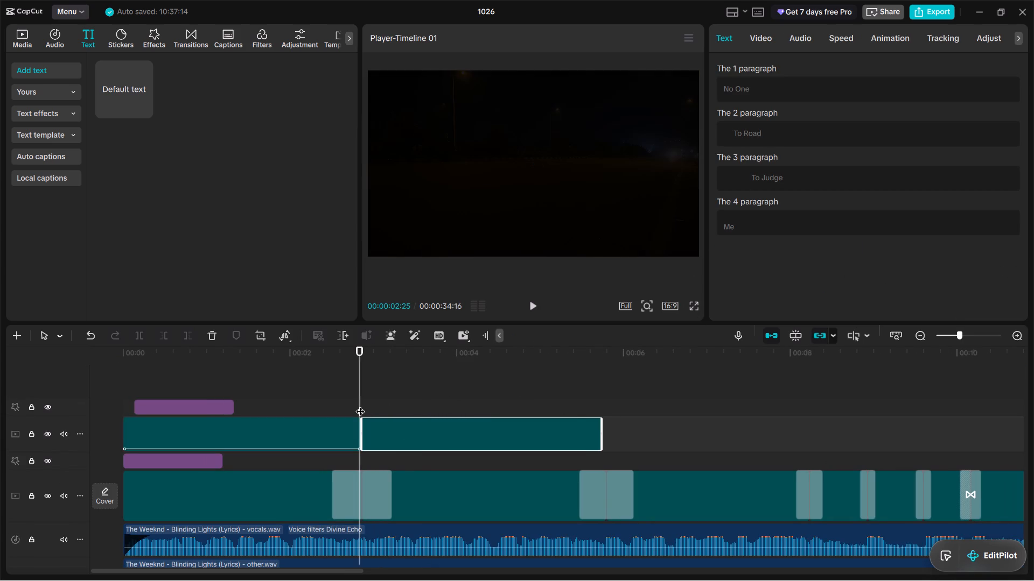
key("space")
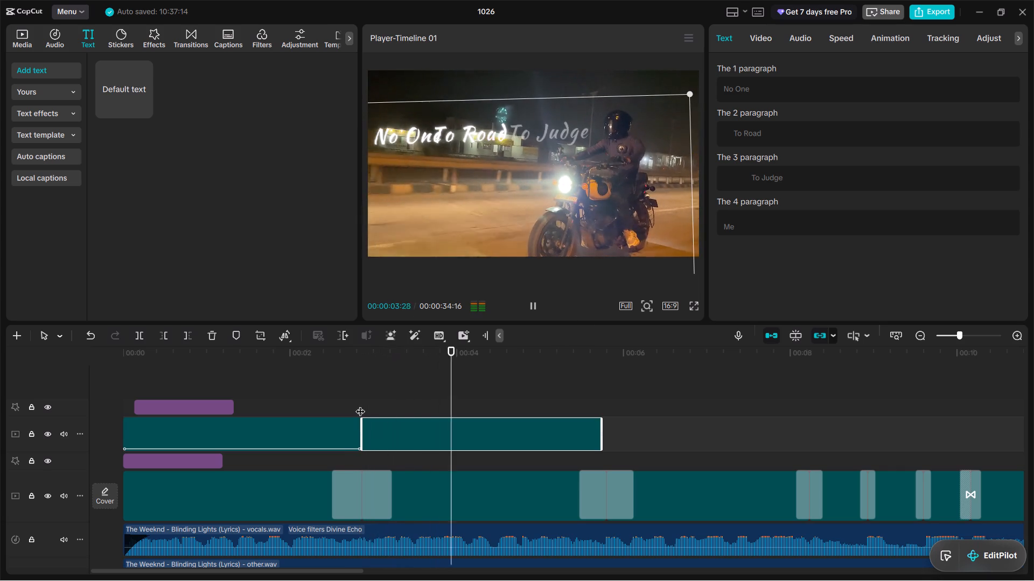
key("space")
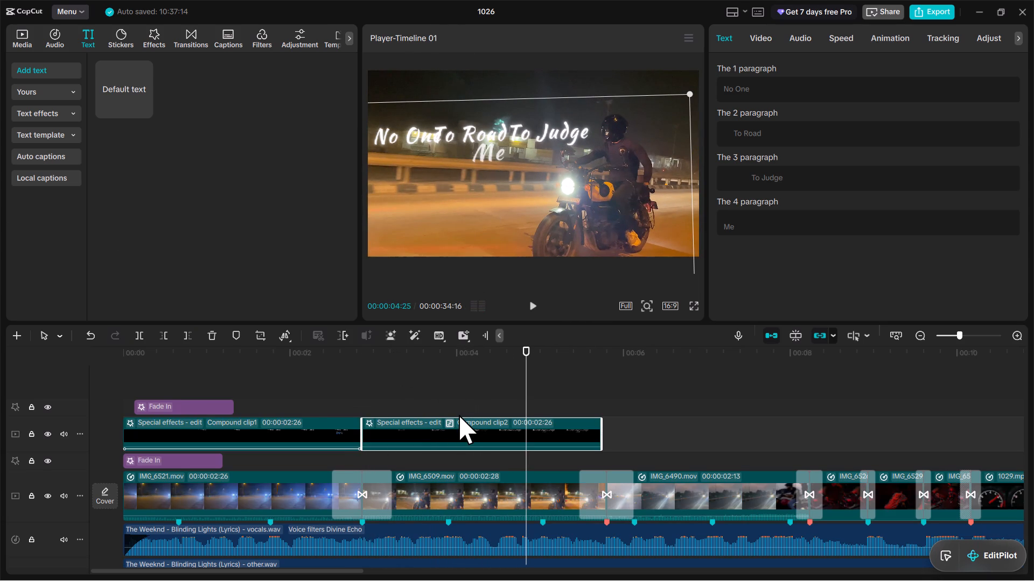
Reopen Compound clip2 and shift the "To Judge" text sideways in the frame to open a gap after "To Road".
left_click(488, 433)
double_click(487, 432)
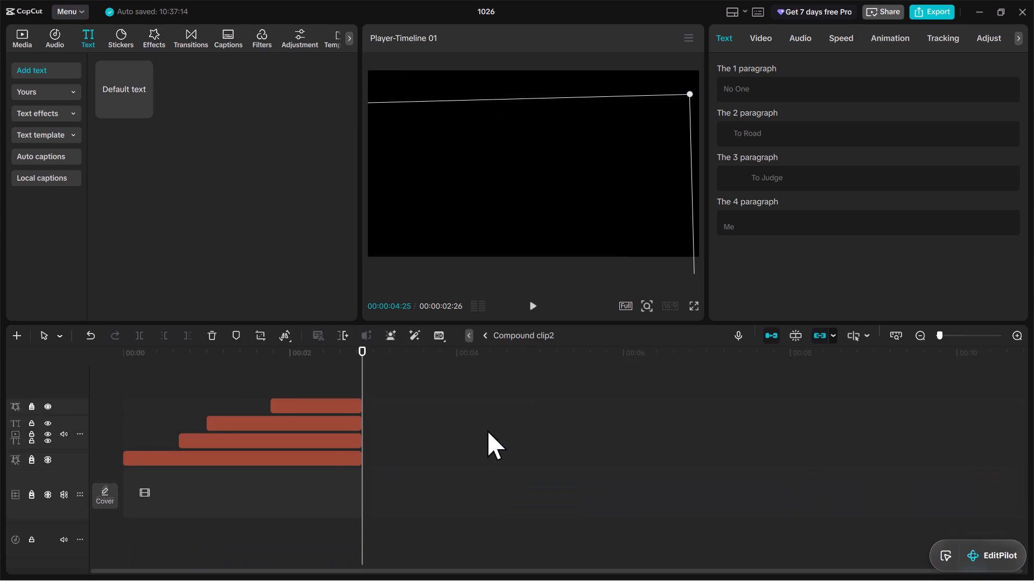
left_click(214, 384)
left_click_drag(214, 384, 254, 386)
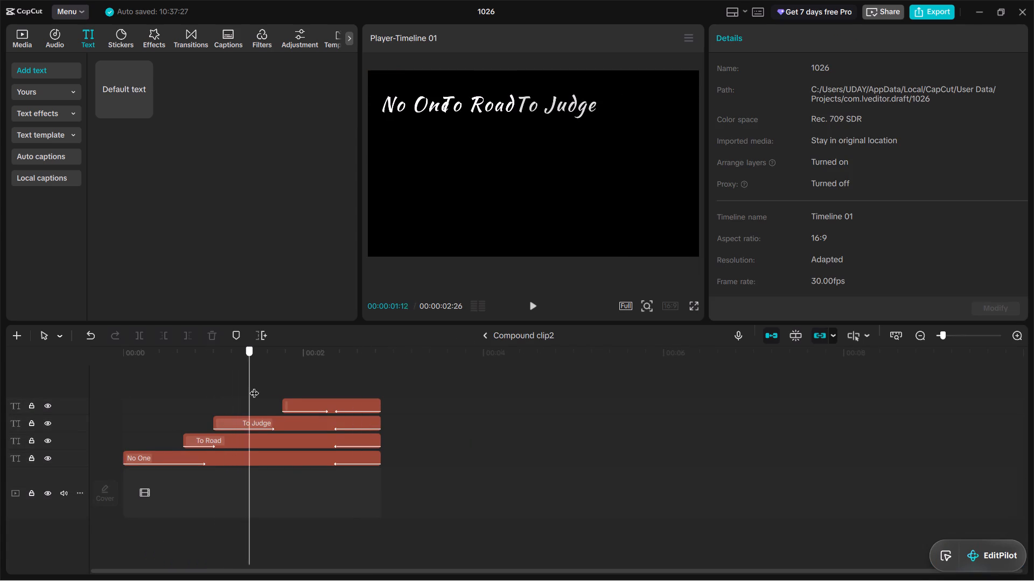
left_click_drag(254, 386, 316, 385)
left_click(241, 450)
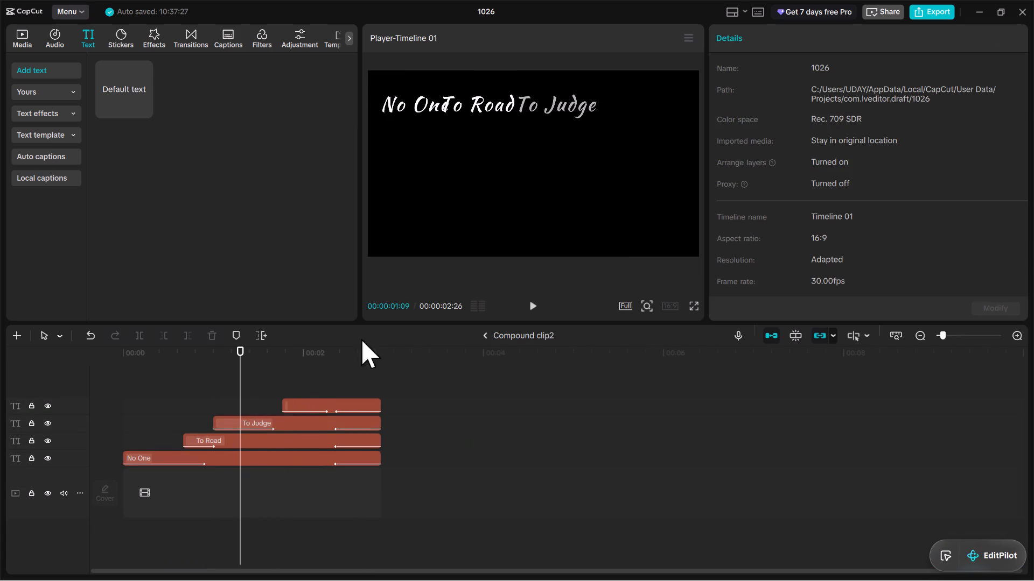
left_click_drag(237, 369, 258, 371)
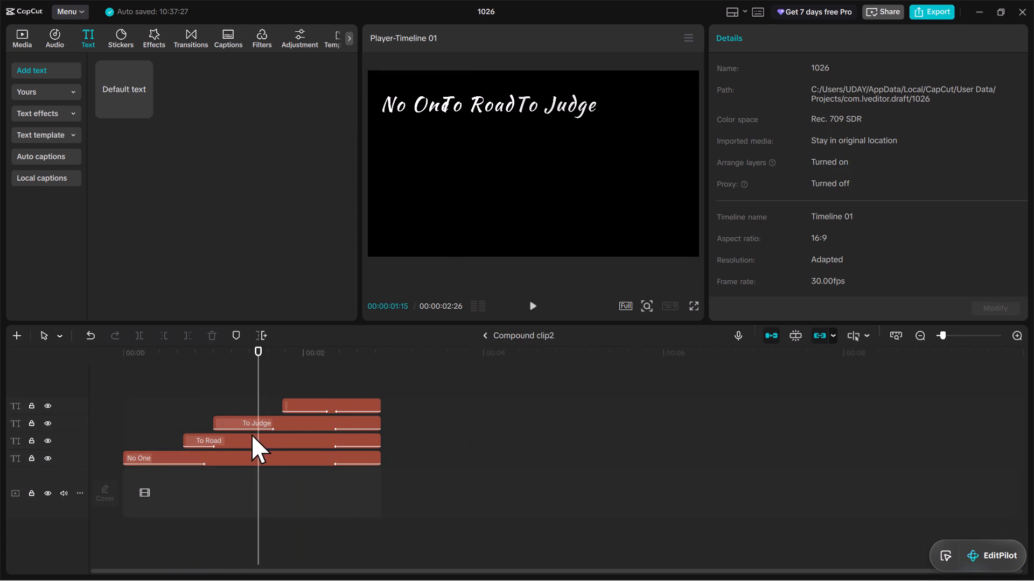
left_click(282, 460)
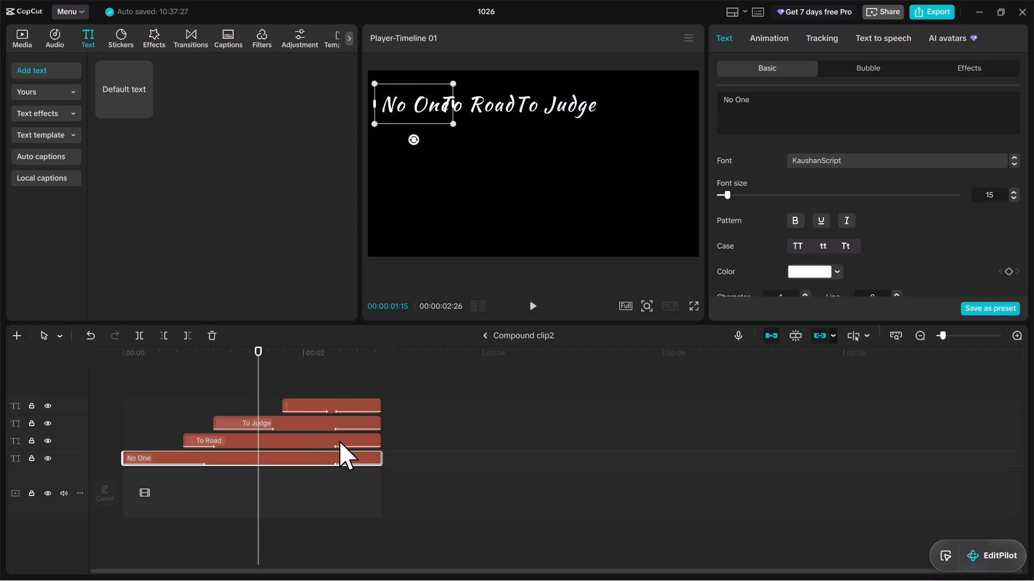
left_click(339, 441)
left_click(334, 427)
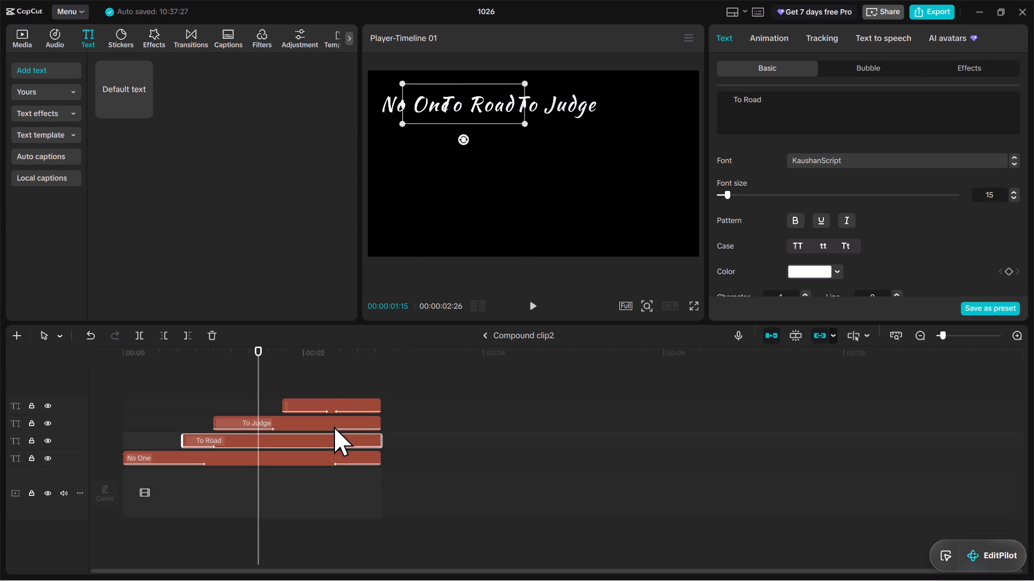
left_click_drag(576, 104, 596, 105)
left_click(344, 394)
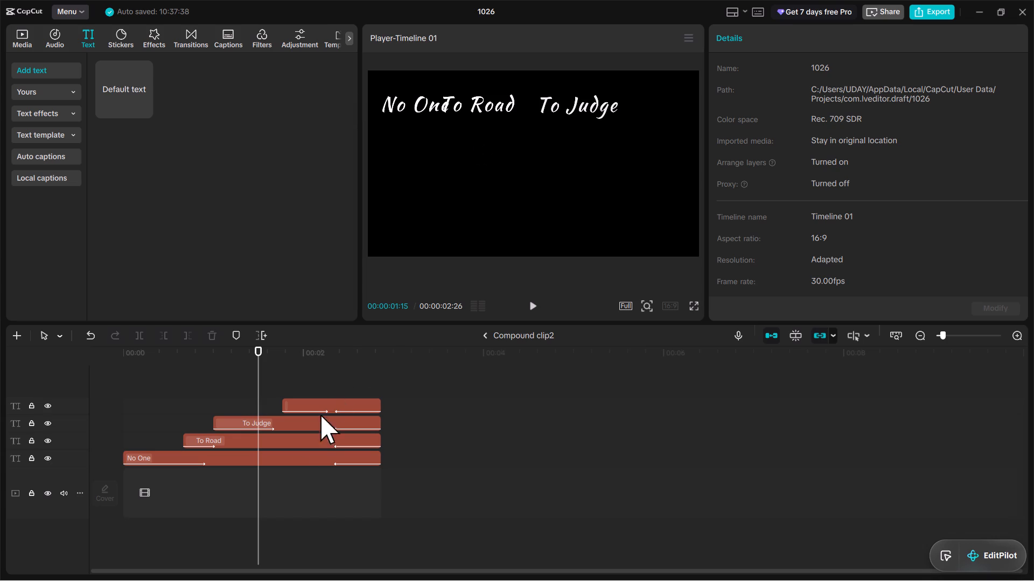
Raise the "No One" text slightly and place "To Road" on an indented line just below it.
left_click(296, 463)
left_click_drag(407, 110, 409, 101)
left_click(347, 435)
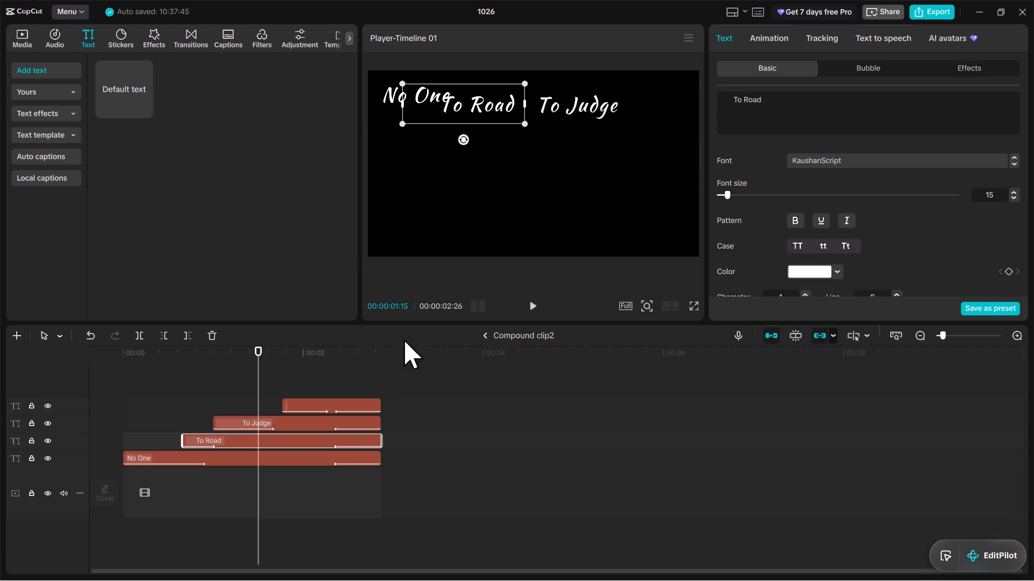
left_click_drag(484, 95, 514, 86)
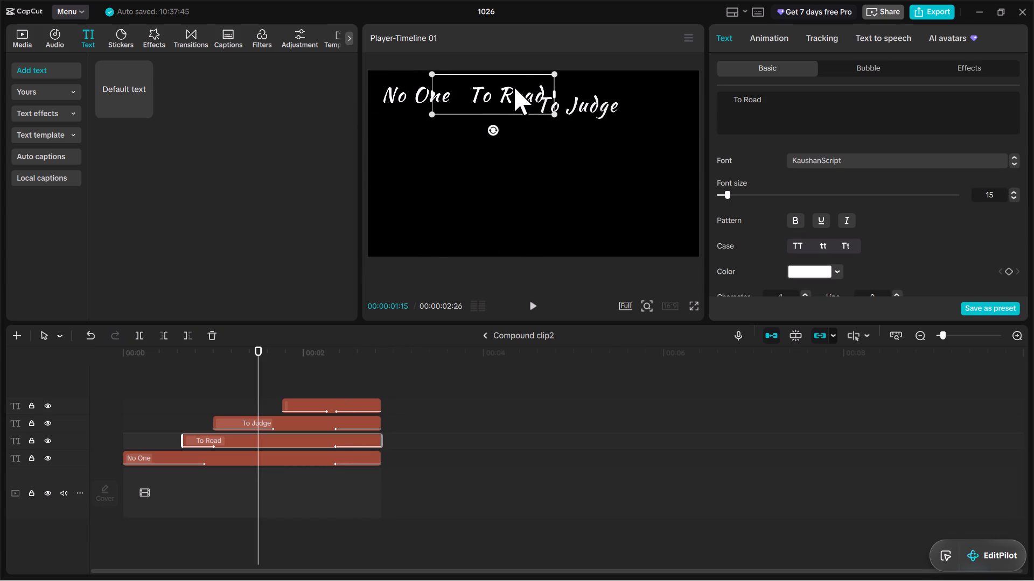
left_click_drag(514, 86, 506, 86)
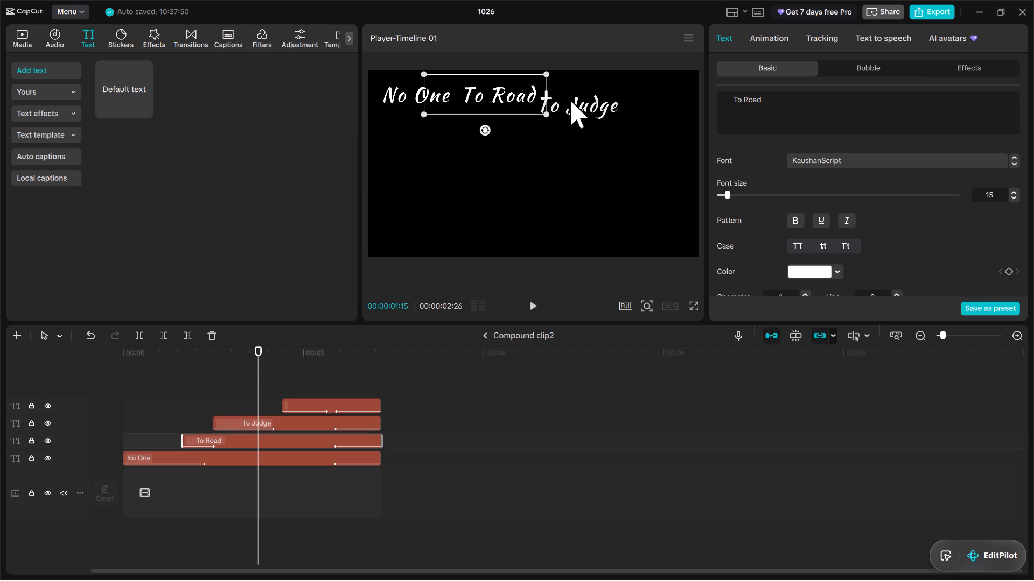
left_click_drag(493, 97, 452, 128)
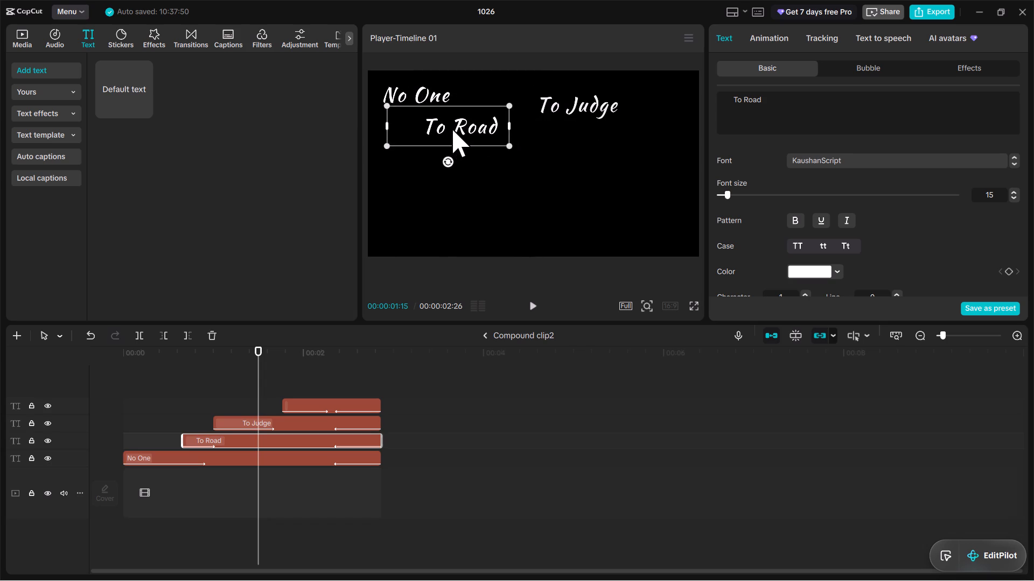
left_click_drag(452, 128, 445, 123)
Place the "To Judge" text on a third line, stepped further in below "To Road".
left_click(555, 104)
left_click_drag(563, 104, 506, 145)
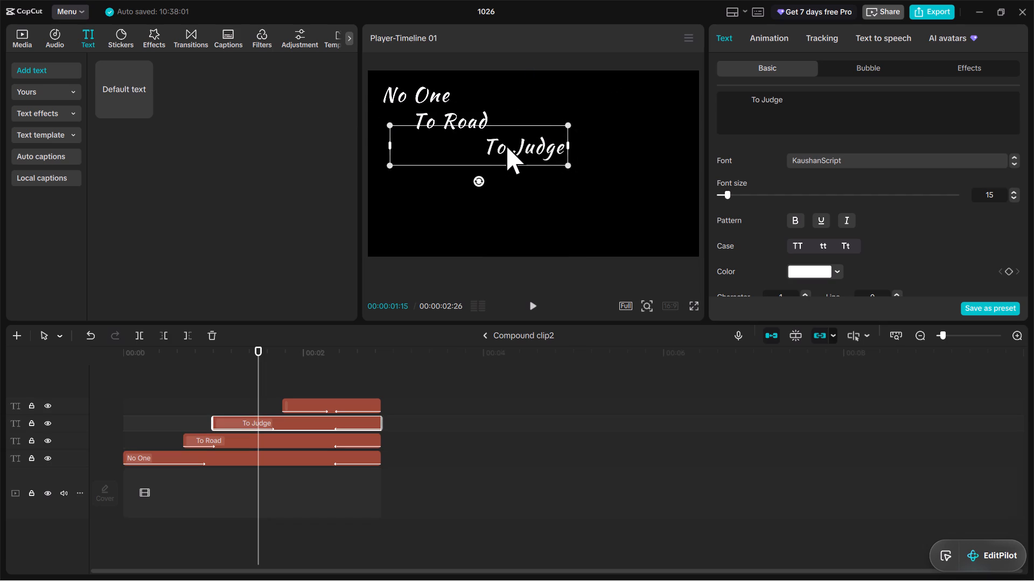
left_click_drag(506, 145, 493, 144)
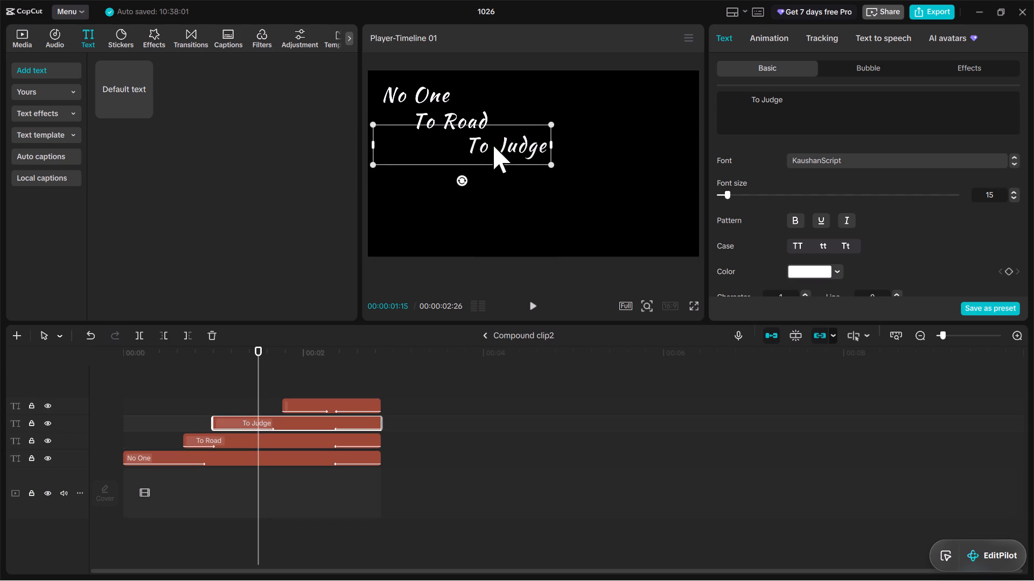
left_click_drag(493, 144, 498, 146)
At about 00:00:02:10, move the "Me" text out beyond the end of "To Judge", level with that line.
left_click(348, 410)
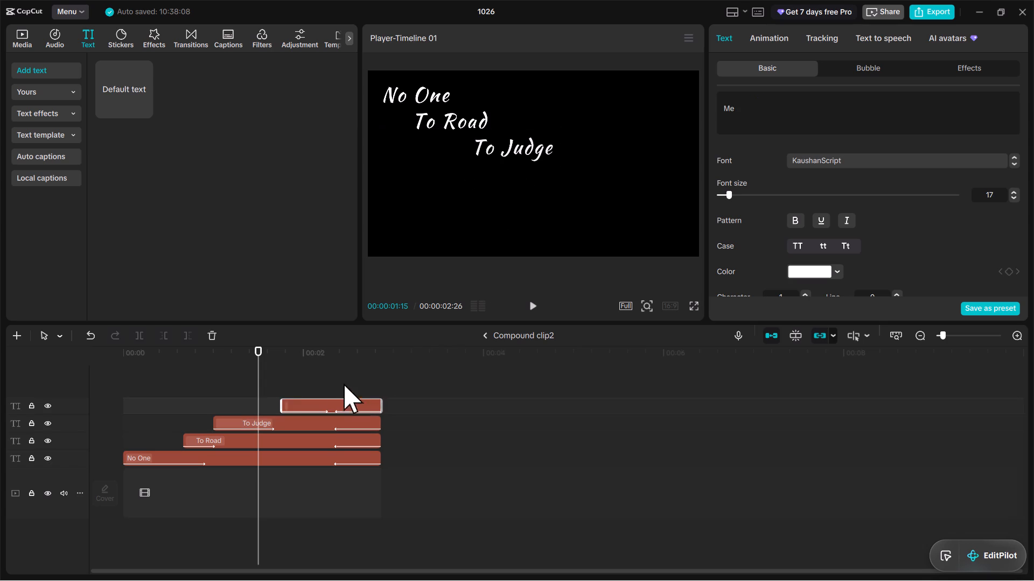
left_click_drag(257, 378, 333, 373)
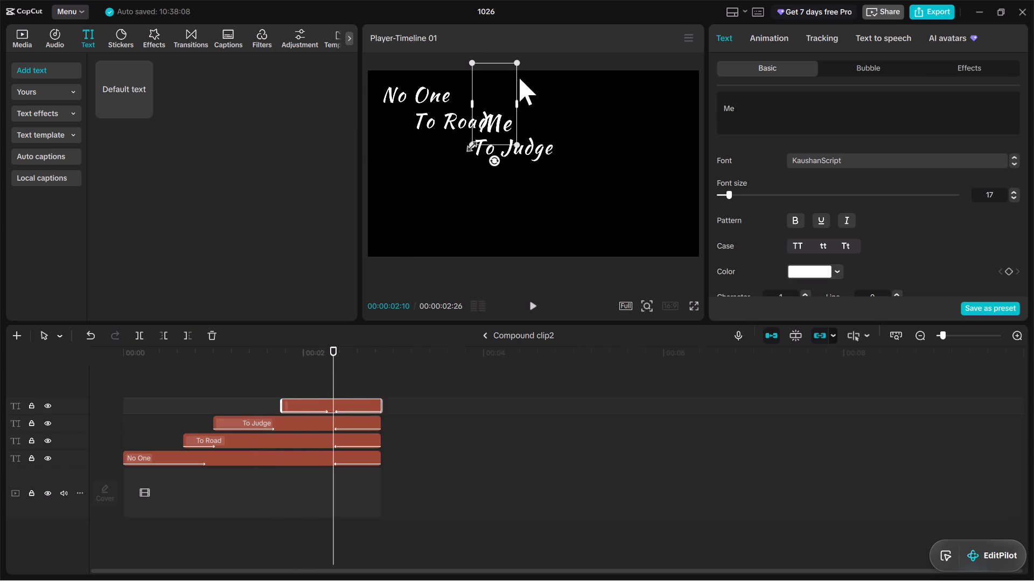
left_click_drag(491, 101, 621, 126)
Move the "To Judge" text further down below "To Road", stepped in short of "Me", and scale it up slightly.
left_click(510, 144)
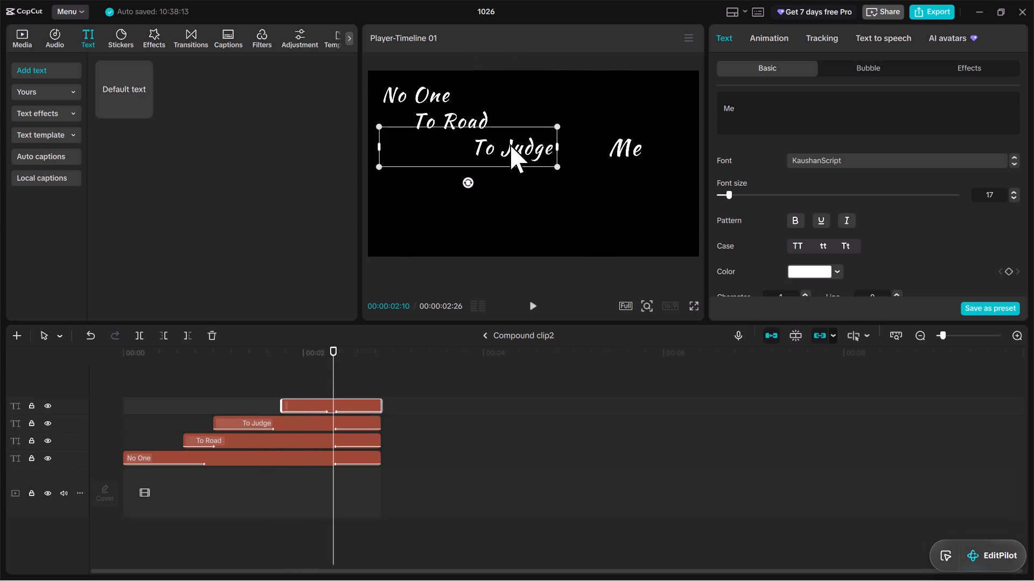
left_click_drag(511, 144, 553, 143)
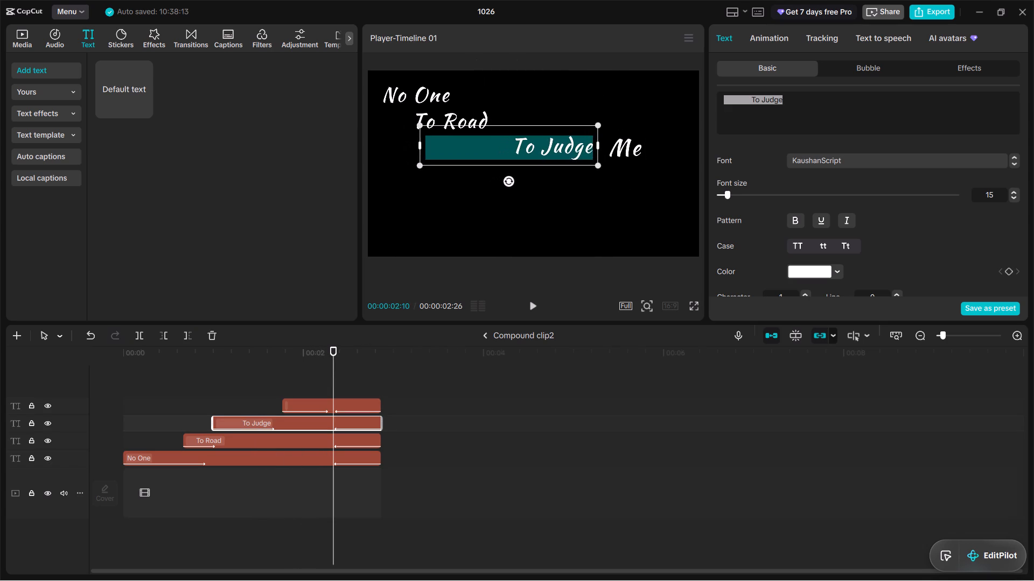
left_click_drag(553, 143, 560, 210)
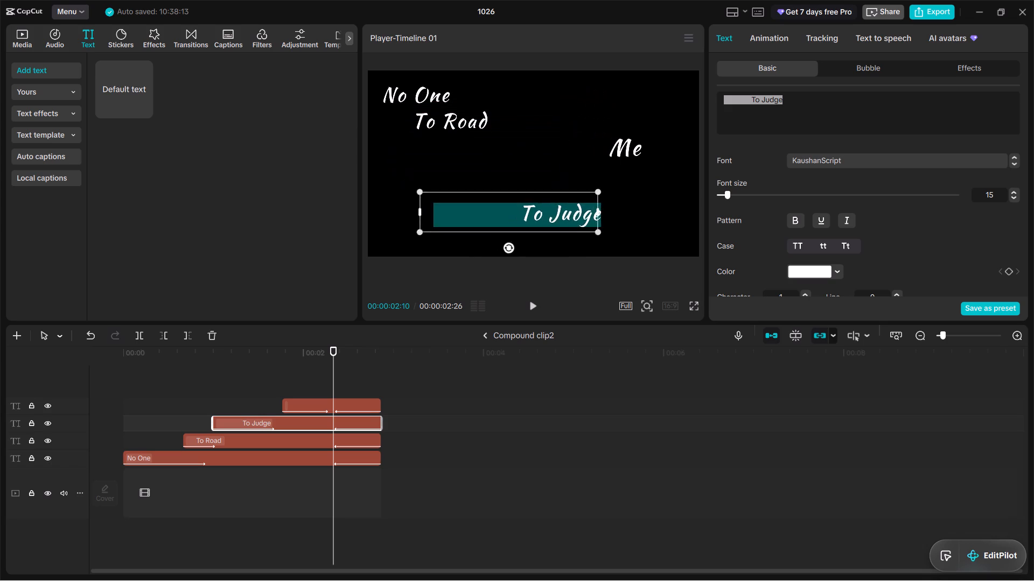
left_click_drag(560, 210, 511, 158)
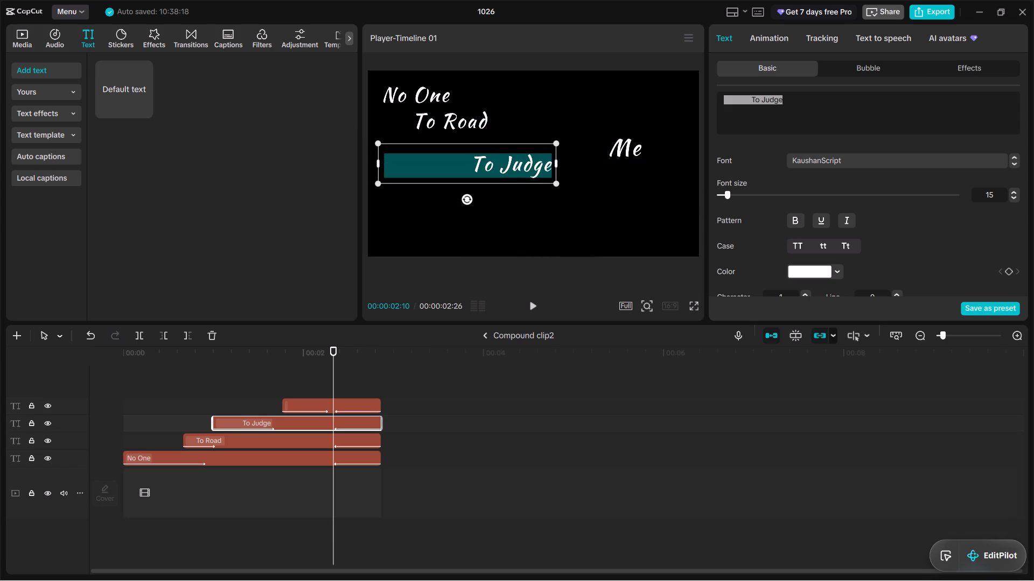
left_click_drag(420, 161, 457, 165)
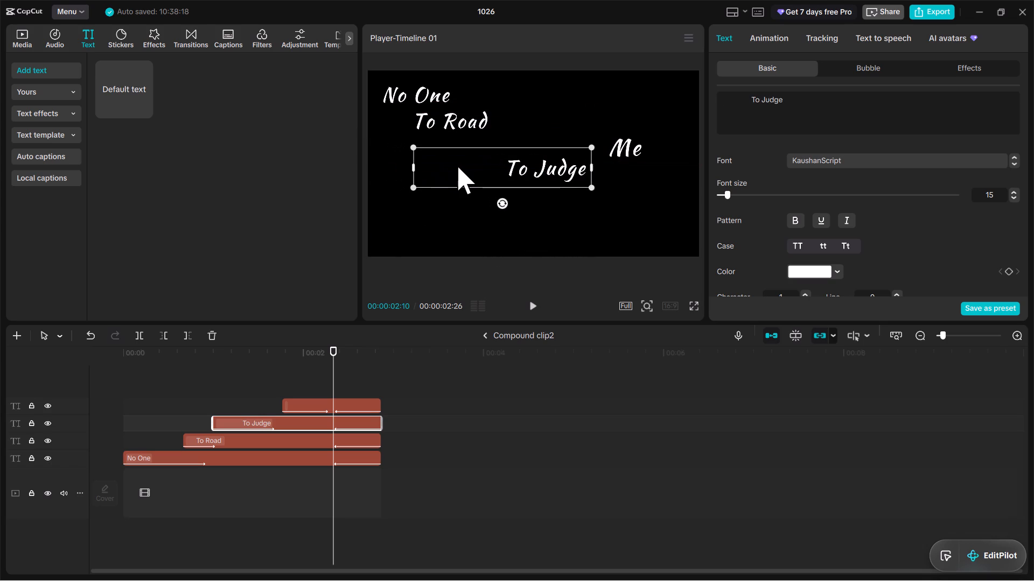
left_click_drag(457, 165, 505, 157)
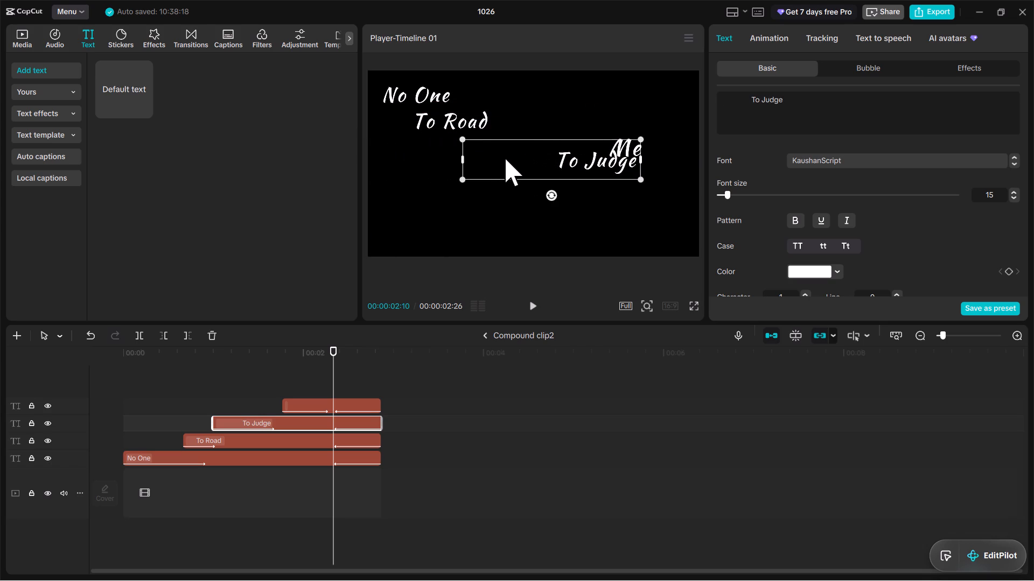
left_click_drag(505, 157, 444, 162)
left_click_drag(574, 181, 576, 182)
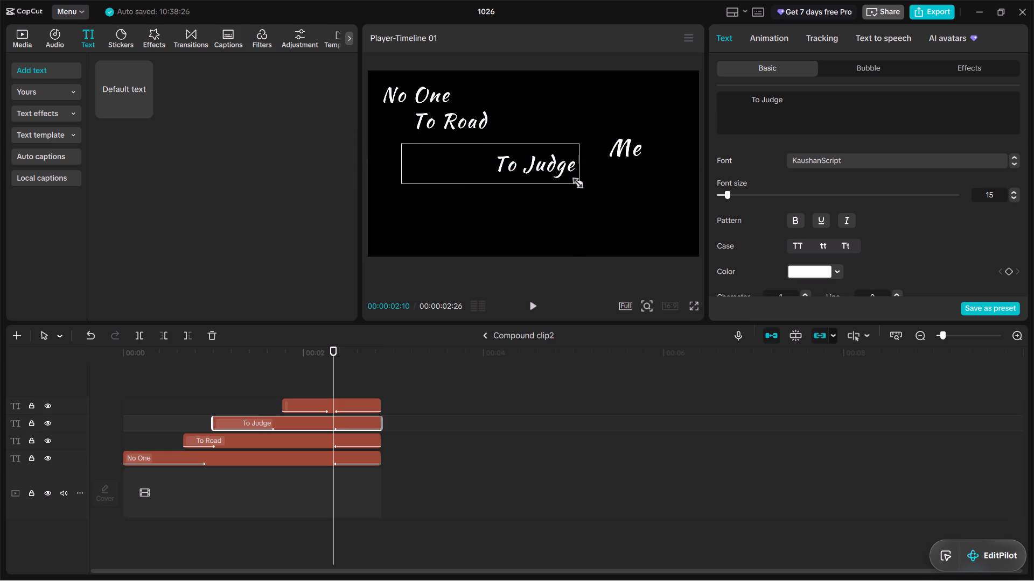
left_click_drag(576, 182, 596, 187)
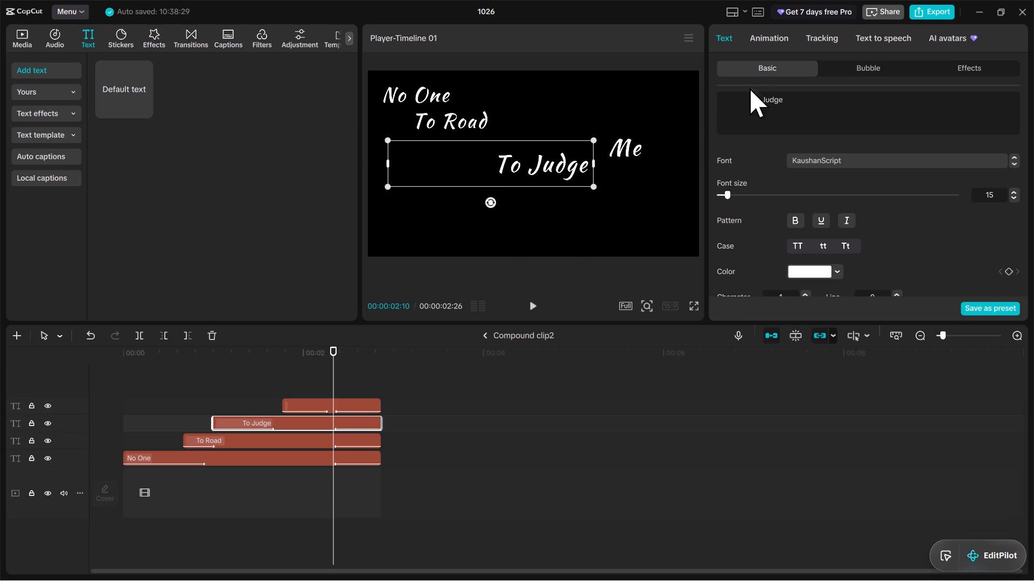
Color only the word "Judge" in the "To Judge" text red, hex FF0B00.
left_click_drag(759, 99, 811, 108)
left_click(823, 267)
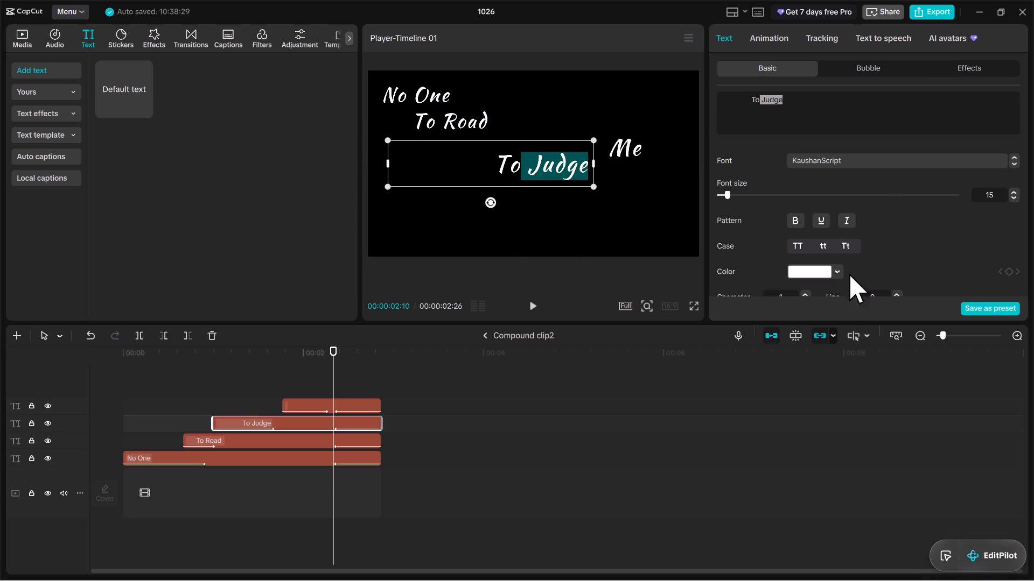
left_click_drag(860, 383, 849, 383)
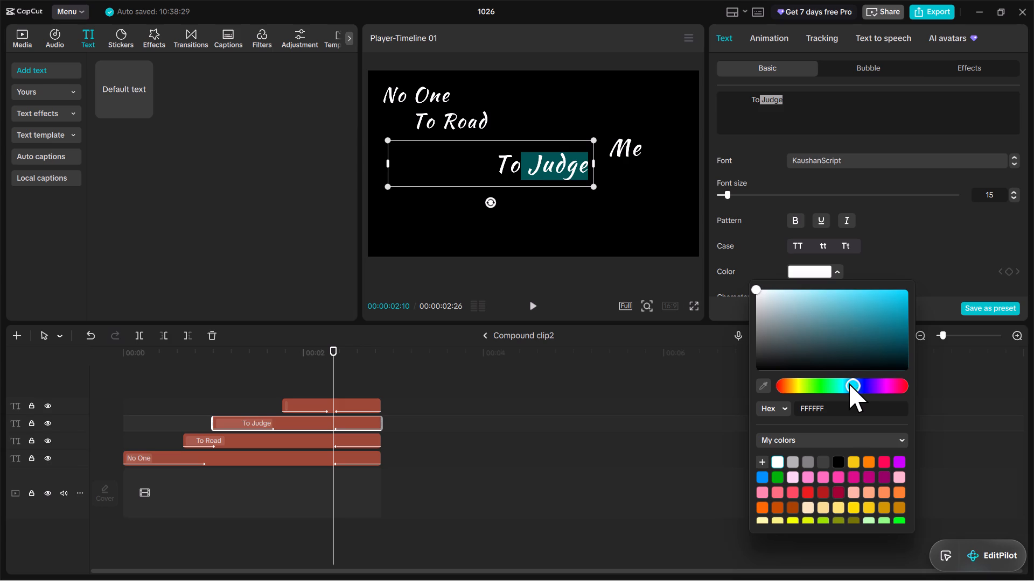
left_click_drag(849, 383, 848, 383)
left_click_drag(891, 318, 976, 210)
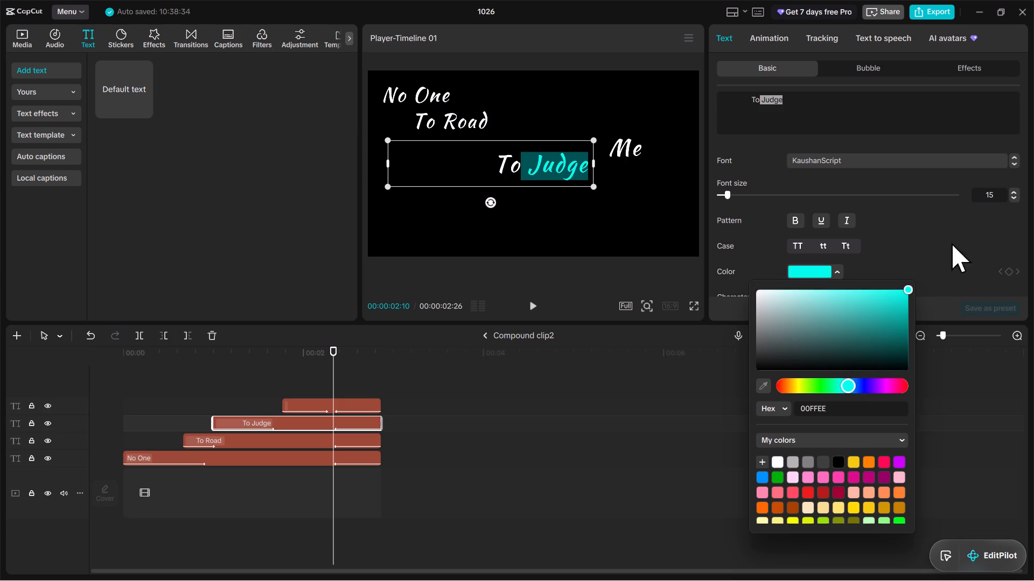
left_click(787, 386)
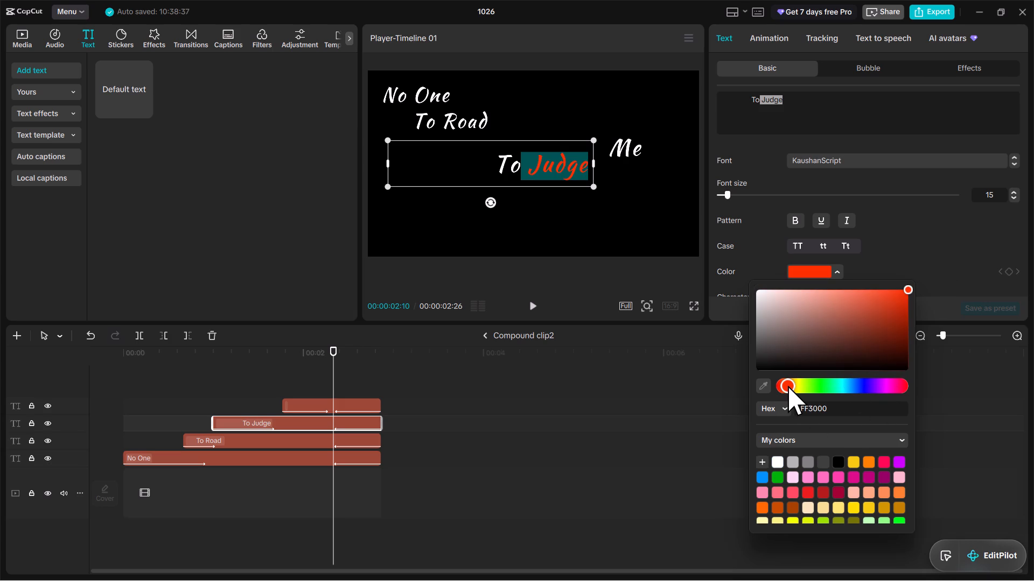
left_click_drag(791, 384, 898, 393)
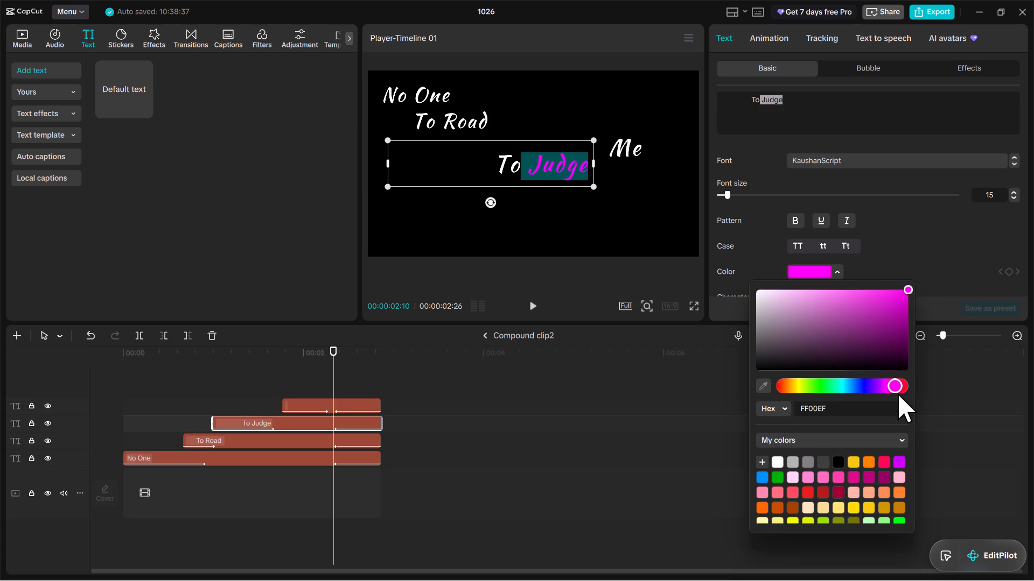
left_click_drag(898, 393, 783, 389)
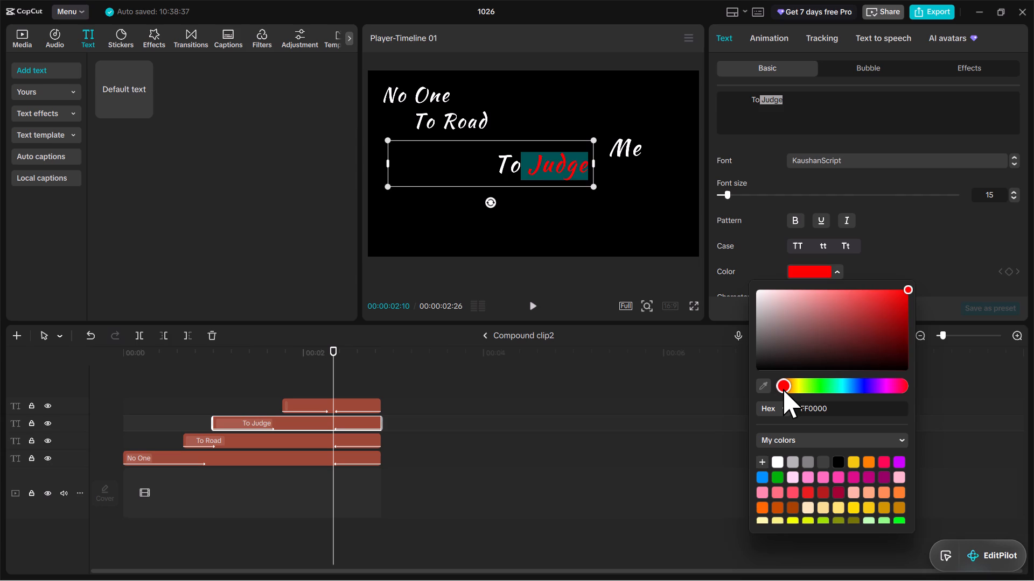
left_click_drag(783, 389, 785, 389)
left_click(822, 103)
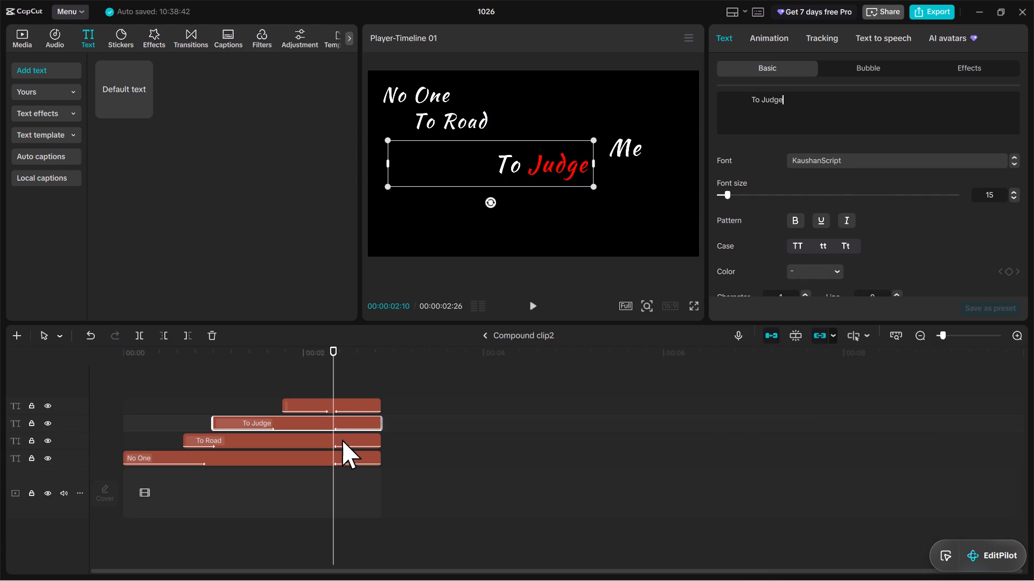
Lower the "Me" text so it sits level with "To Judge", just beyond its end.
left_click(351, 452)
left_click(369, 407)
left_click_drag(621, 148, 623, 149)
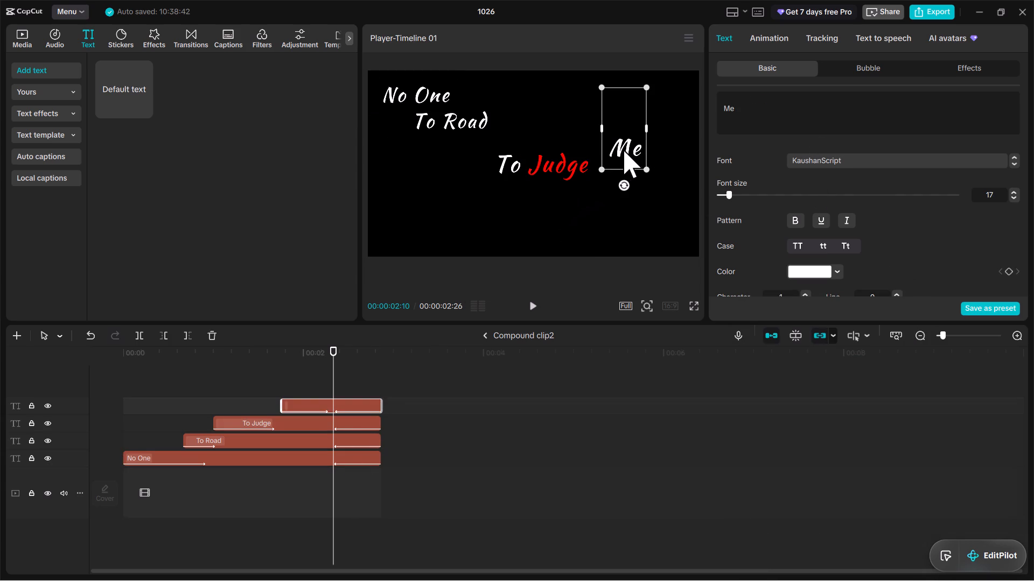
left_click_drag(623, 149, 626, 168)
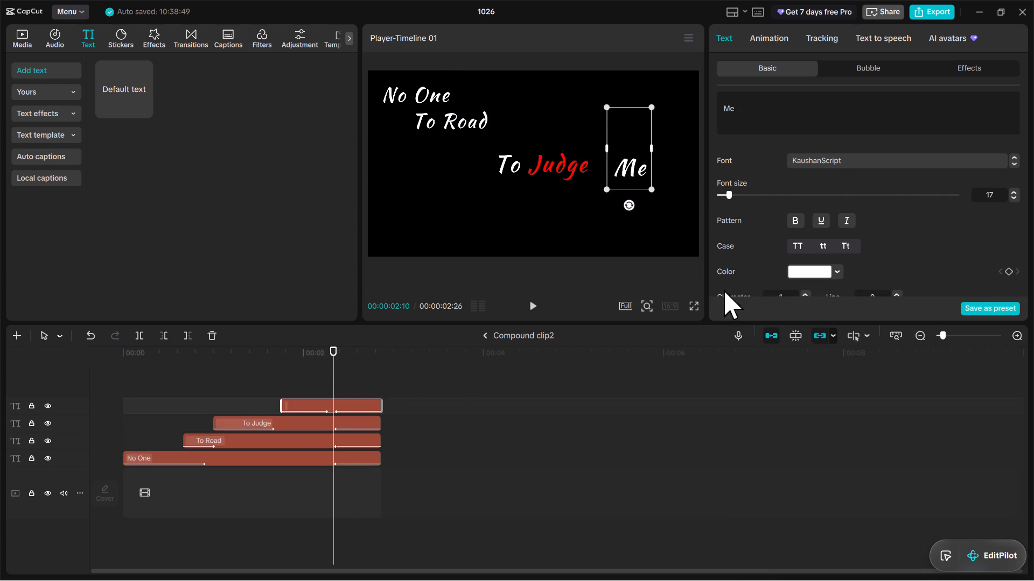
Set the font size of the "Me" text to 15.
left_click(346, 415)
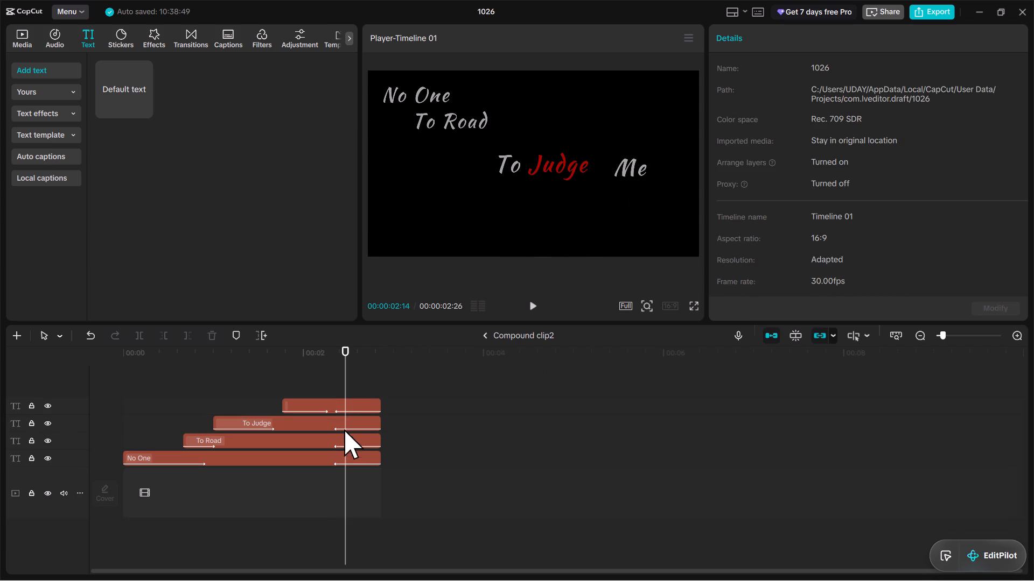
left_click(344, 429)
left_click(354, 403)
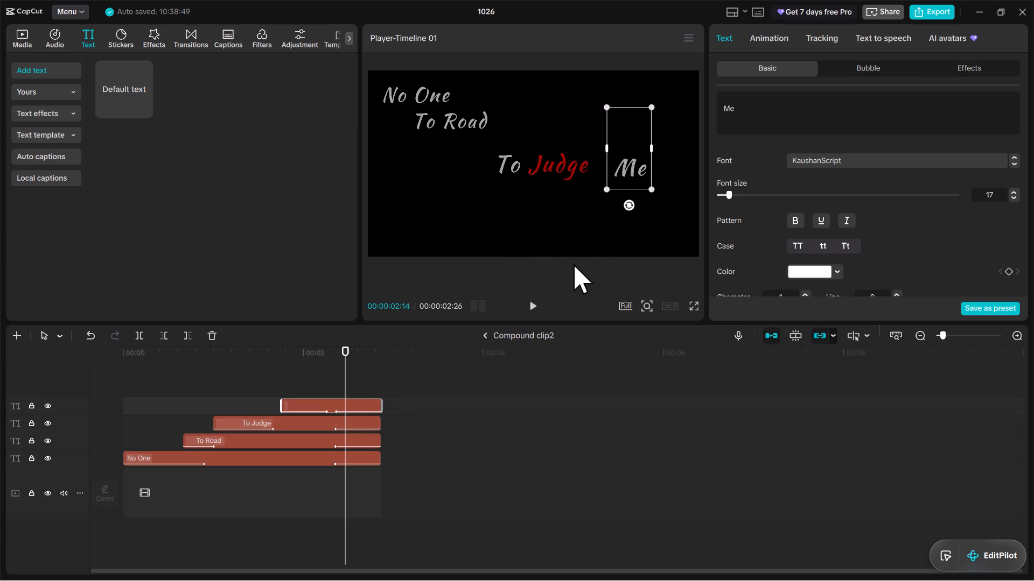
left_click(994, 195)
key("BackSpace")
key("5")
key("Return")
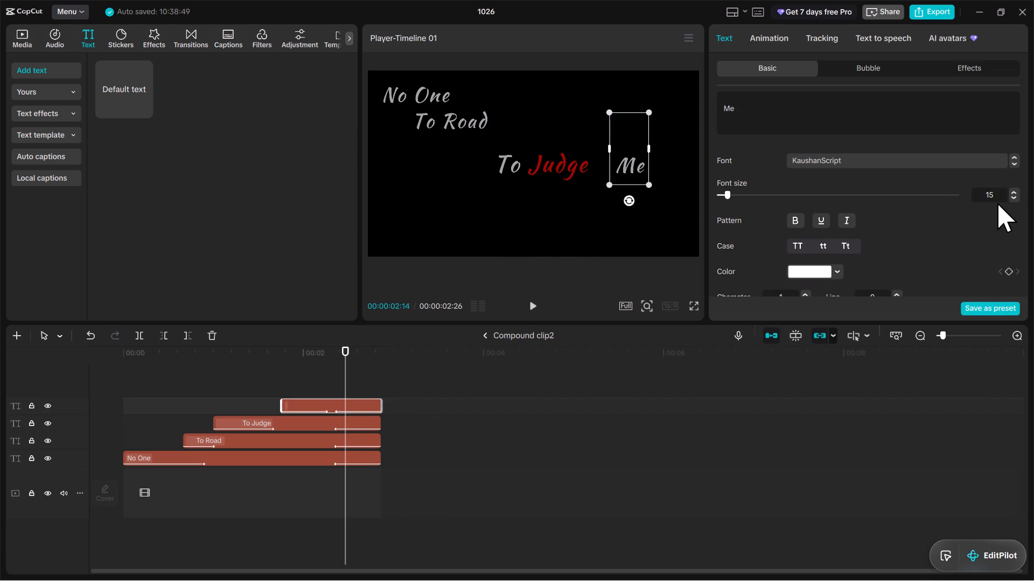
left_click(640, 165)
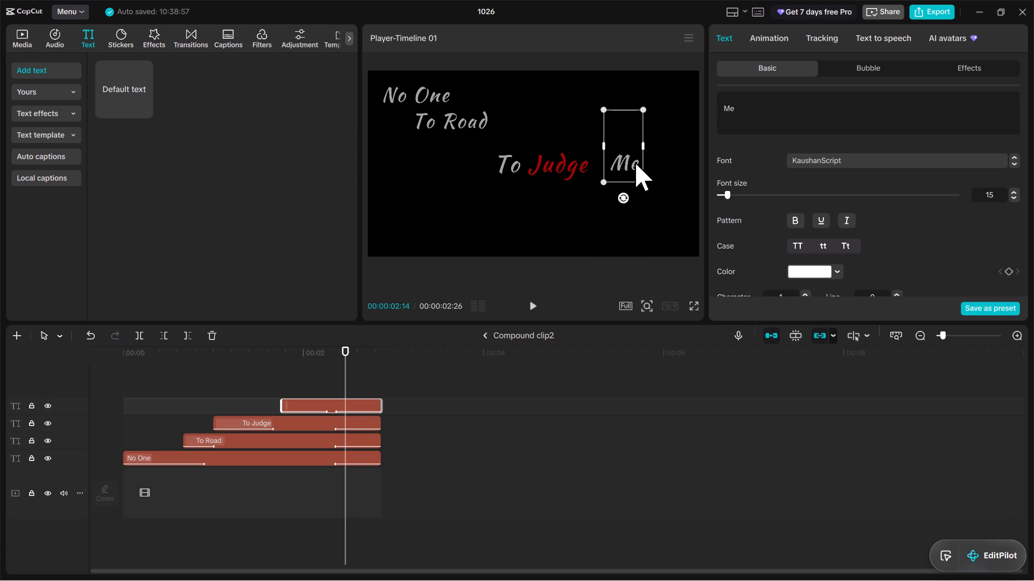
Set the "To Judge" text's font size to 18 and shift it back to reopen a gap before "Me".
left_click(346, 418)
left_click(1000, 188)
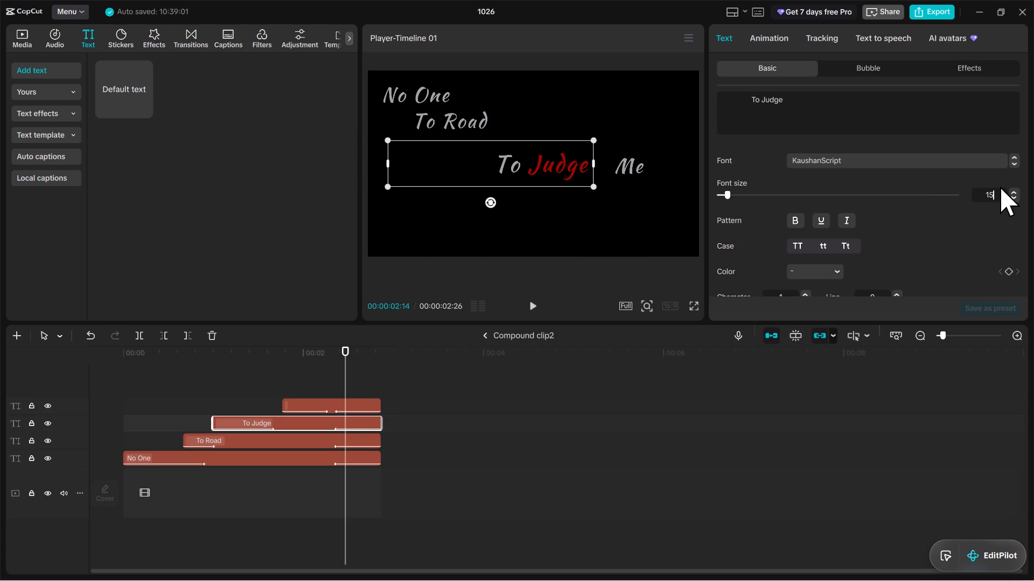
key("BackSpace")
key("BackSpace")
key("1")
key("8")
key("Return")
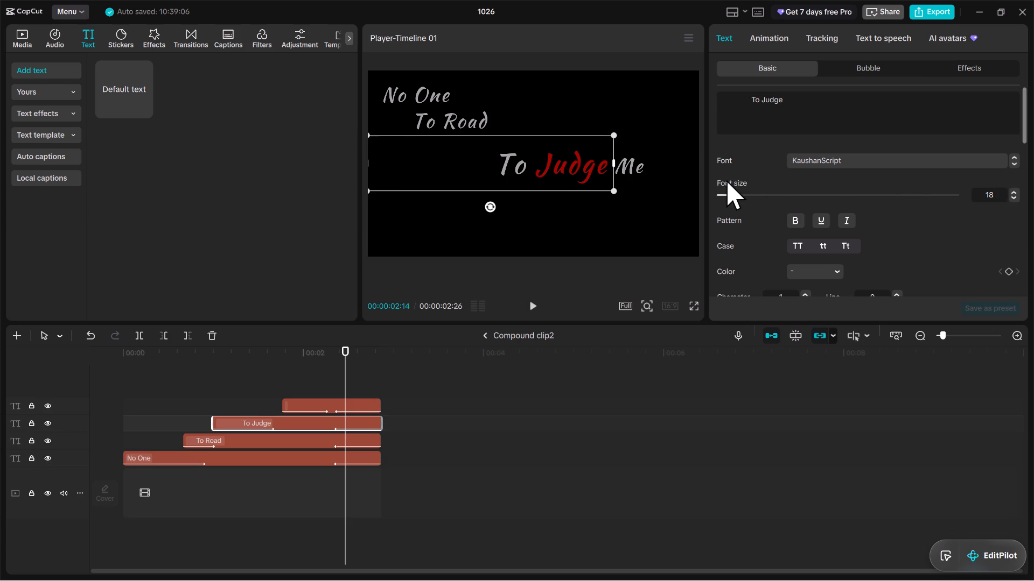
left_click_drag(577, 174, 562, 173)
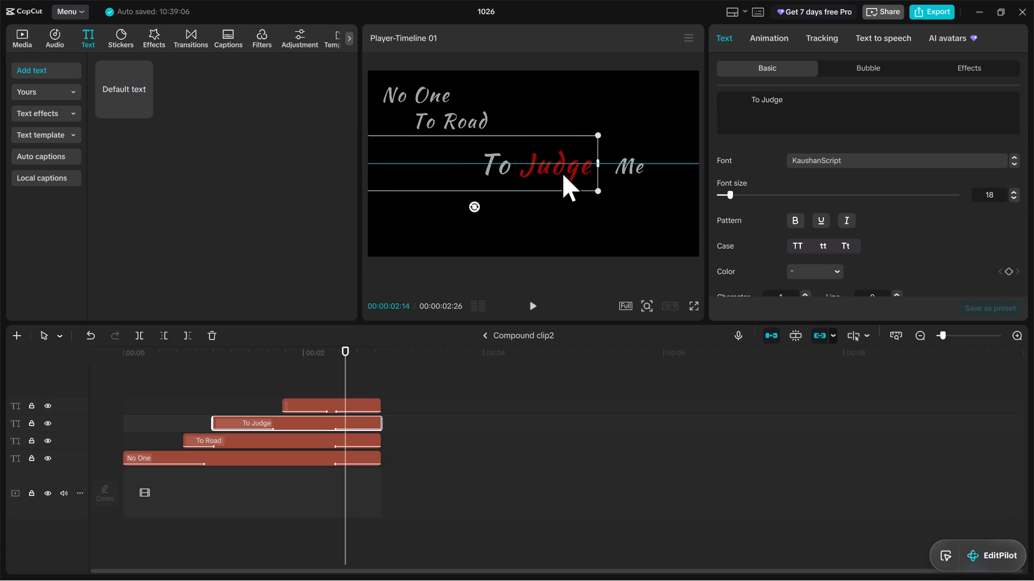
left_click_drag(562, 173, 561, 173)
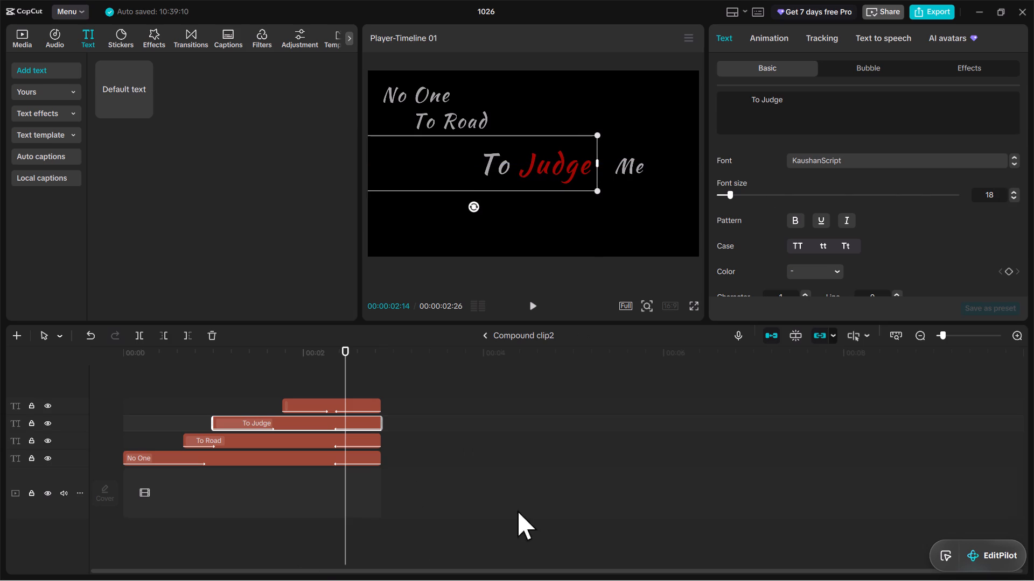
Move the "To Road" text slightly down and further in, between the "No One" and "To Judge" lines.
left_click(302, 434)
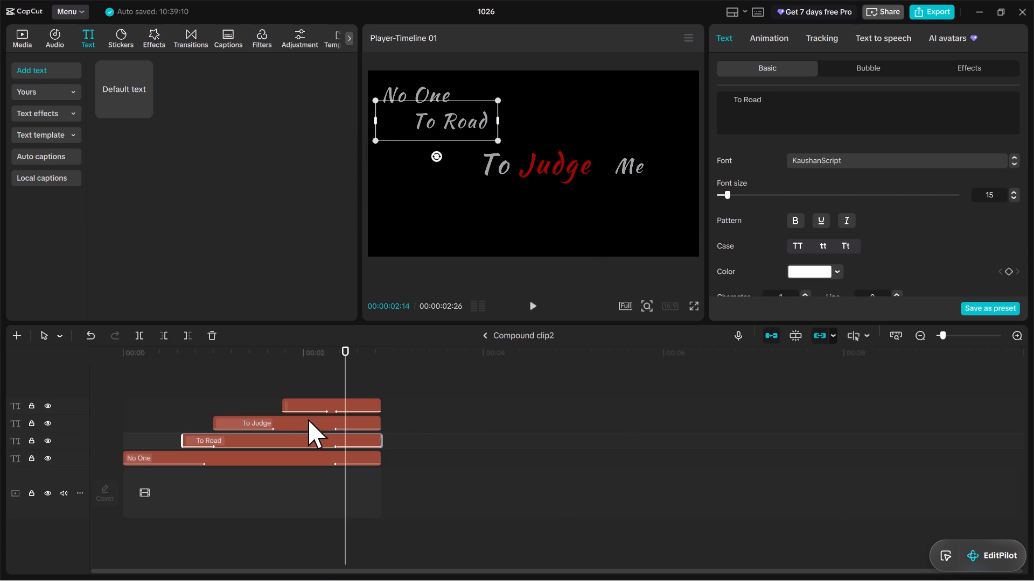
left_click_drag(448, 110, 462, 118)
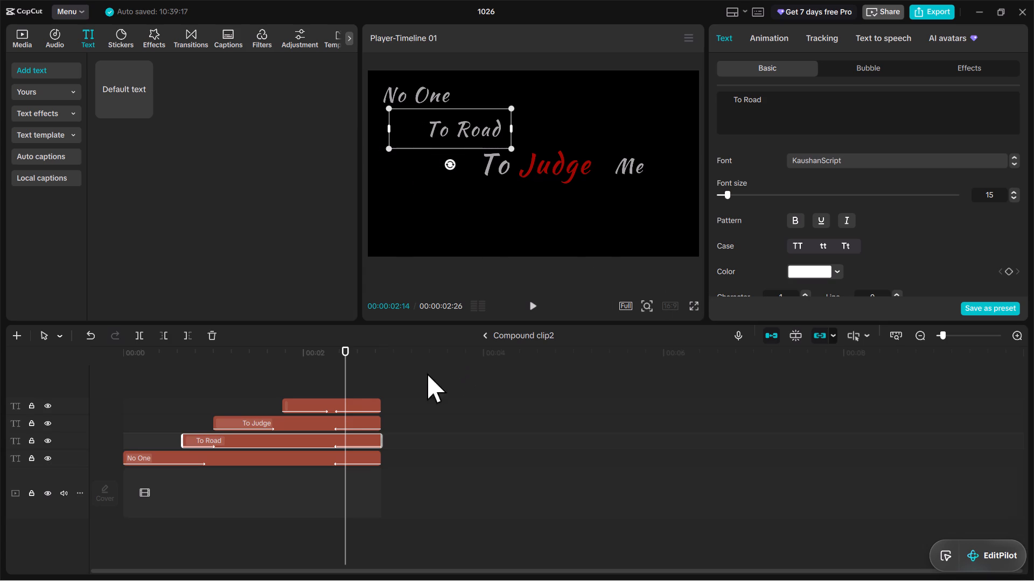
Set the font size of the "Me" text to 20.
left_click(352, 401)
left_click(1002, 201)
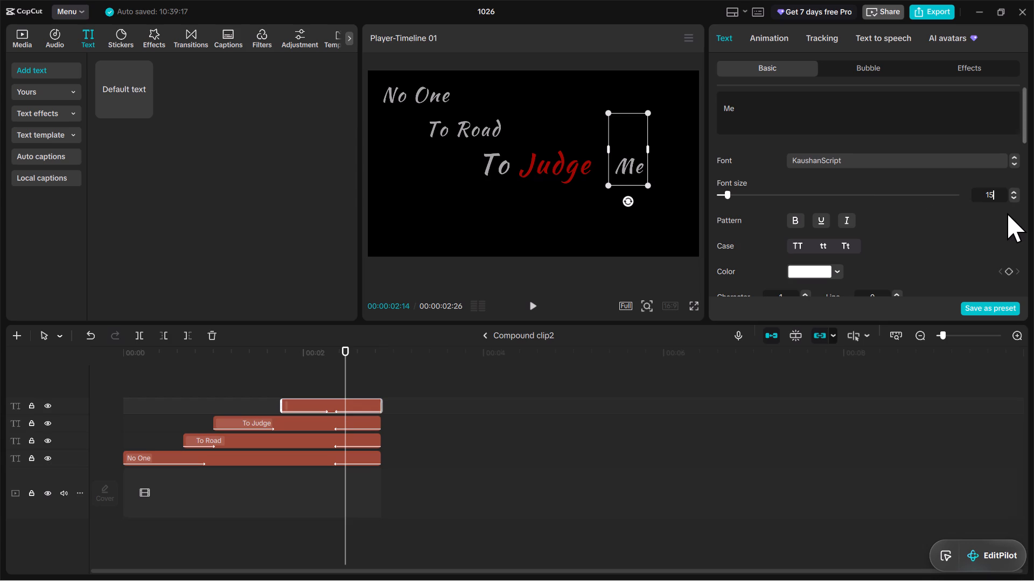
key("BackSpace")
key("BackSpace")
type("20")
key("Return")
Move the "Me" text slightly below the "To Judge" line, just beyond its end.
left_click_drag(623, 172, 624, 165)
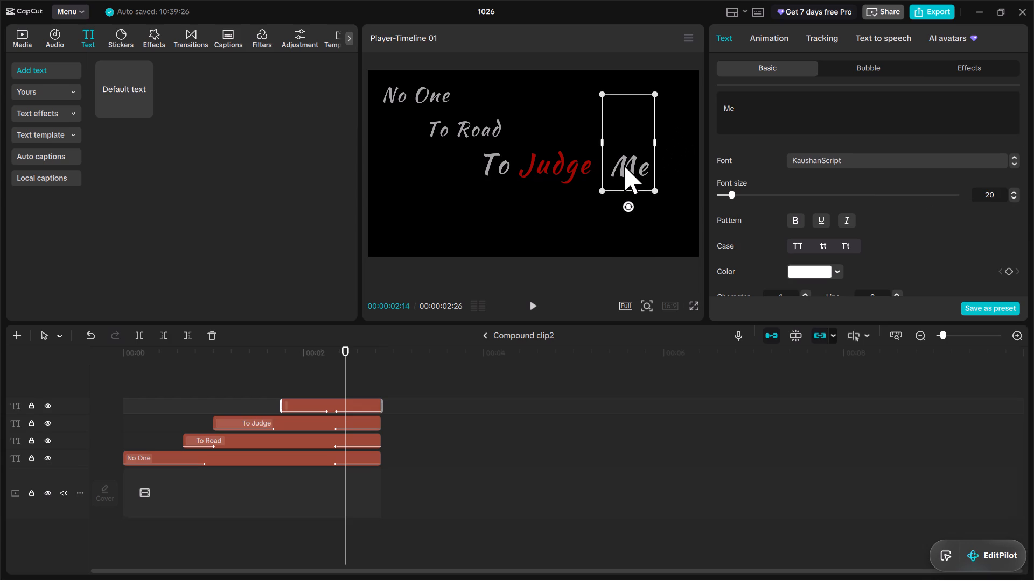
left_click_drag(624, 165, 632, 197)
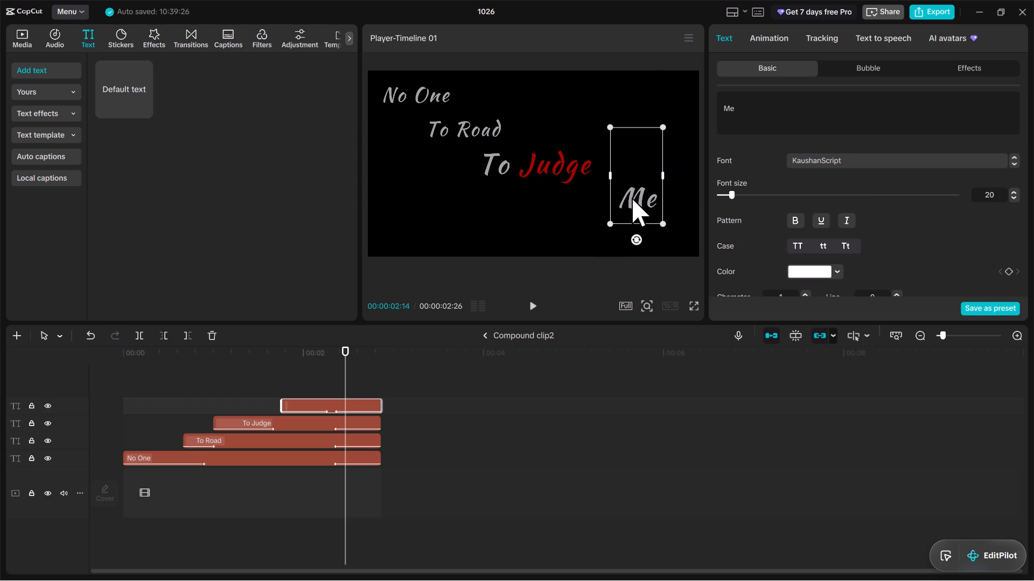
left_click_drag(632, 197, 629, 183)
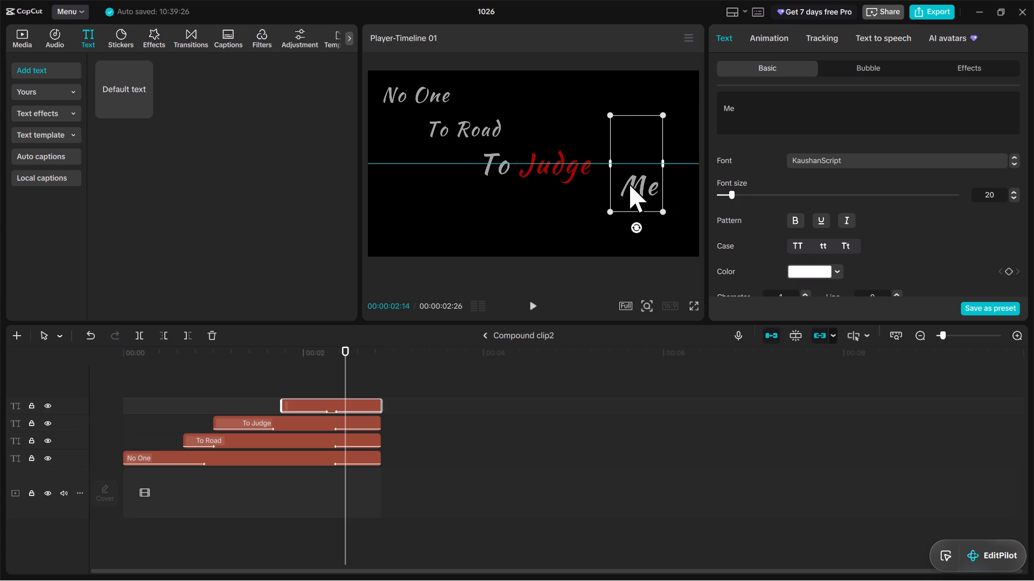
left_click_drag(629, 183, 621, 186)
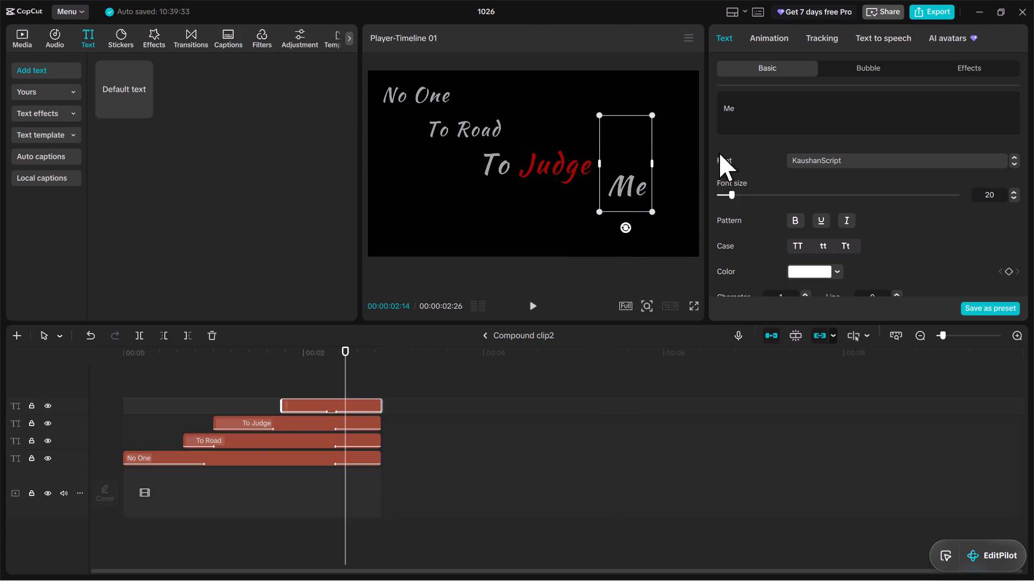
Add the favorite video effect Player 3 on a new track above all the text clips, starting at 00:00.
left_click(161, 31)
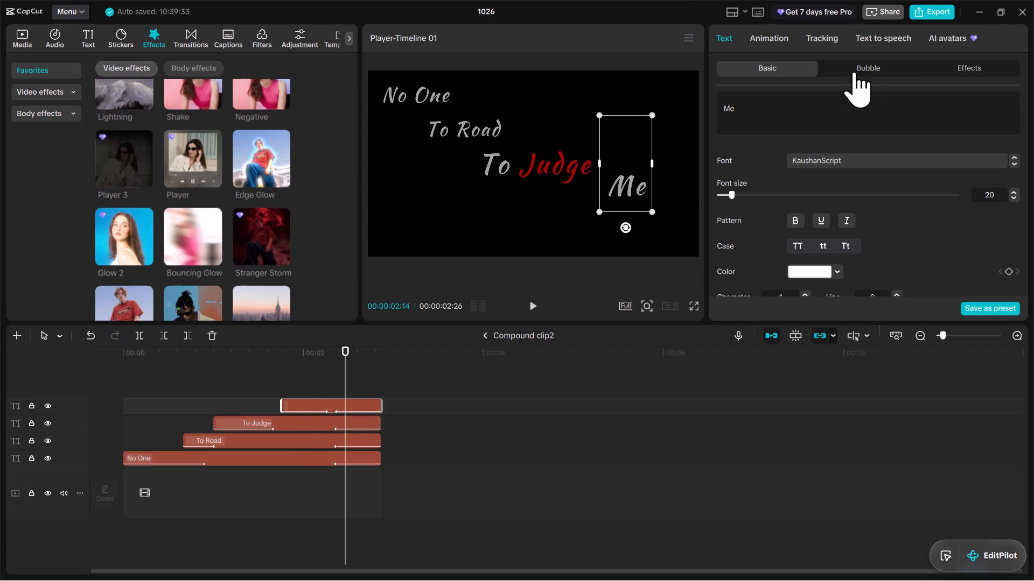
left_click(977, 71)
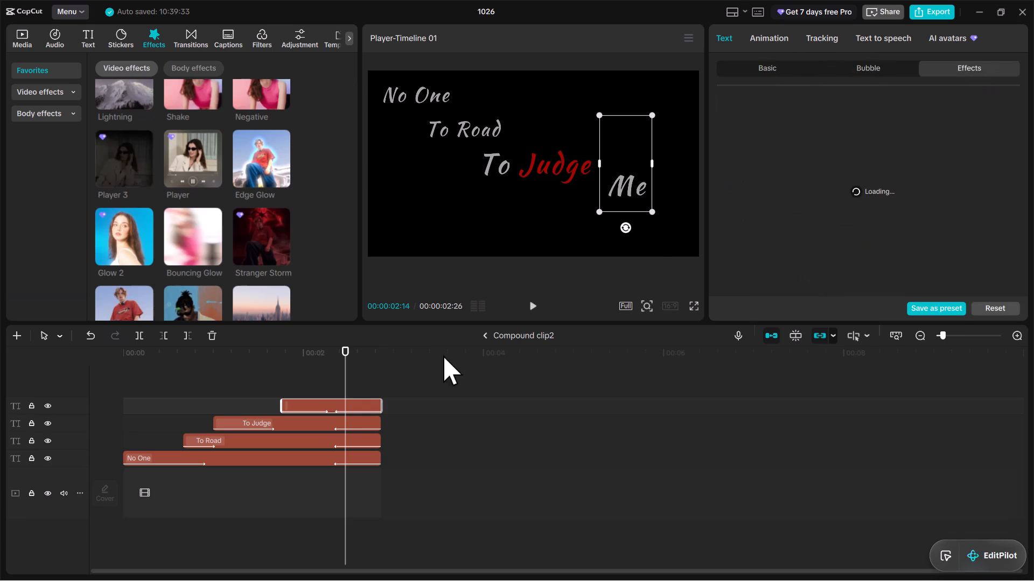
left_click(322, 420)
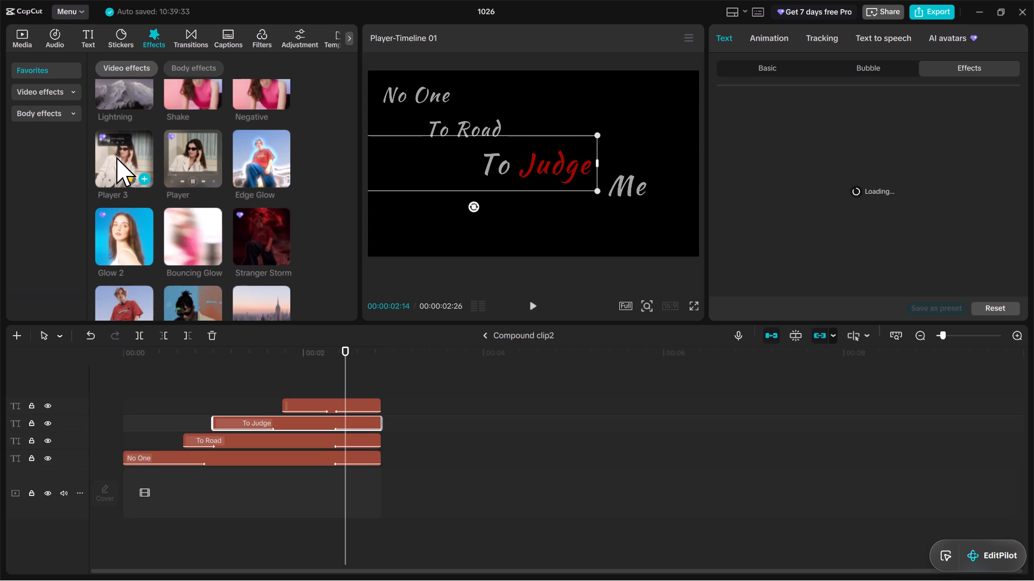
left_click_drag(116, 157, 193, 356)
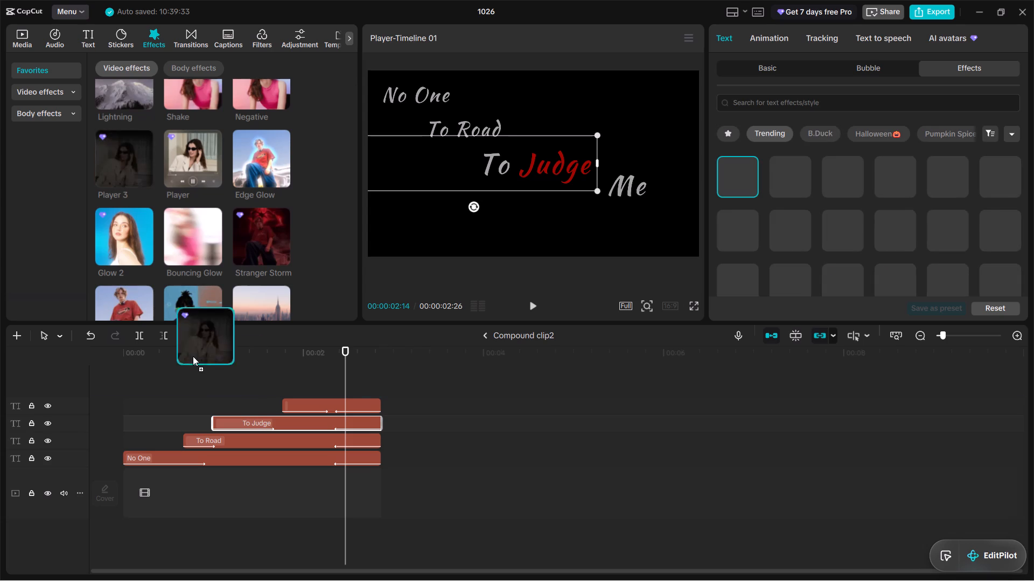
left_click_drag(193, 356, 194, 393)
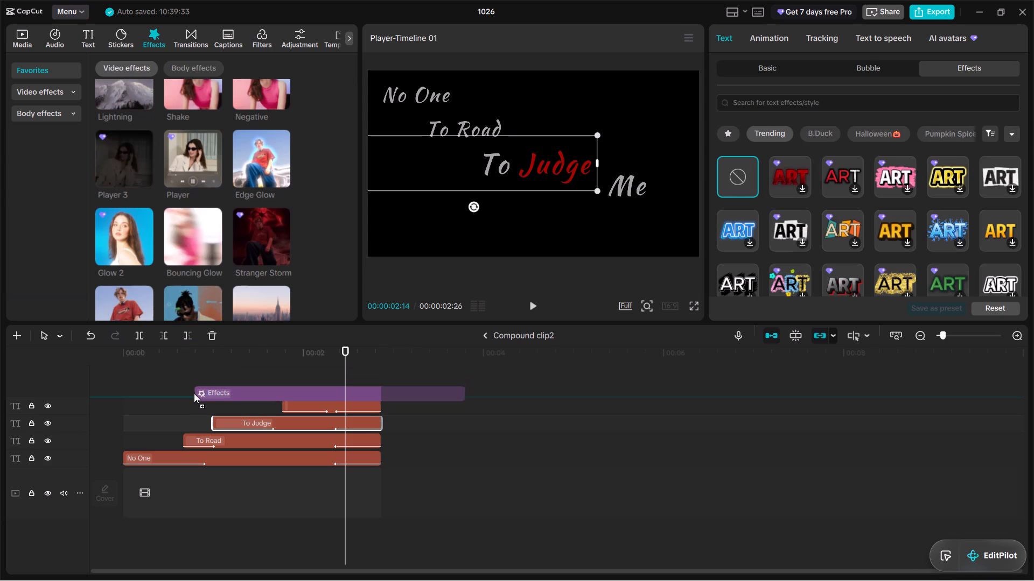
left_click_drag(194, 393, 165, 398)
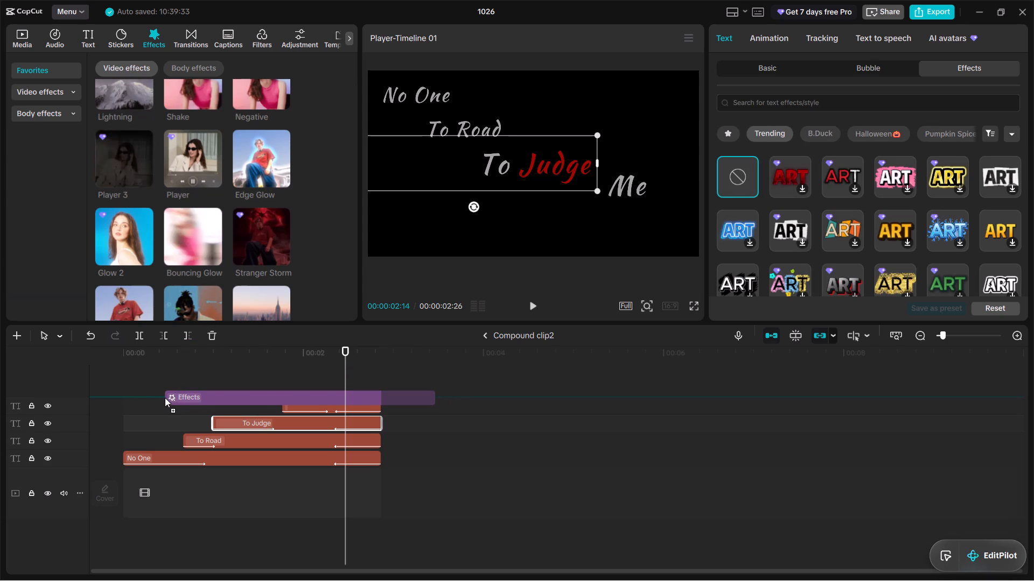
left_click_drag(165, 398, 106, 393)
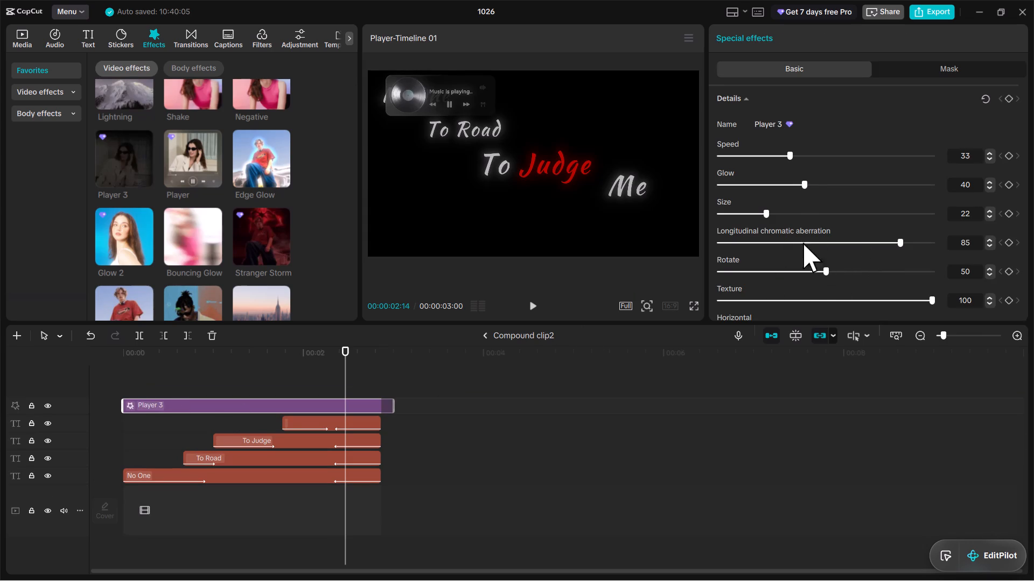
Set the Player 3 effect's Glow to 0, Texture to 0 and Rotate to 63.
left_click_drag(802, 186, 553, 244)
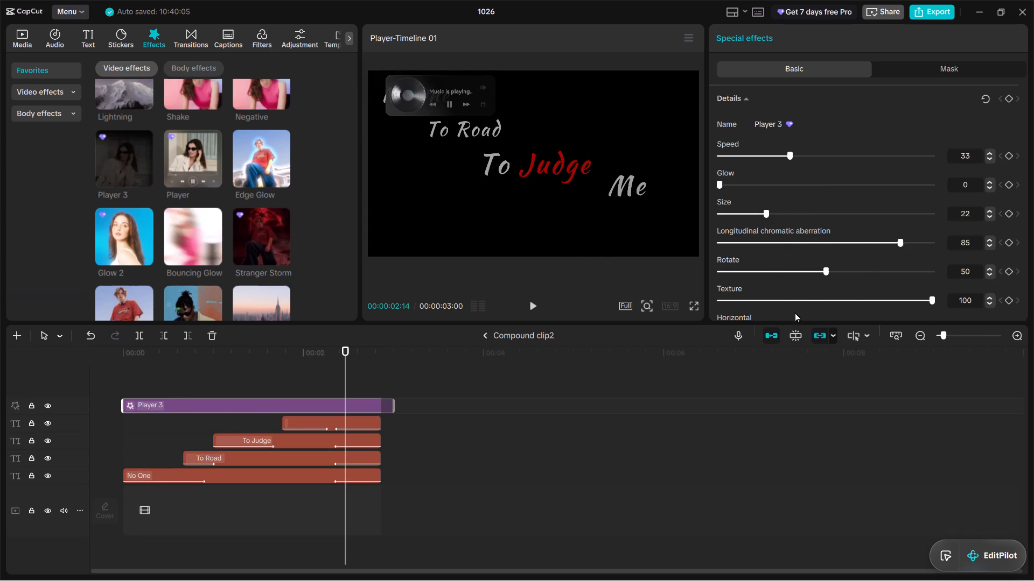
left_click_drag(930, 303, 433, 352)
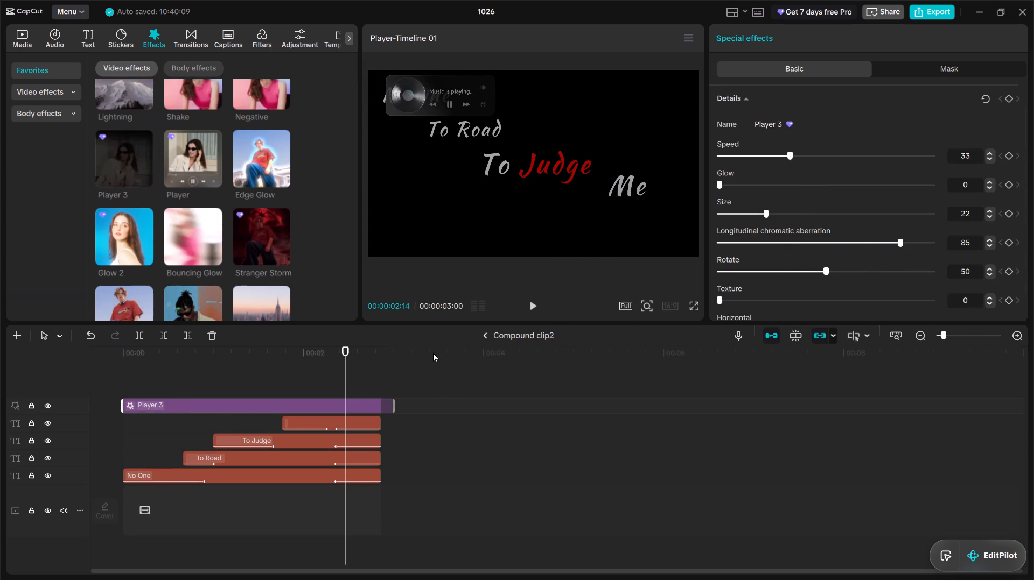
left_click_drag(433, 352, 338, 379)
left_click_drag(820, 264, 828, 265)
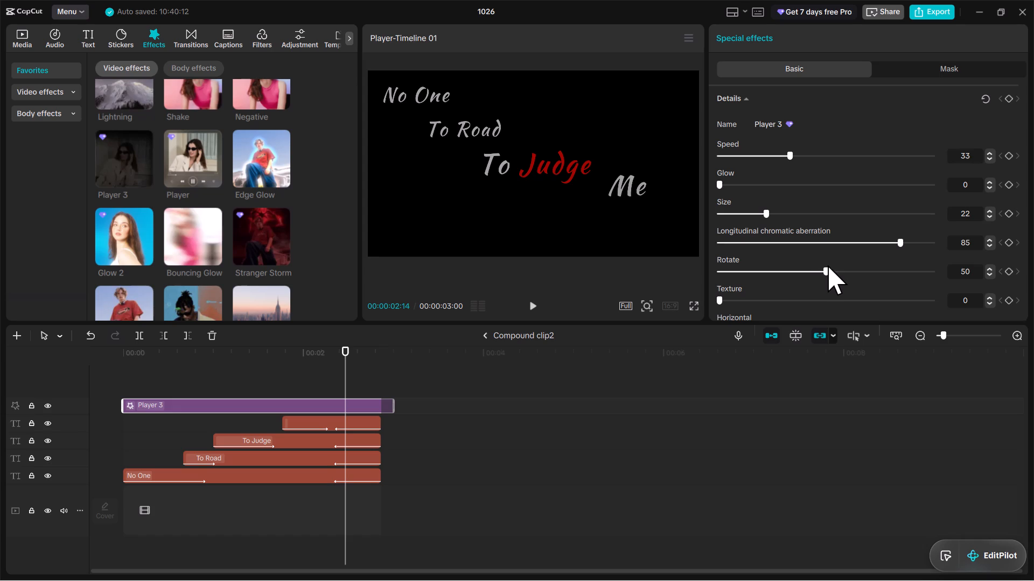
left_click_drag(828, 265, 843, 267)
left_click_drag(830, 273, 844, 271)
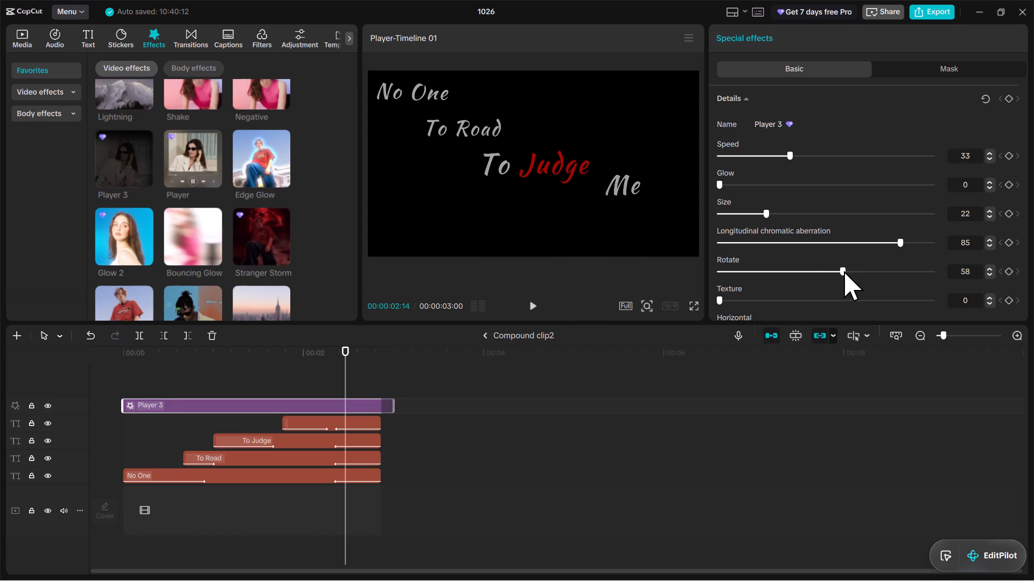
left_click_drag(844, 271, 850, 271)
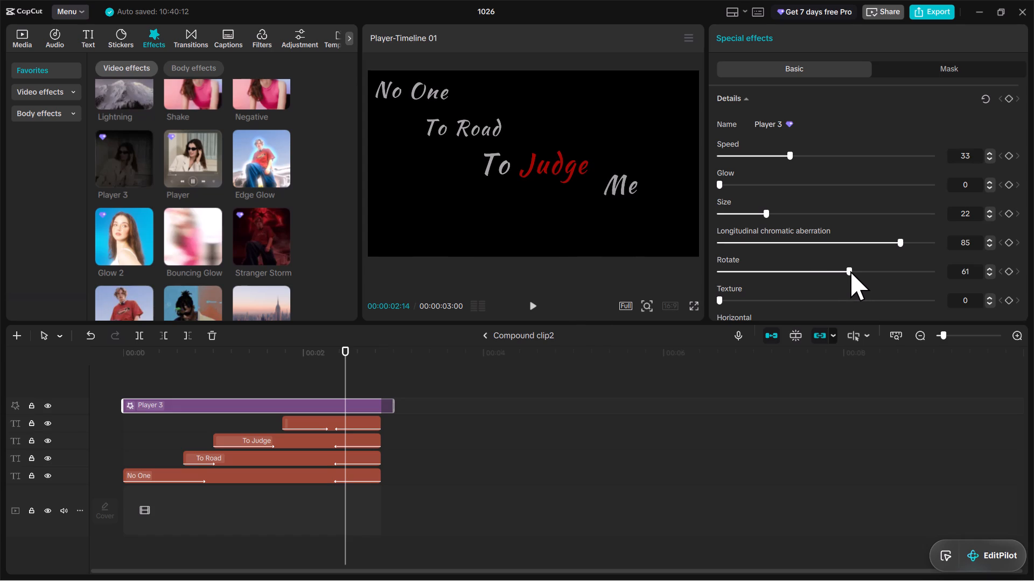
left_click_drag(850, 271, 854, 271)
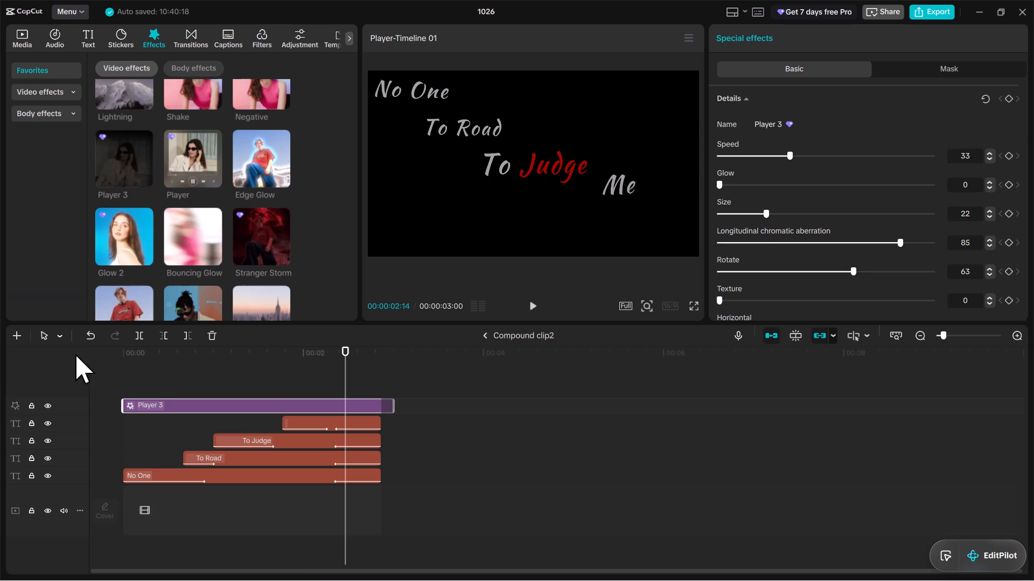
Apply the dark red glowing Trending text effect to the "To Judge" text.
left_click(306, 438)
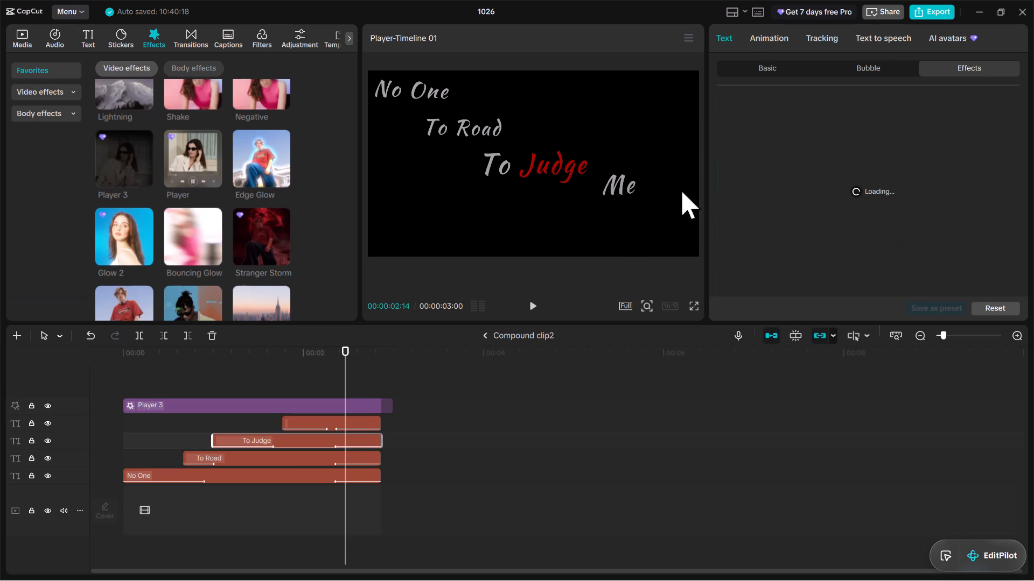
left_click(794, 180)
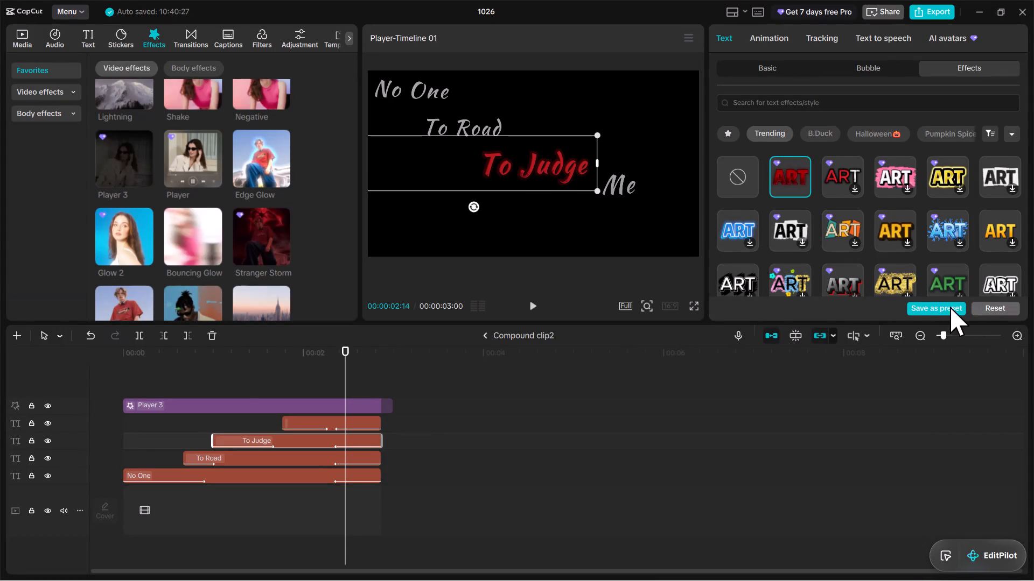
left_click(387, 485)
Return to the main timeline and straighten Compound clip2 to 0.00° rotation, centering it at position X 0, Y 0.
left_click(509, 341)
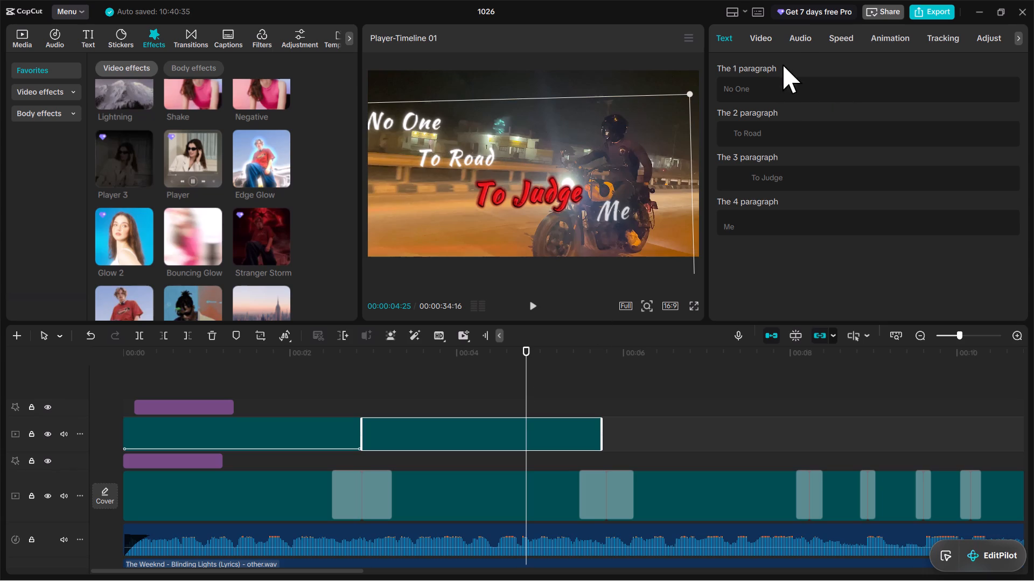
left_click(795, 37)
left_click(763, 40)
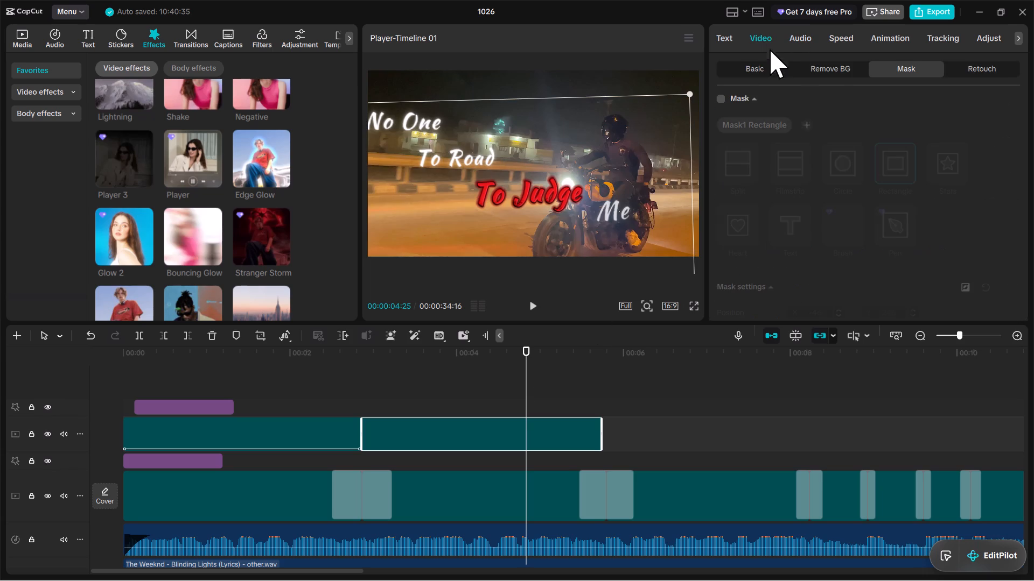
left_click(755, 56)
left_click(763, 74)
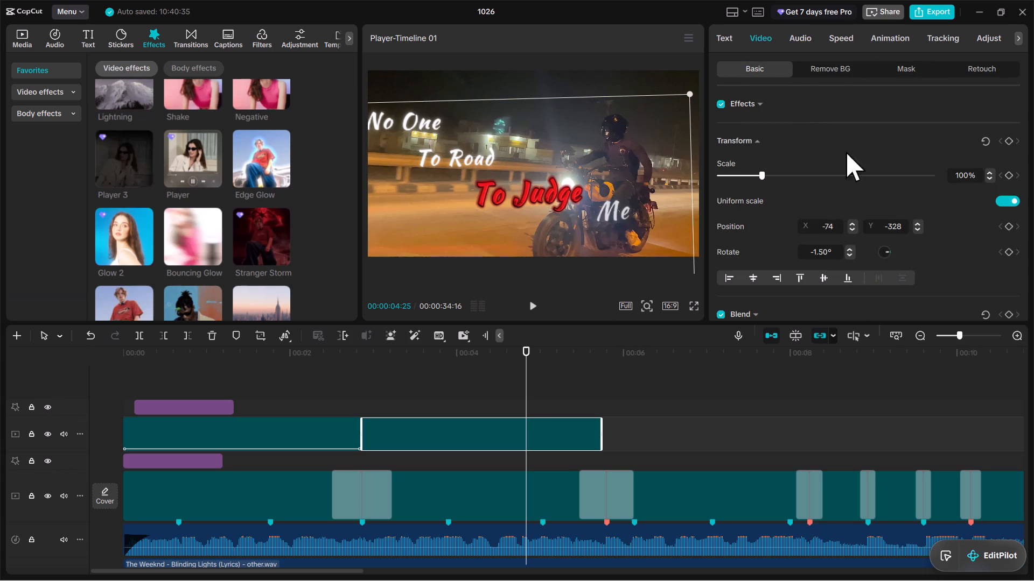
triple_click(851, 251)
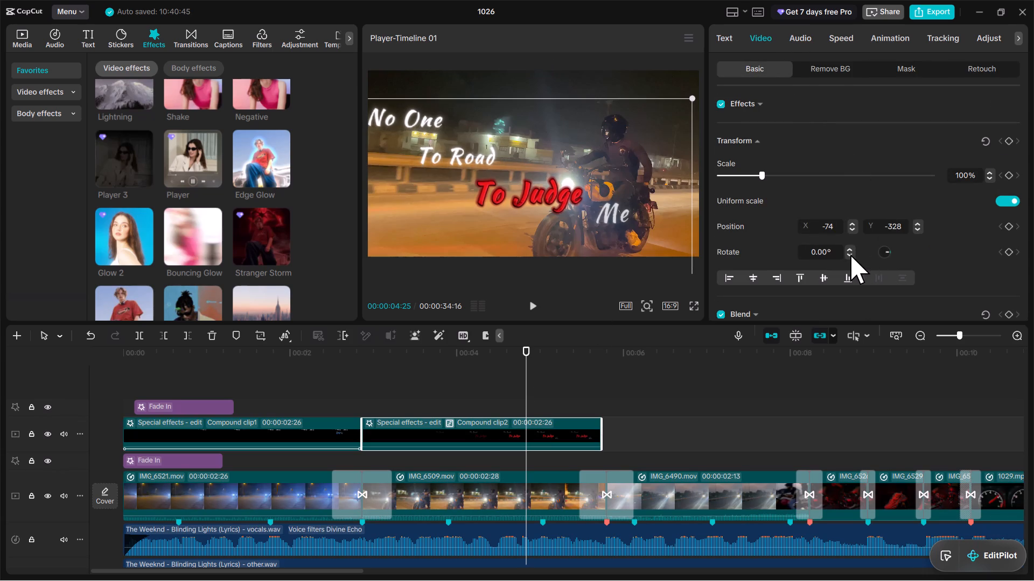
left_click_drag(533, 246, 541, 219)
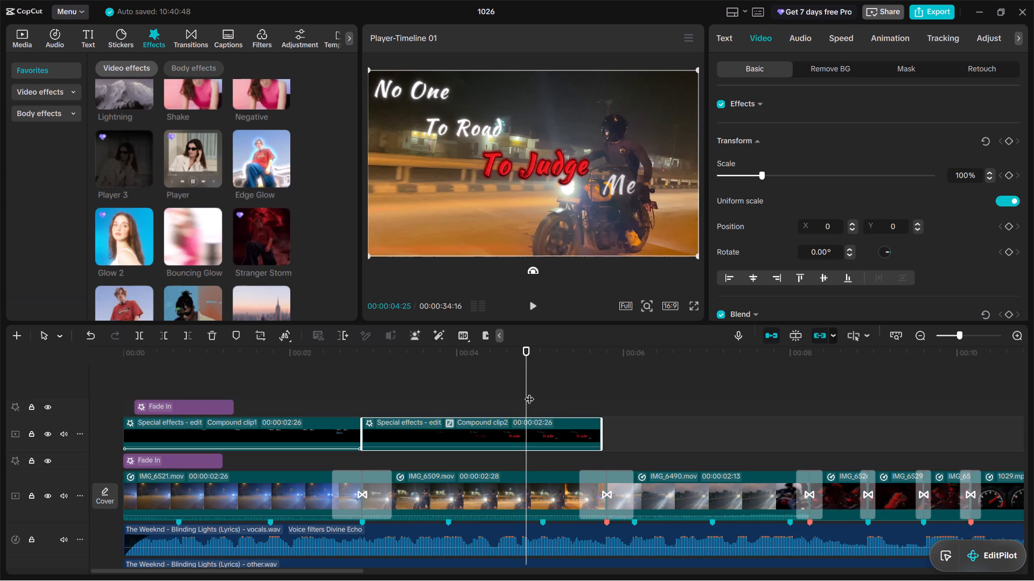
Play back Compound clip2's text over the footage from its start to check the timing and look.
left_click_drag(529, 392, 396, 408)
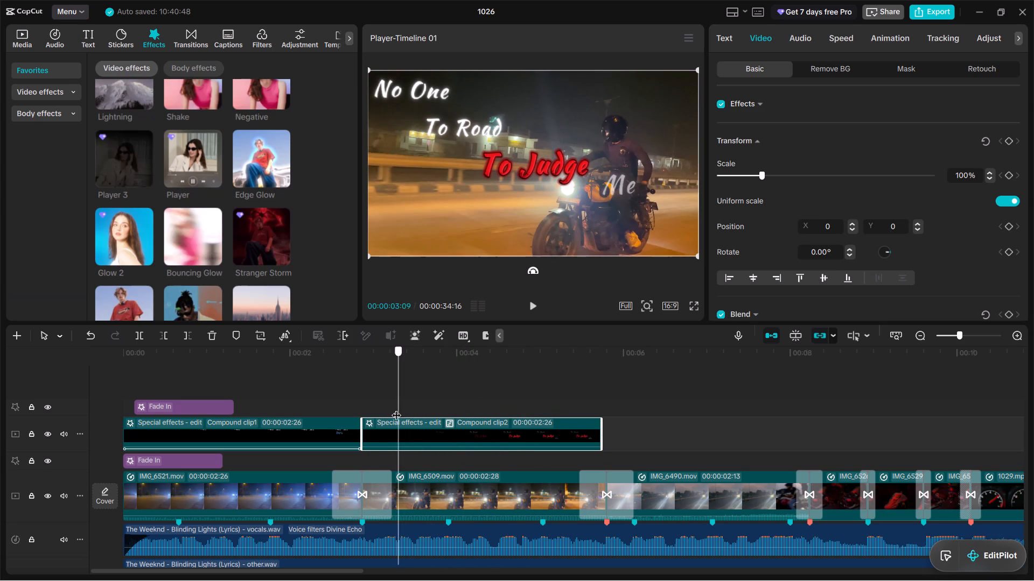
left_click_drag(396, 408, 366, 410)
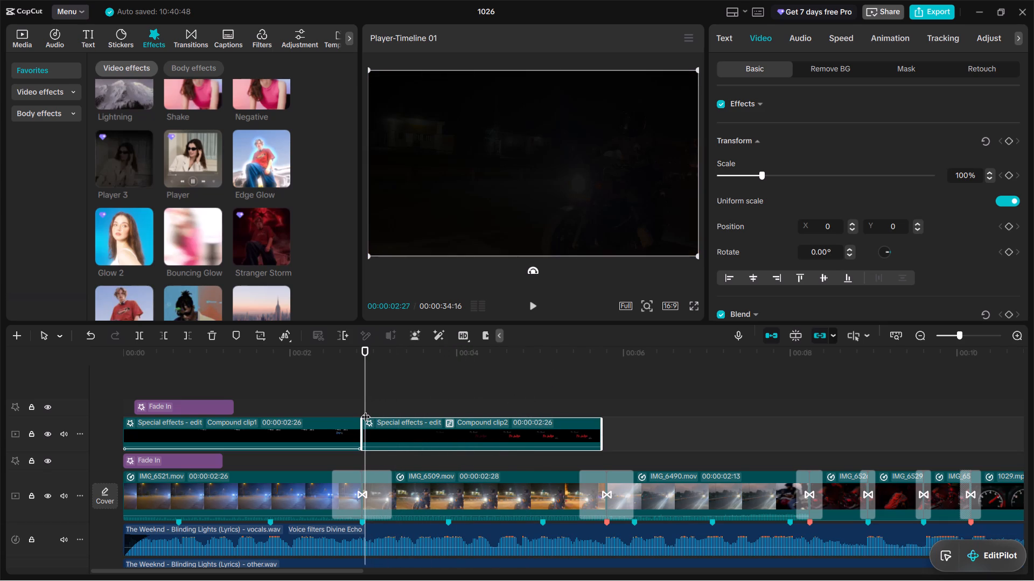
key("space")
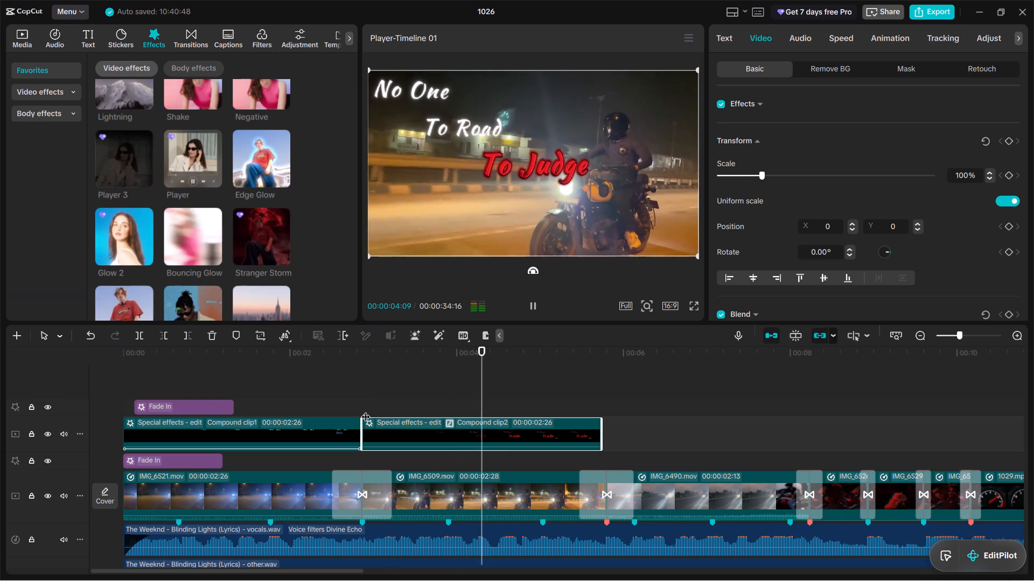
key("space")
key("space")
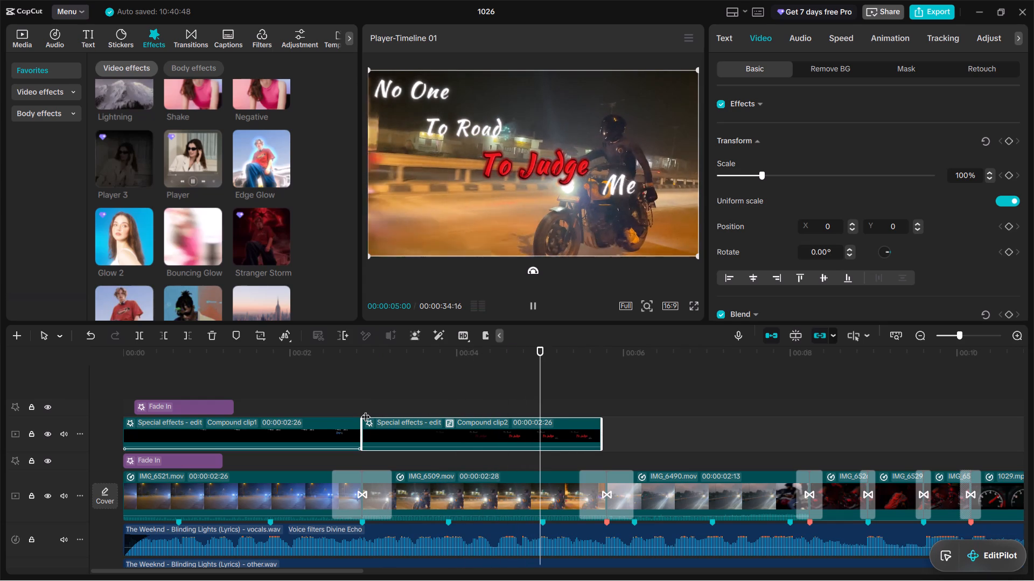
key("space")
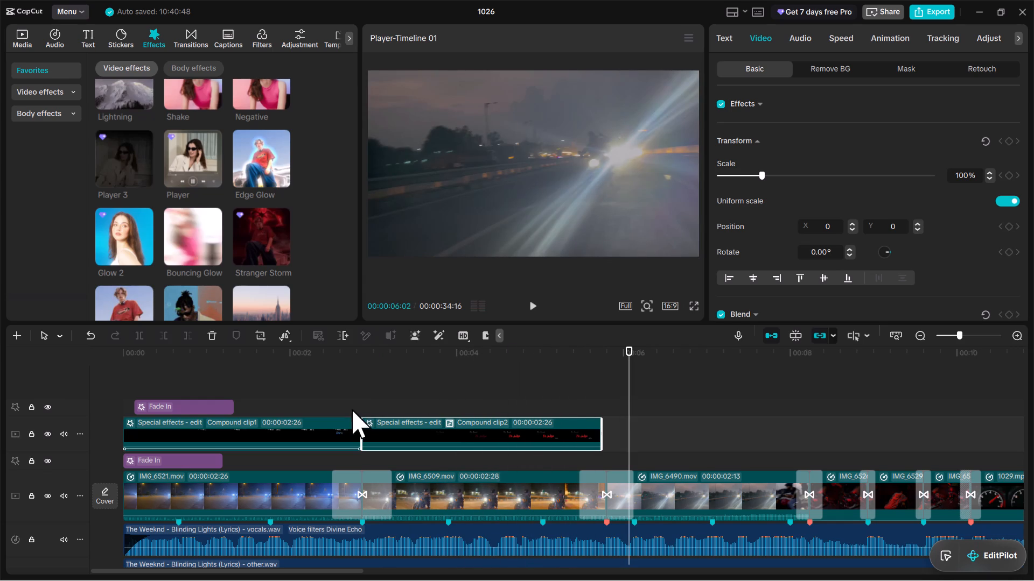
Open Compound clip2 and extend the start of the "Me" text clip earlier, to about 1.5 s.
double_click(533, 427)
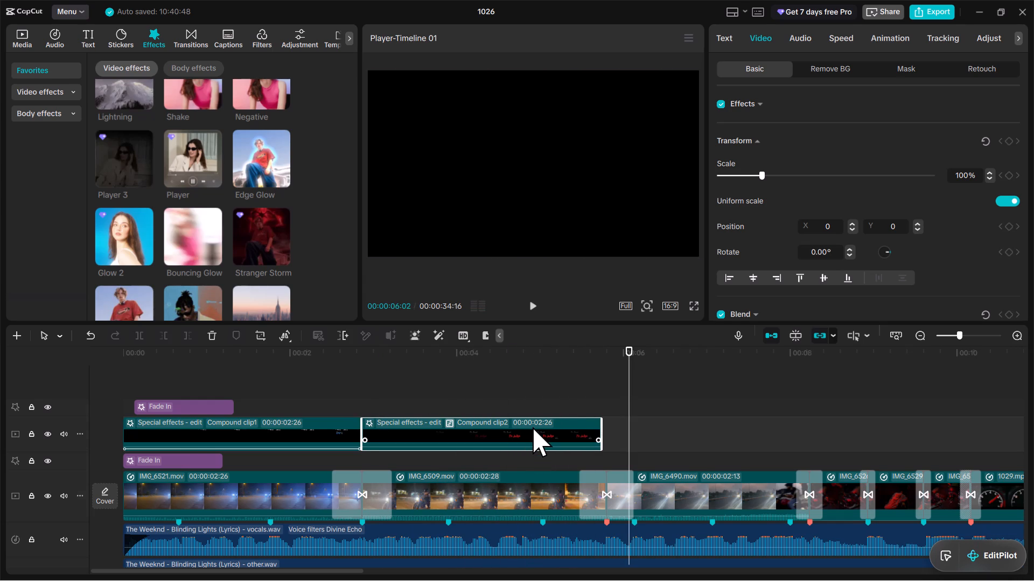
left_click(311, 426)
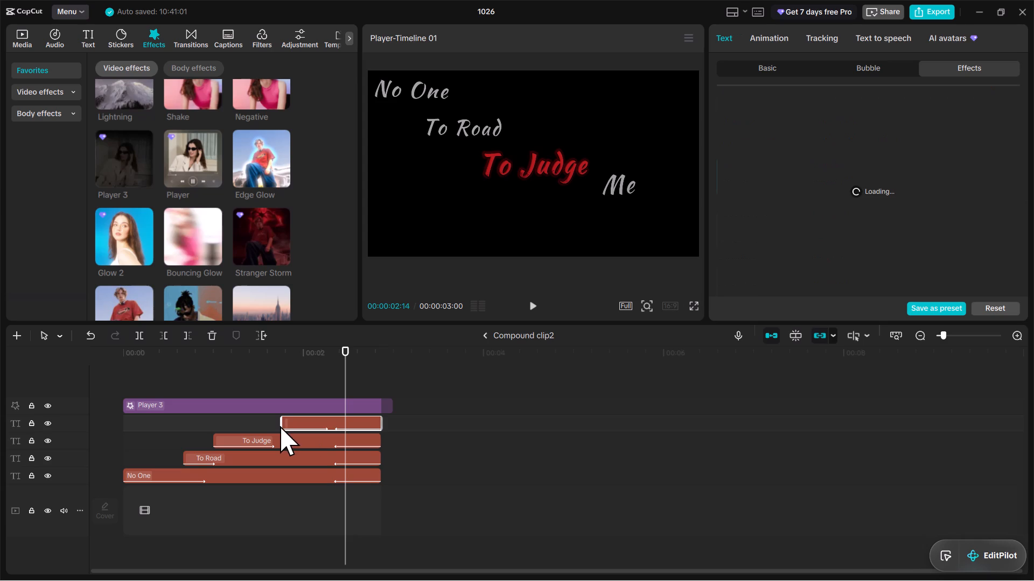
left_click_drag(280, 423, 260, 427)
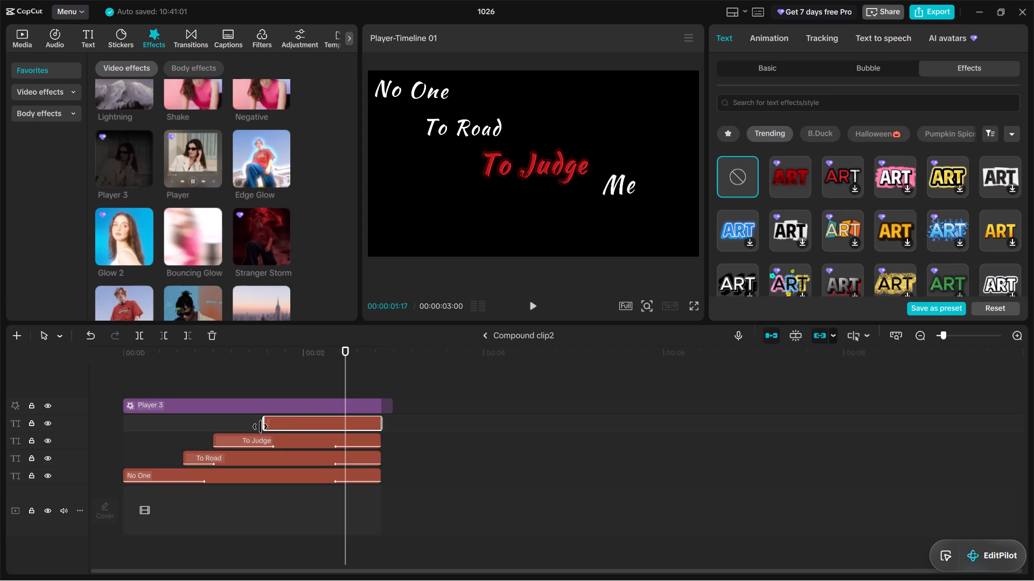
left_click_drag(260, 427, 257, 427)
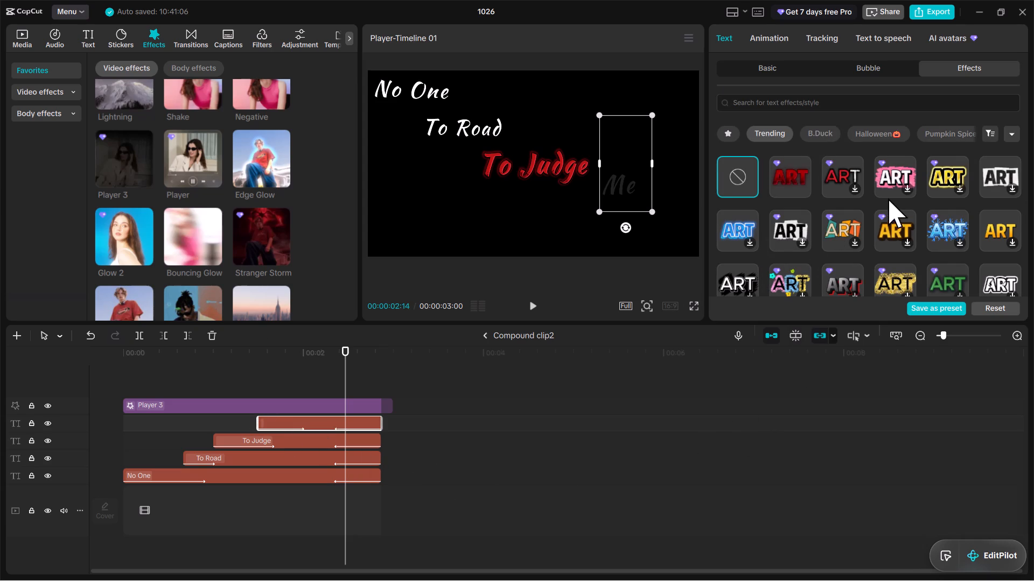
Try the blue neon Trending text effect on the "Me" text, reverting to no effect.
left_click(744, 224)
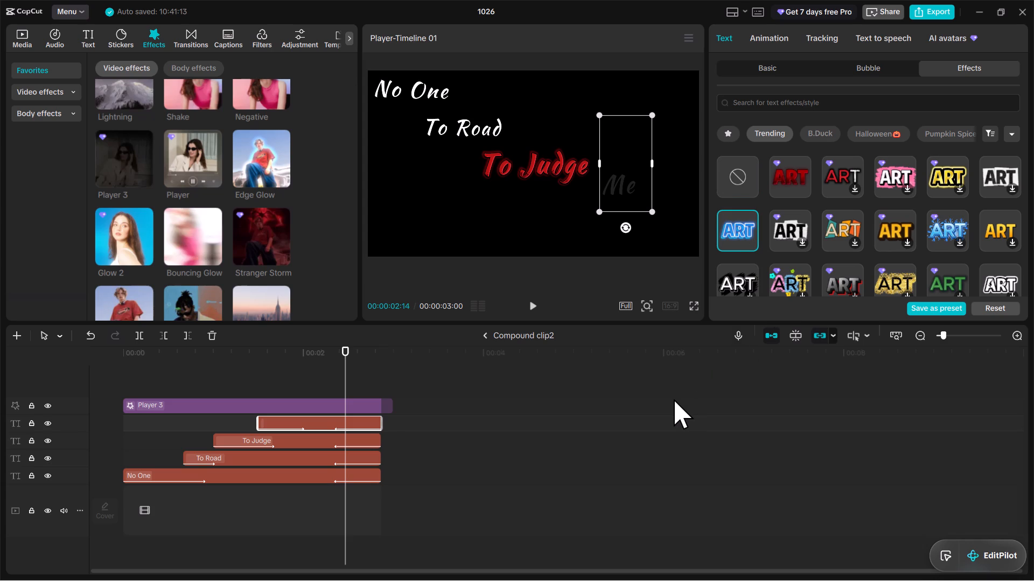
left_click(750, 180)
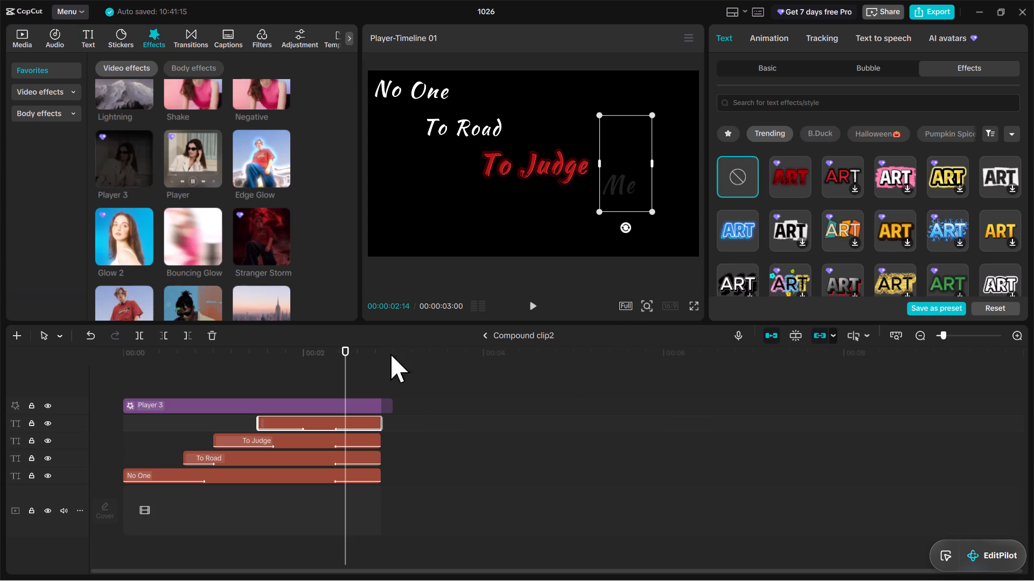
Color only the word "To" in the "To Judge" text white (FFFFFF).
left_click(275, 443)
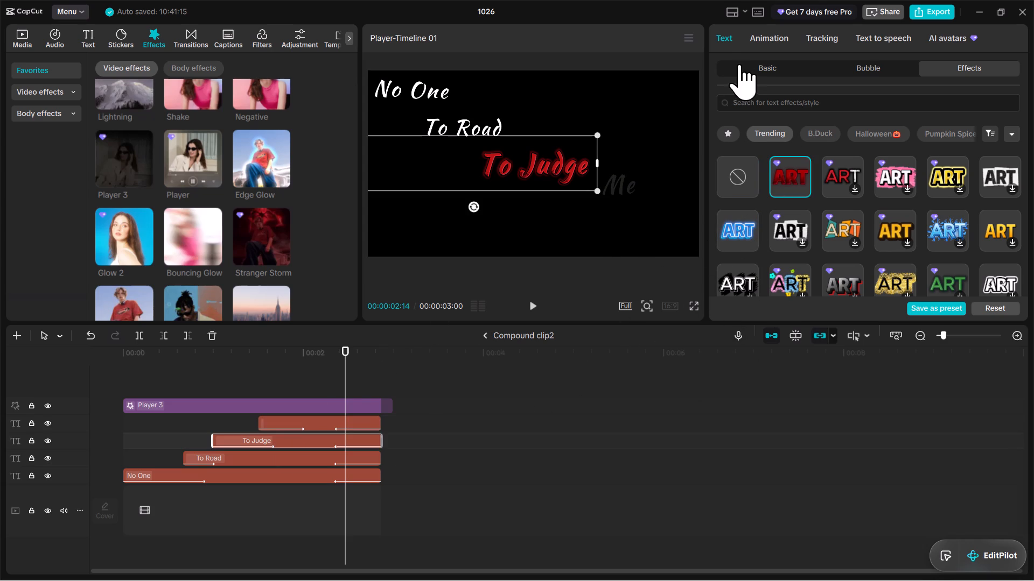
left_click(742, 63)
scroll(815, 146, "up", 3)
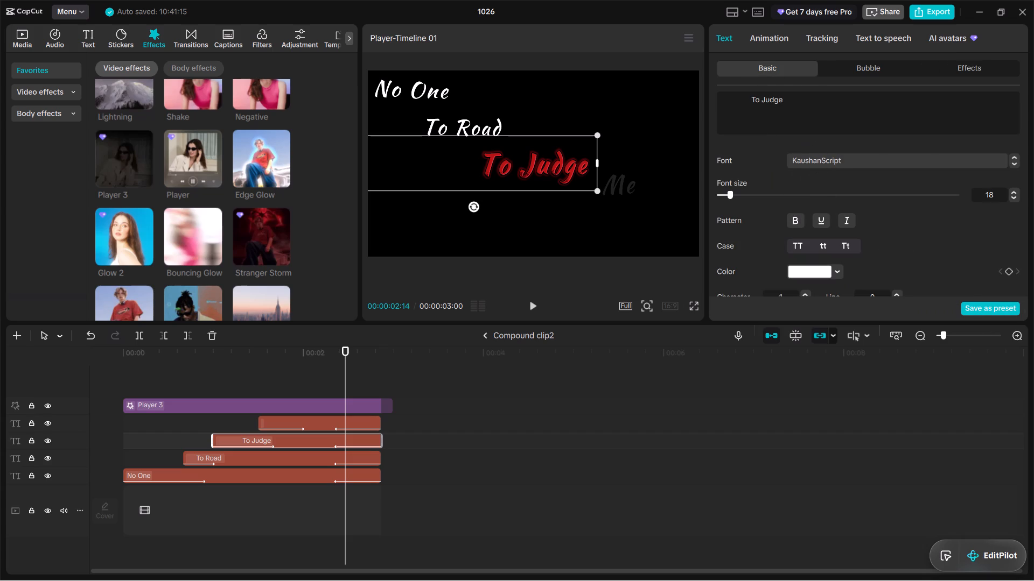
left_click_drag(747, 100, 759, 100)
left_click(814, 267)
left_click_drag(766, 293, 872, 231)
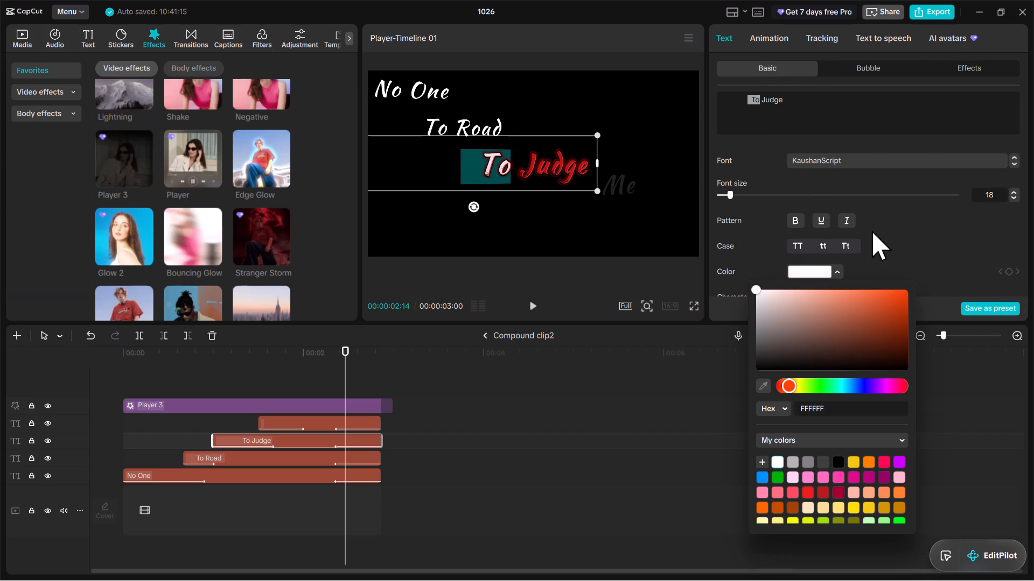
left_click_drag(872, 231, 634, 197)
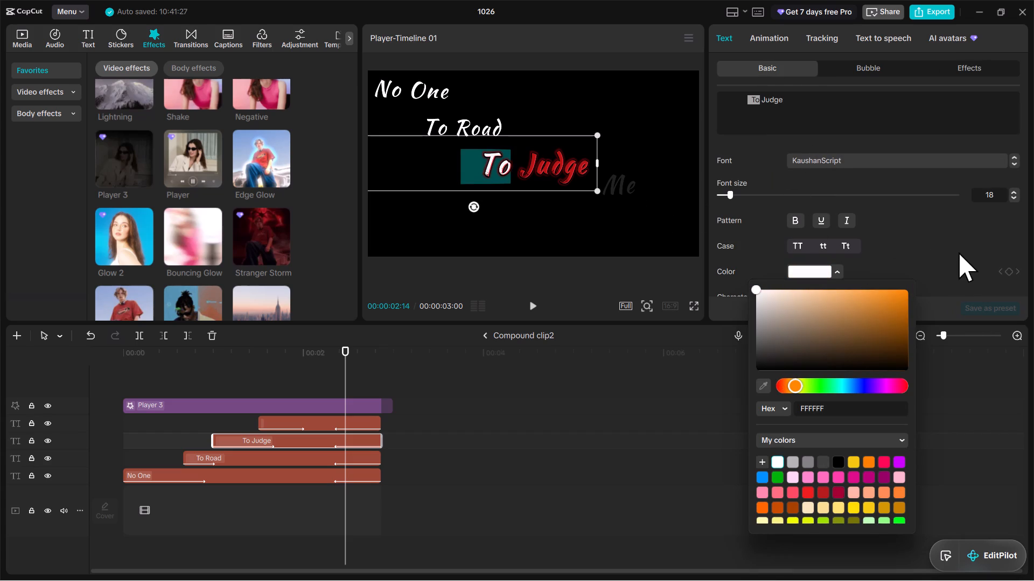
left_click(959, 252)
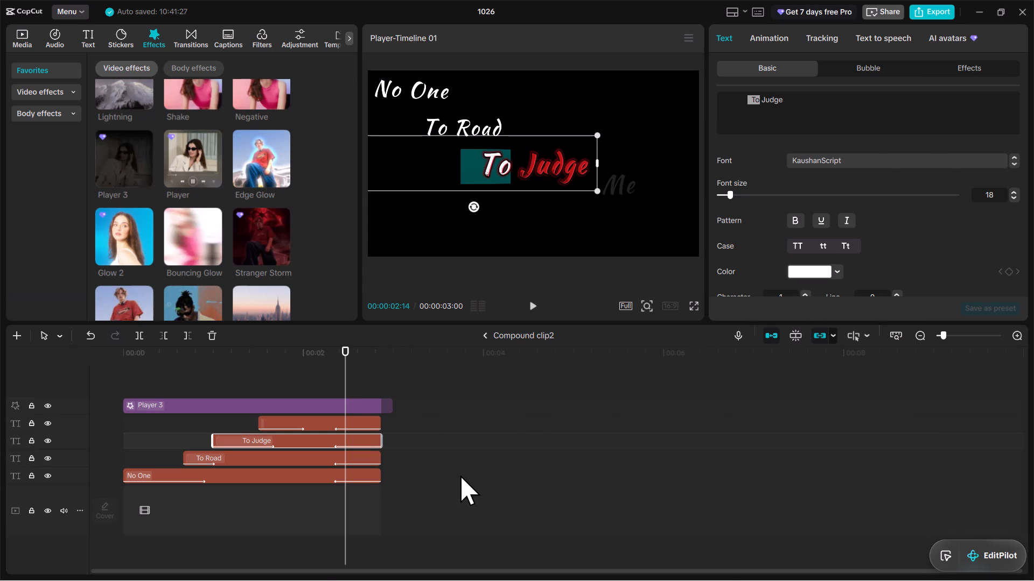
Set the Player 3 effect's Rotate to 72.
left_click(248, 410)
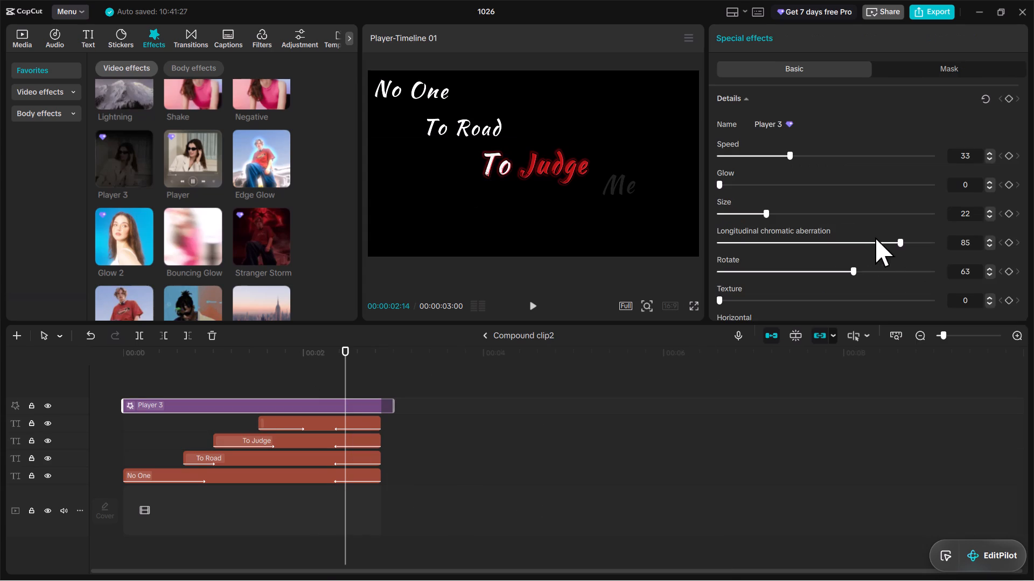
left_click_drag(858, 271, 867, 271)
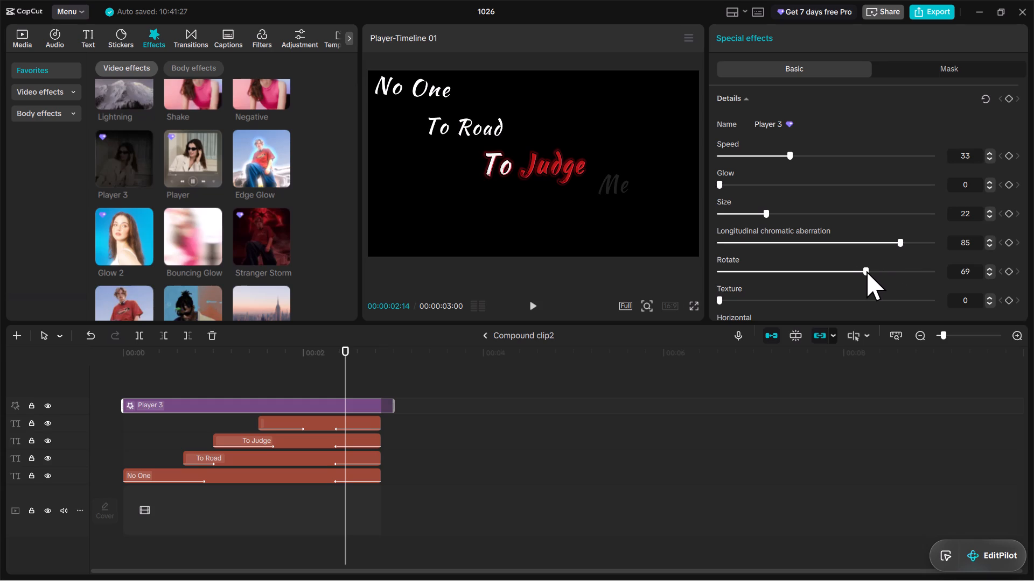
left_click_drag(867, 271, 842, 278)
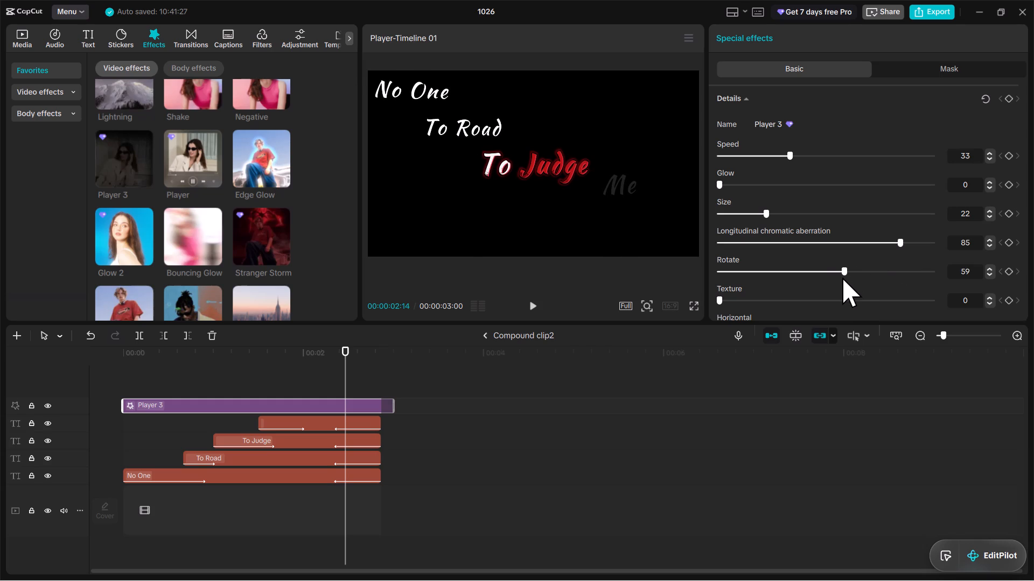
left_click_drag(842, 278, 830, 280)
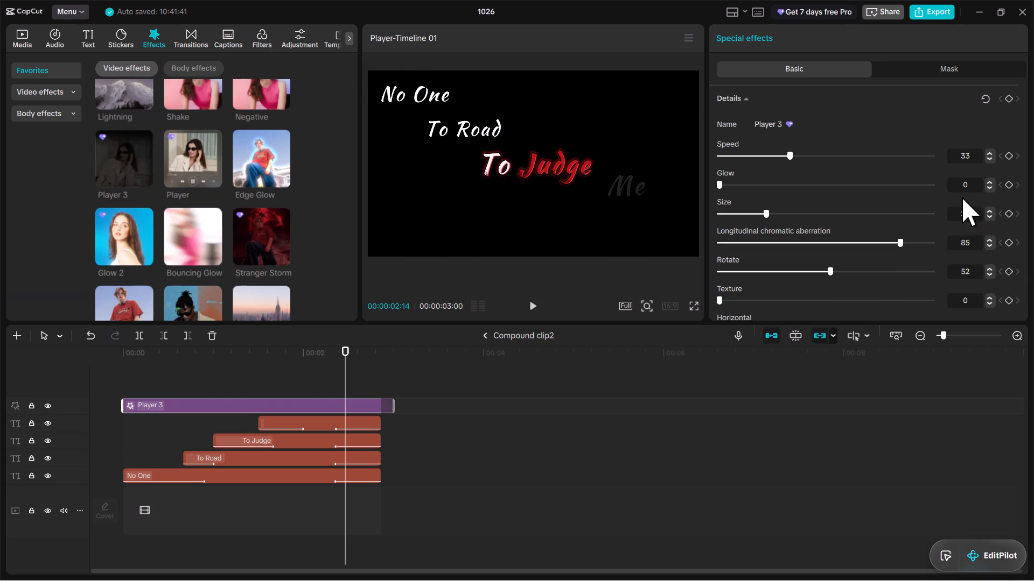
left_click_drag(832, 267, 776, 269)
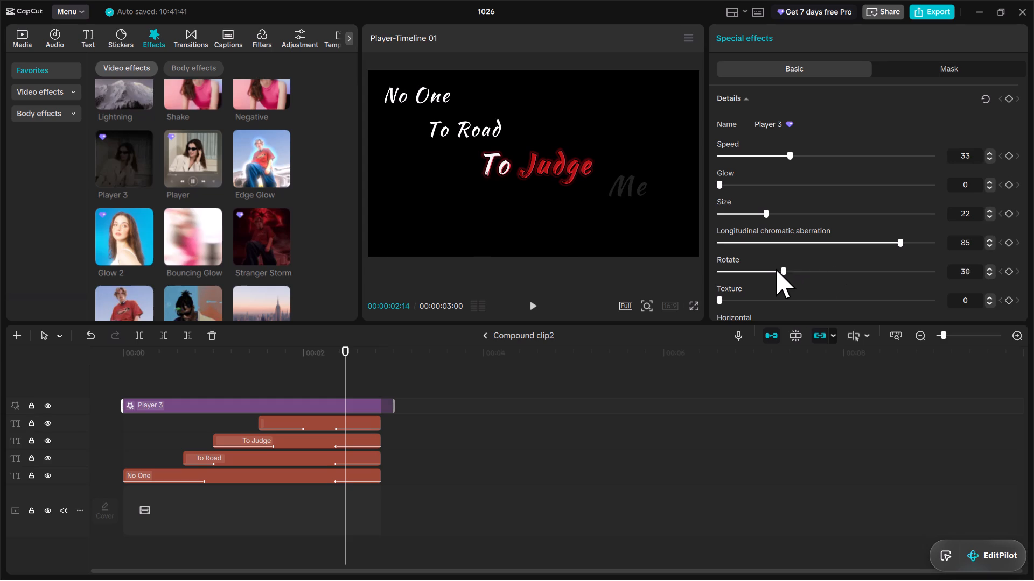
left_click_drag(776, 269, 822, 270)
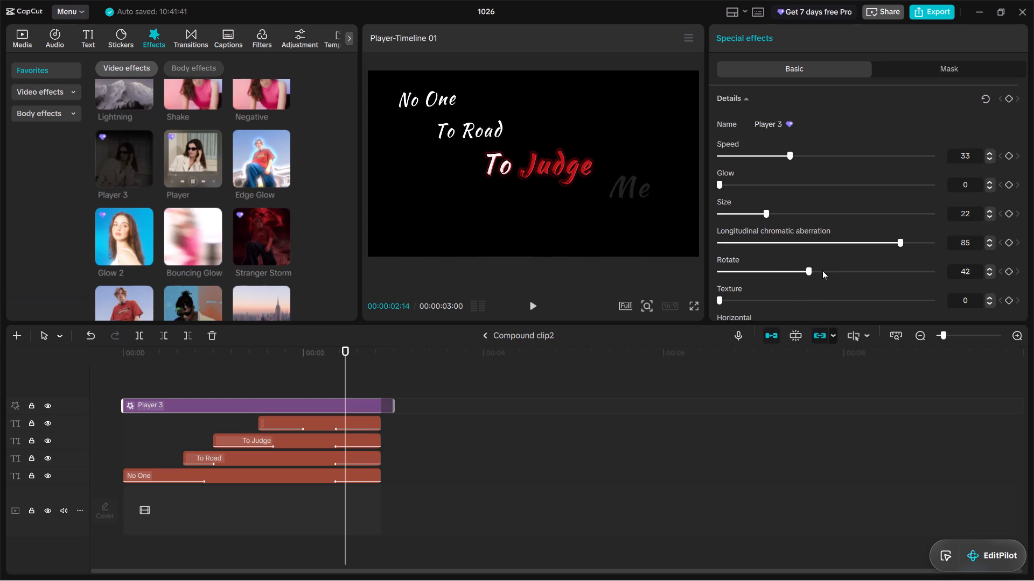
left_click_drag(822, 270, 850, 270)
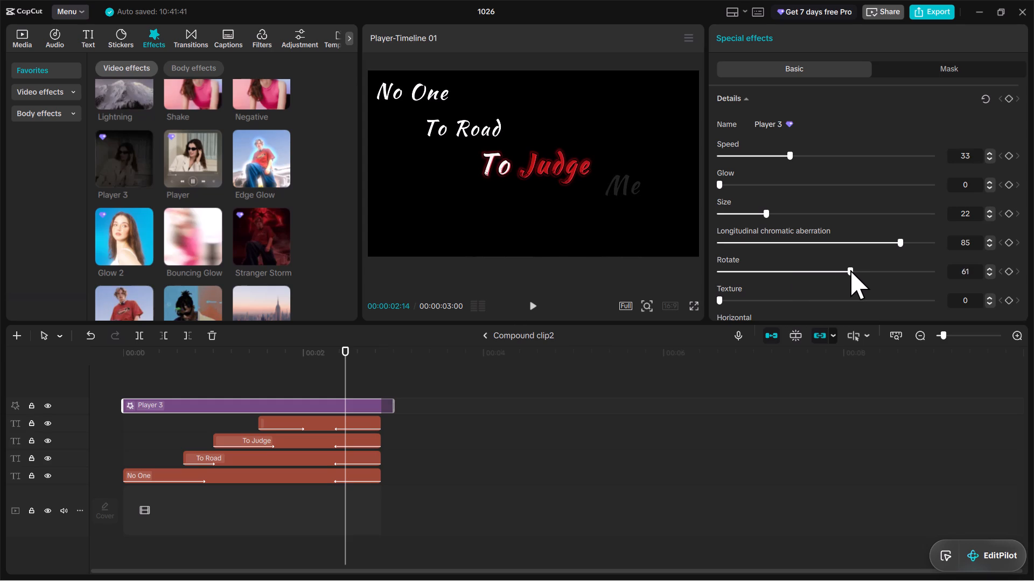
left_click_drag(850, 270, 865, 274)
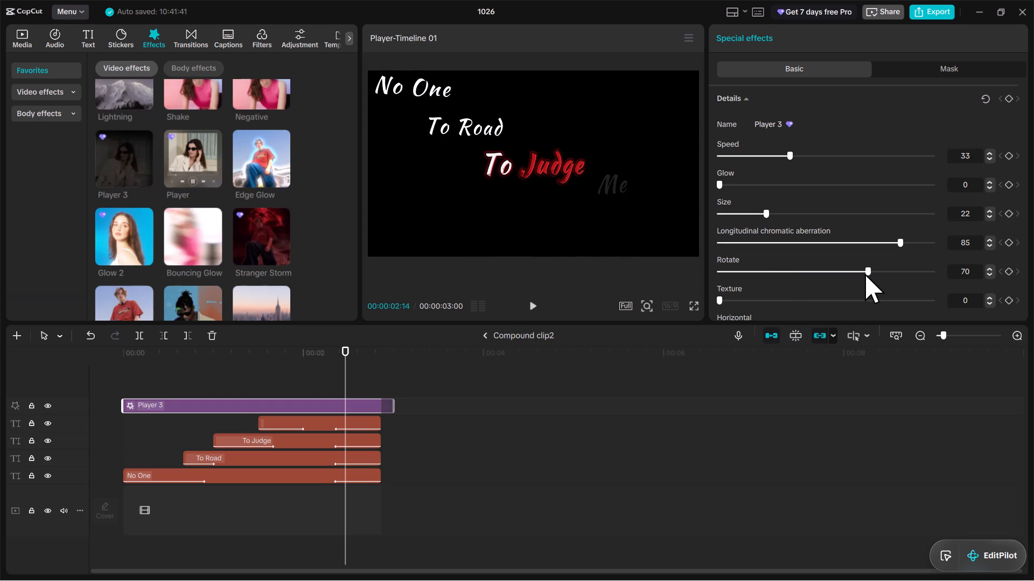
left_click_drag(865, 274, 866, 277)
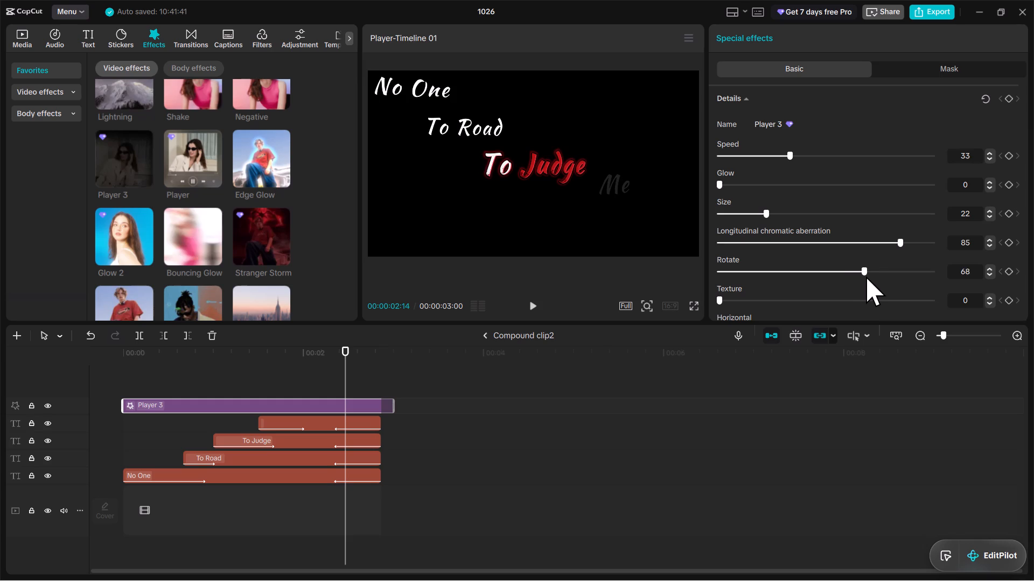
left_click_drag(866, 277, 873, 276)
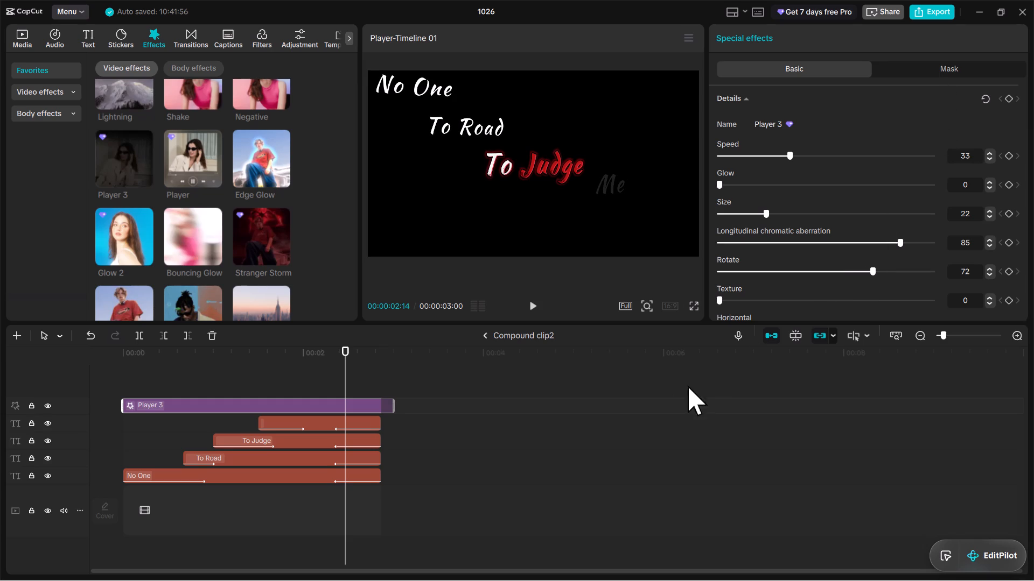
Return to the main timeline and play back Compound clip2's text over the footage from just before its start.
left_click(536, 332)
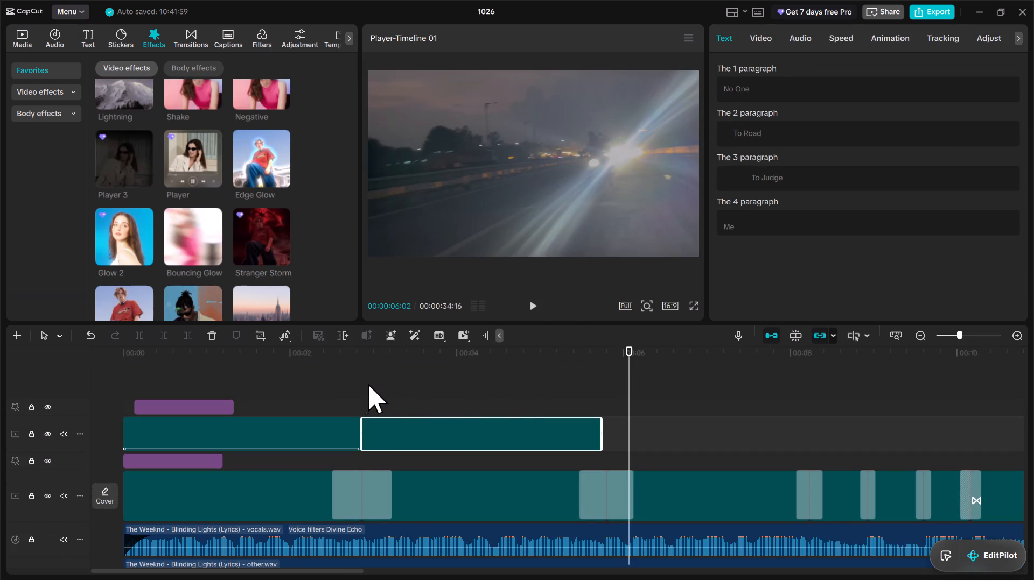
left_click(352, 368)
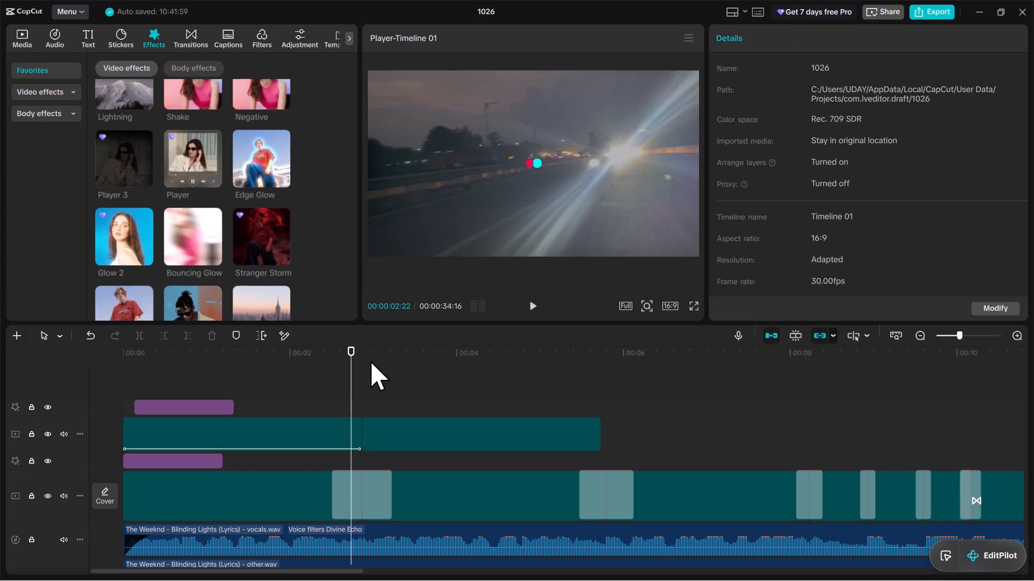
key("space")
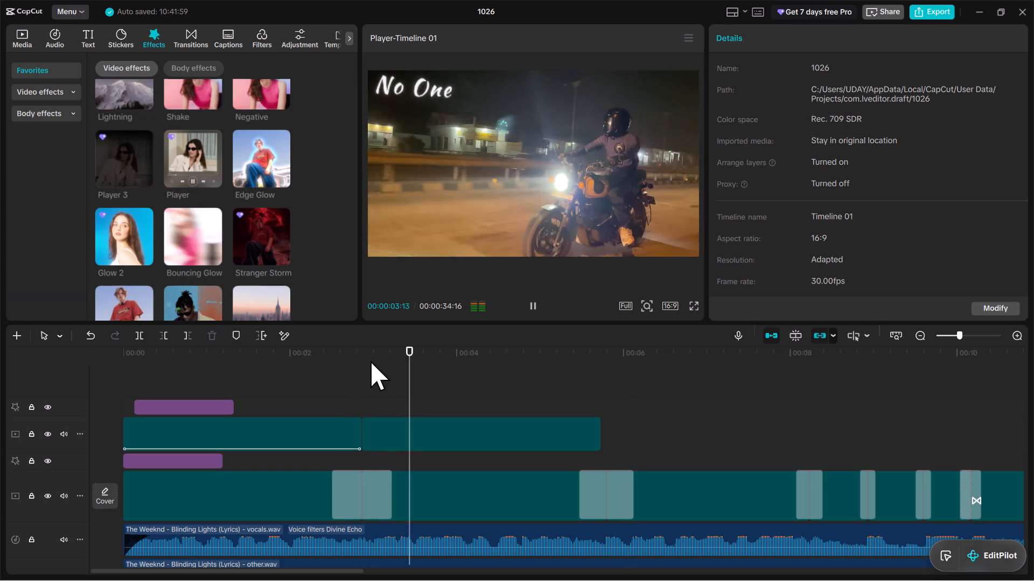
key("space")
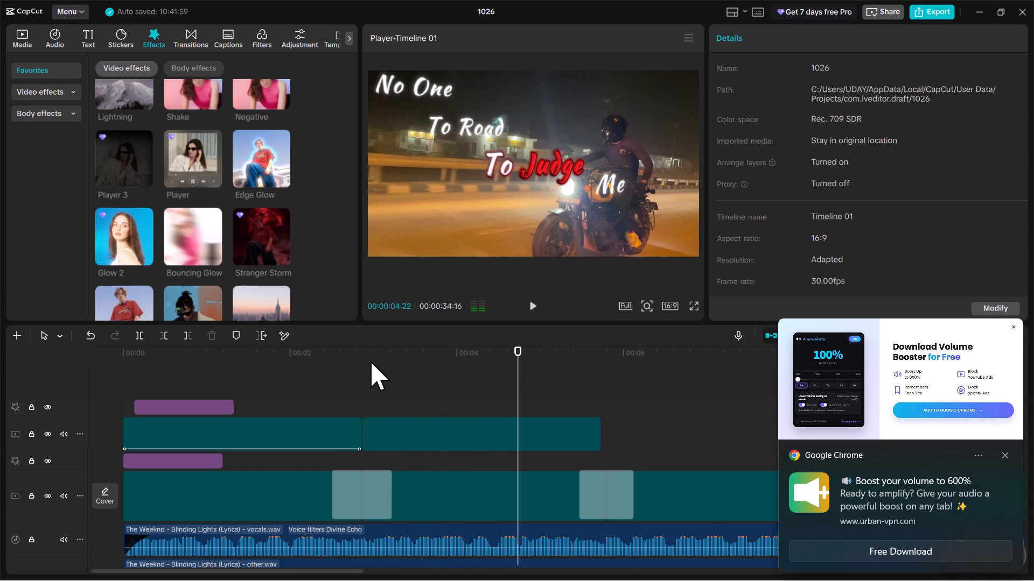
left_click(1004, 456)
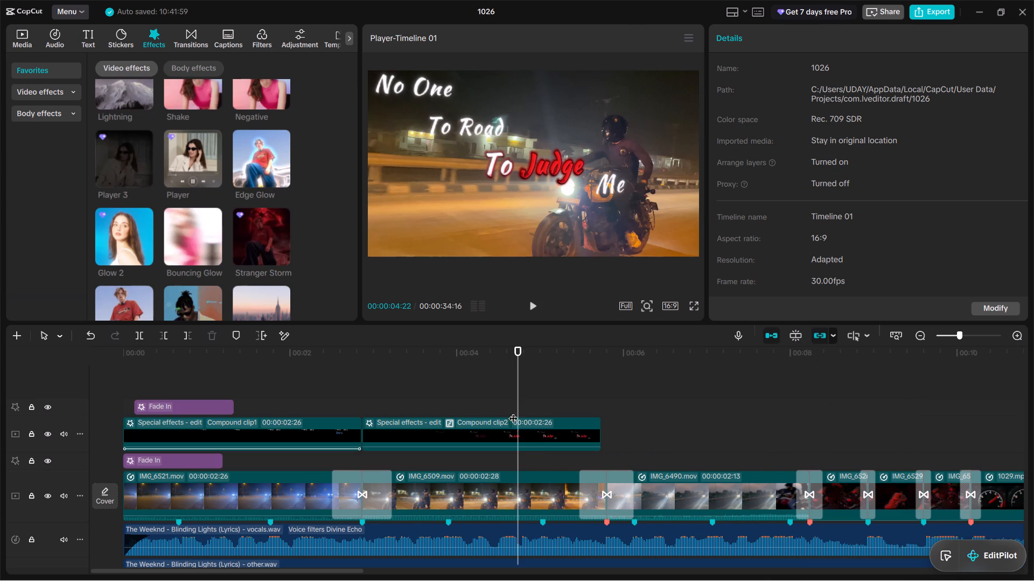
Duplicate the IMG_6509.mov clip onto an overlay track at 00:00:02:26.
left_click(516, 433)
left_click(366, 459)
left_click(366, 458)
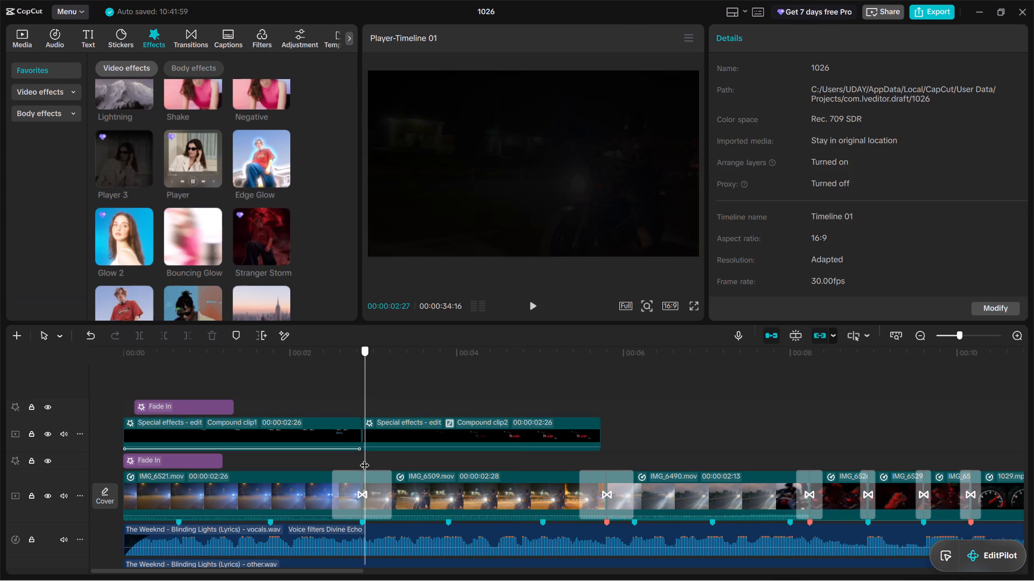
left_click(445, 484)
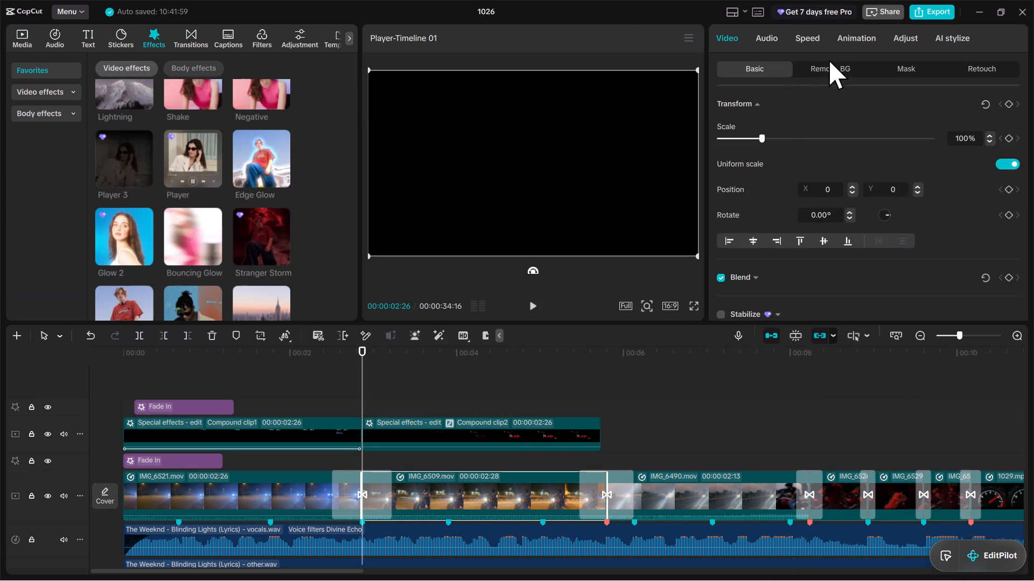
left_click(832, 73)
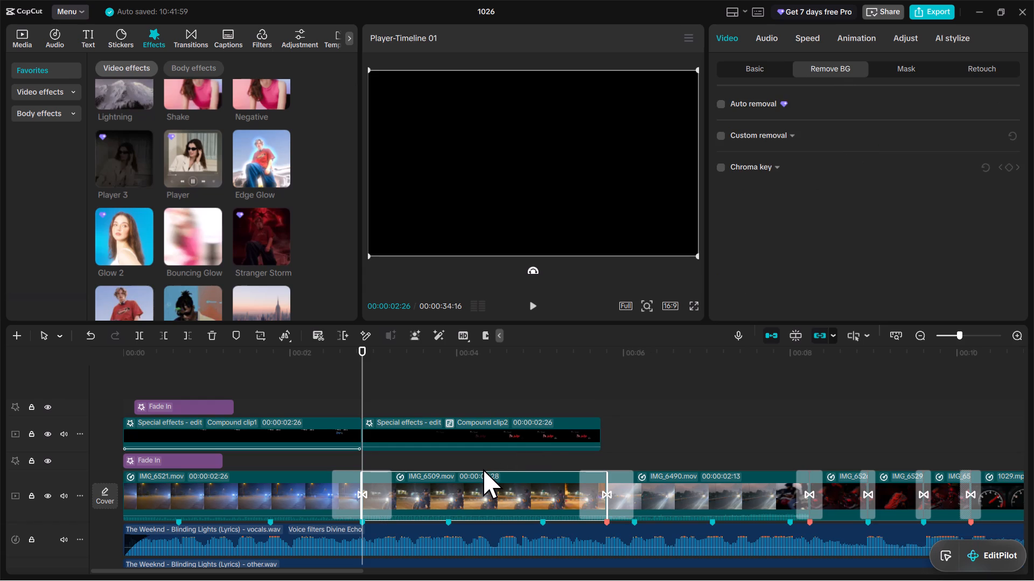
key("ctrl+c")
key("ctrl+v")
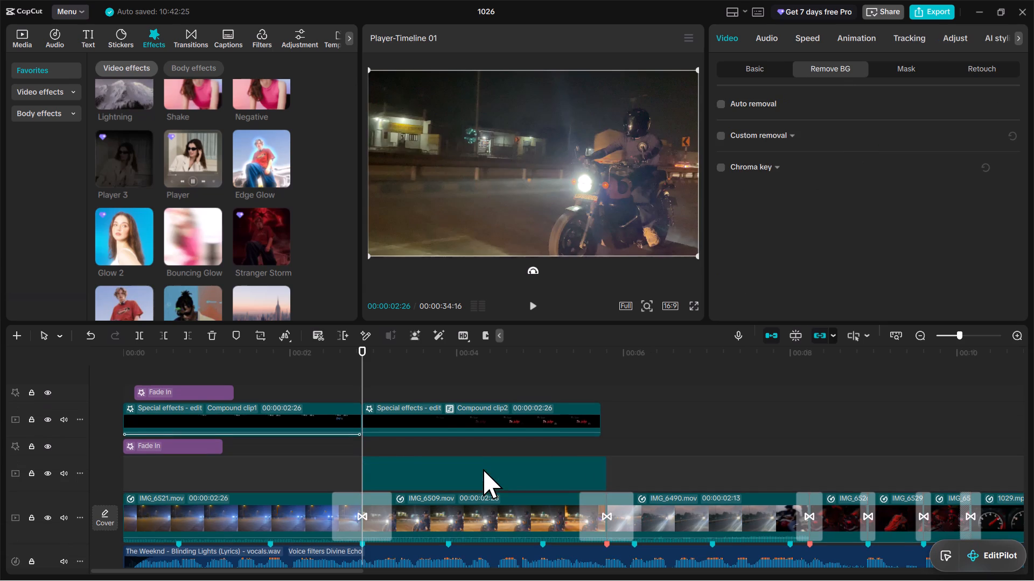
Move the IMG_6509.mov duplicate to a new top track above Compound clip2, starting at 00:00:02:26.
left_click_drag(483, 470, 477, 393)
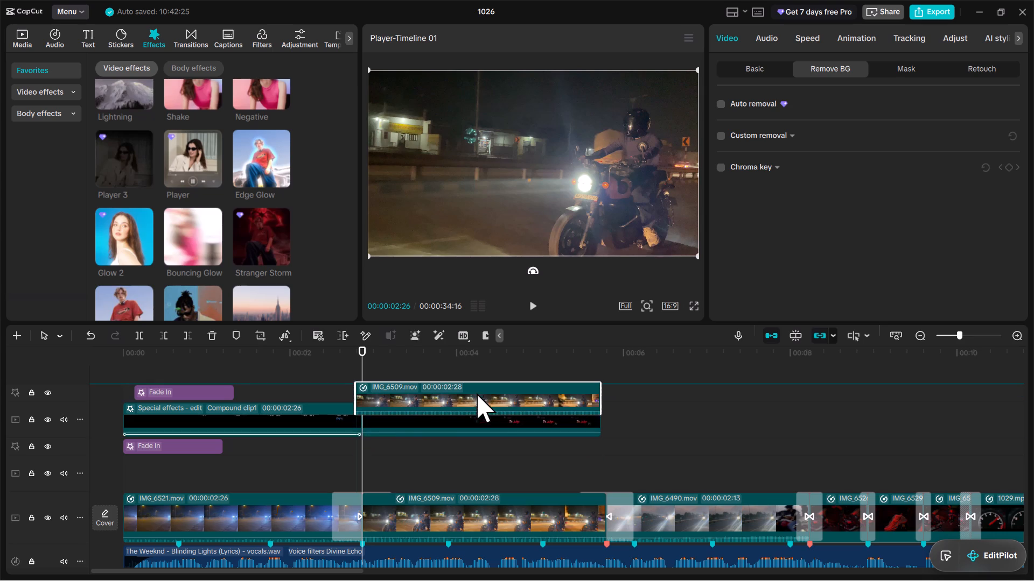
left_click_drag(477, 393, 478, 391)
left_click_drag(404, 412, 425, 409)
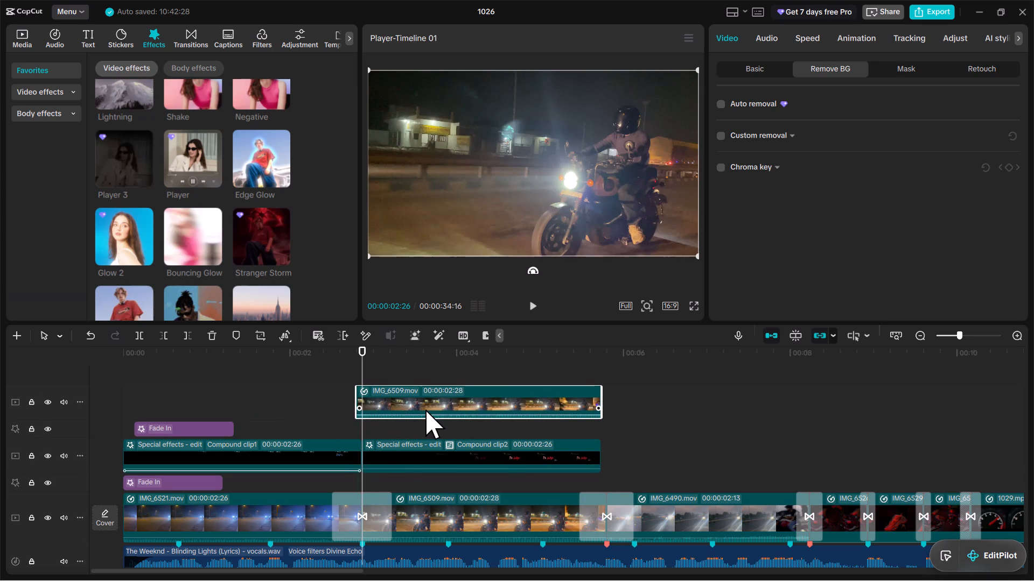
left_click_drag(425, 409, 410, 422)
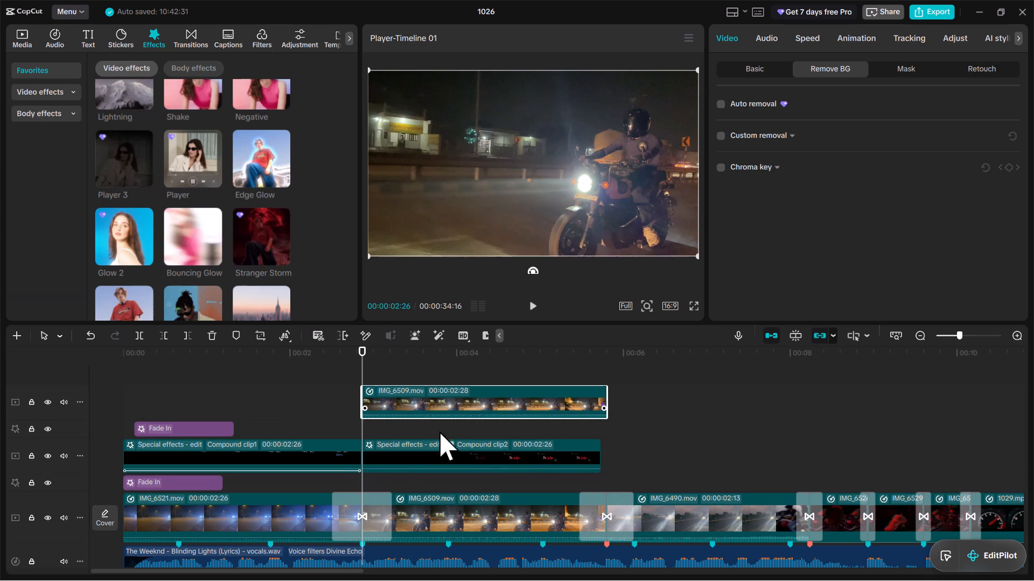
Scrub through the duplicated IMG_6509.mov section and play it back from 00:00:02:26.
left_click(609, 477)
left_click_drag(609, 477, 603, 478)
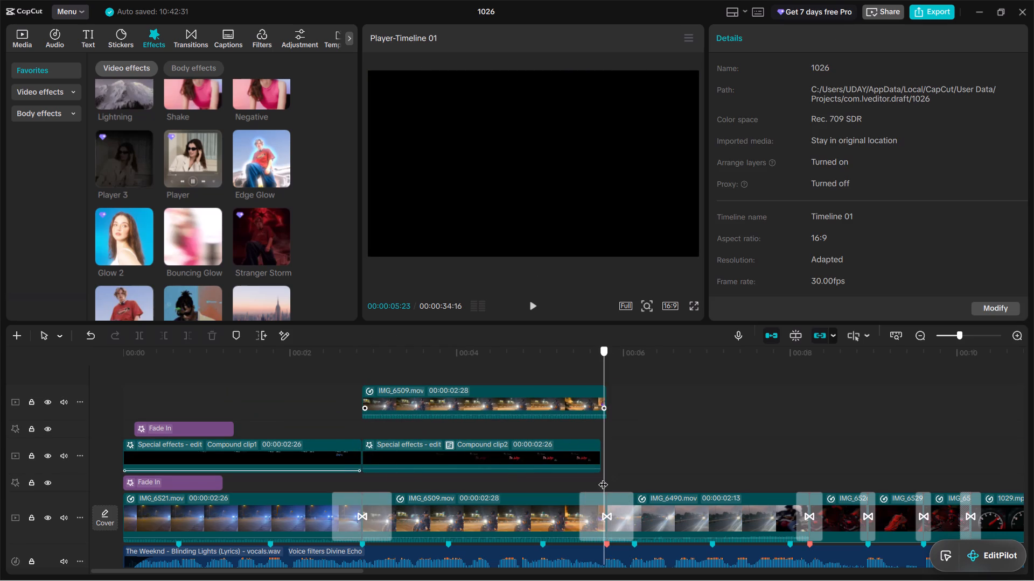
left_click_drag(603, 478, 467, 508)
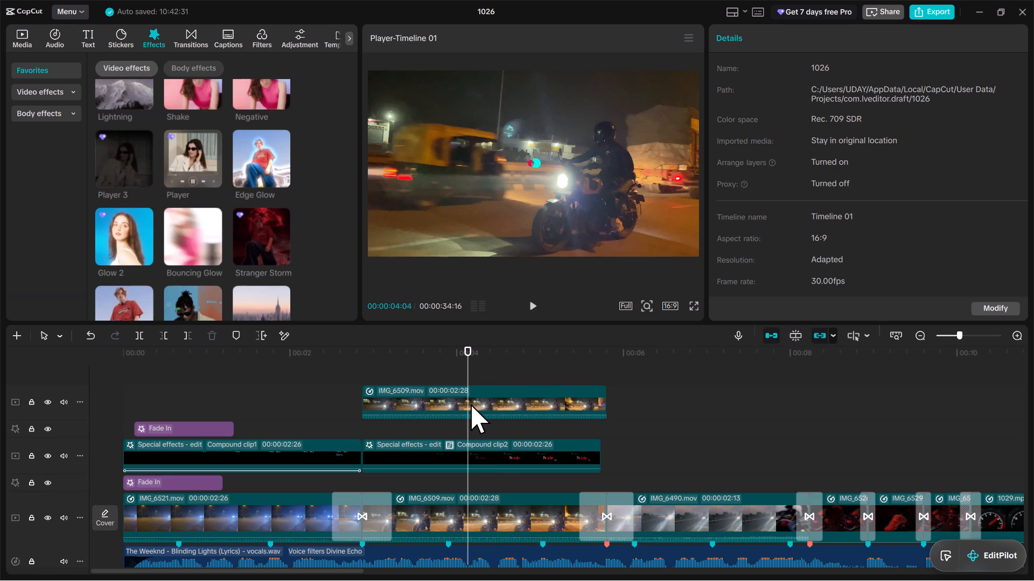
left_click_drag(466, 422, 417, 435)
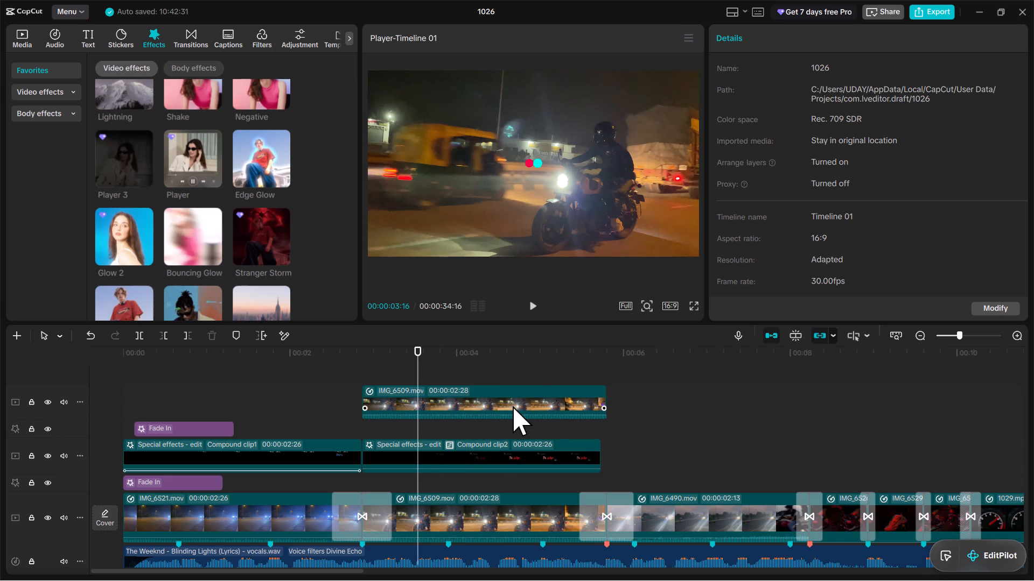
left_click(363, 350)
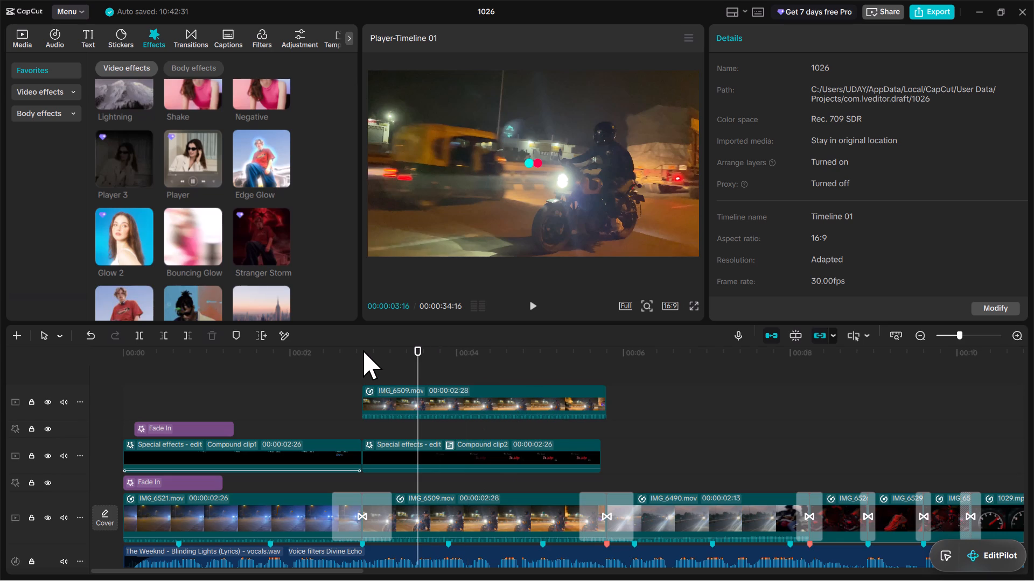
left_click(363, 350)
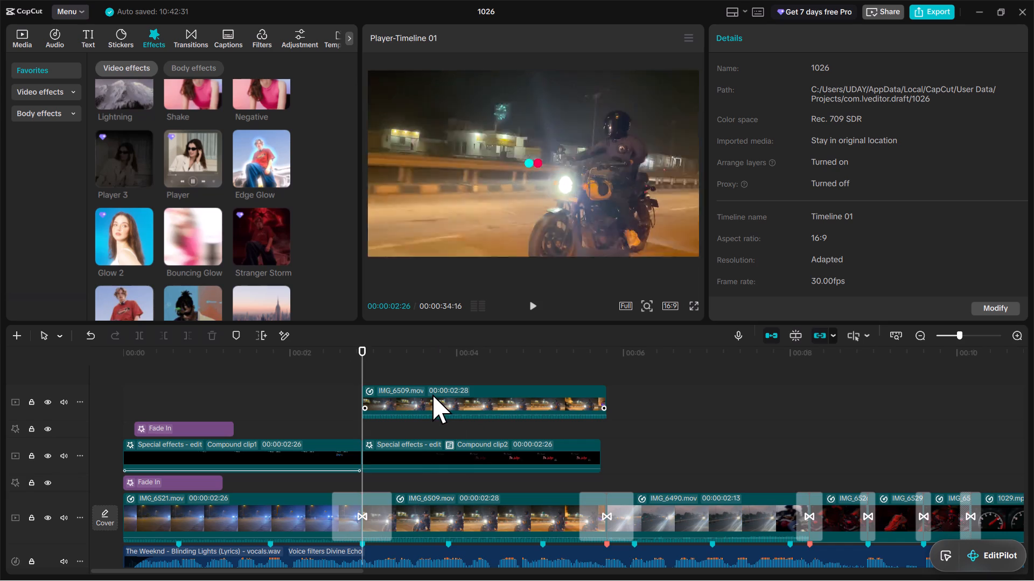
key("space")
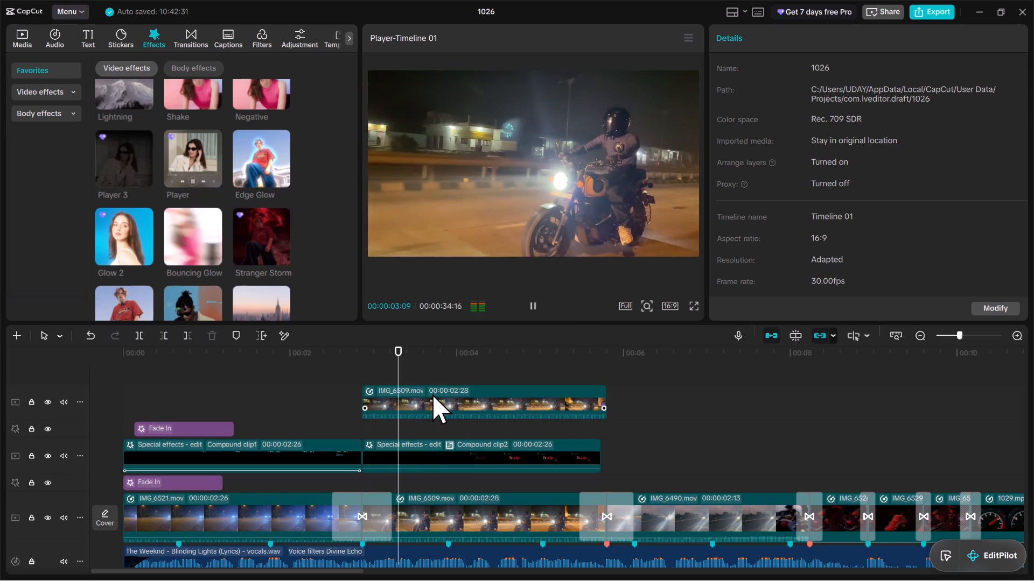
key("space")
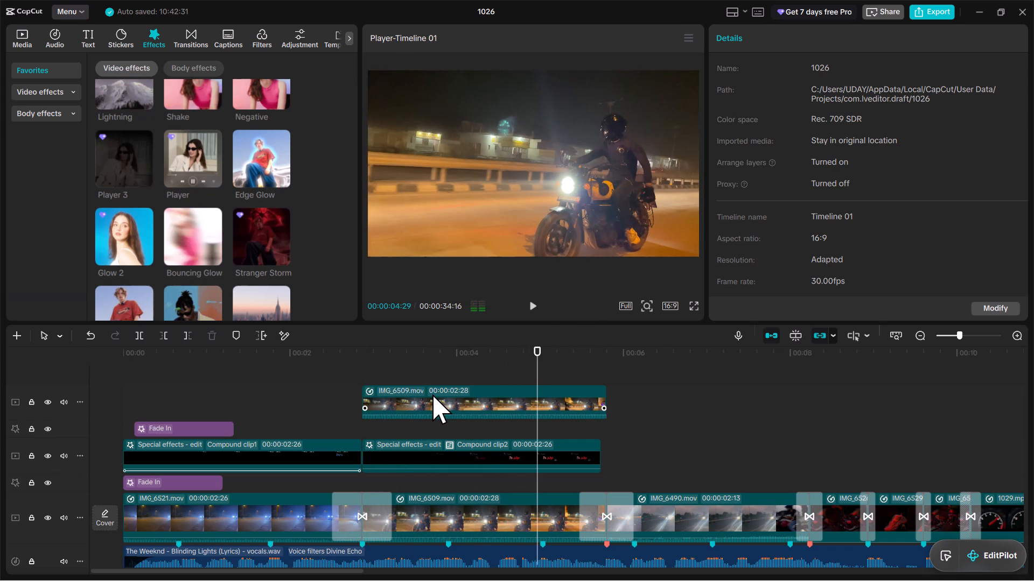
Enable Custom removal on the top-track IMG_6509.mov duplicate and brush over the rider and motorcycle at 00:00:03:18.
left_click(466, 403)
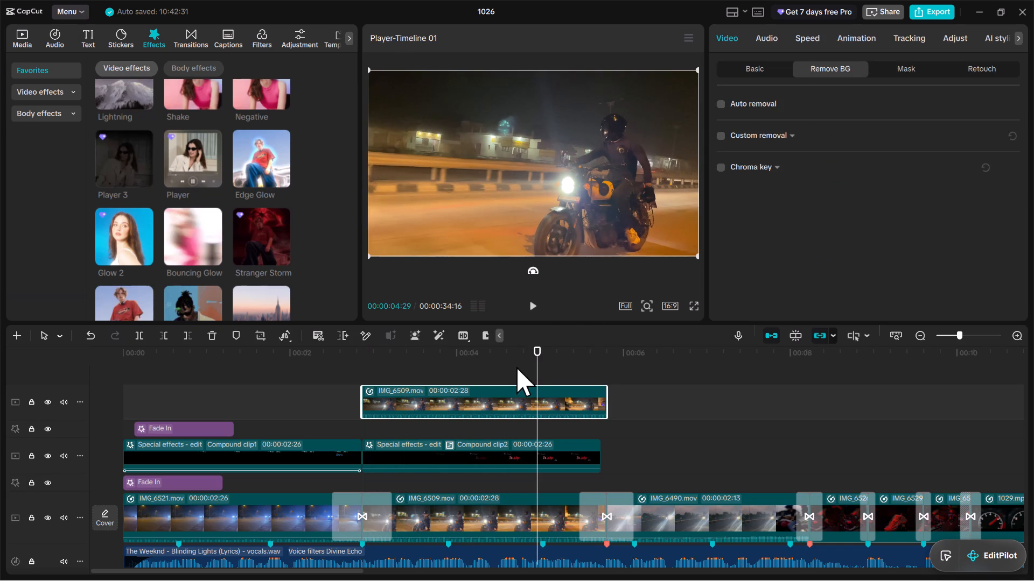
left_click_drag(536, 357, 424, 380)
left_click(723, 134)
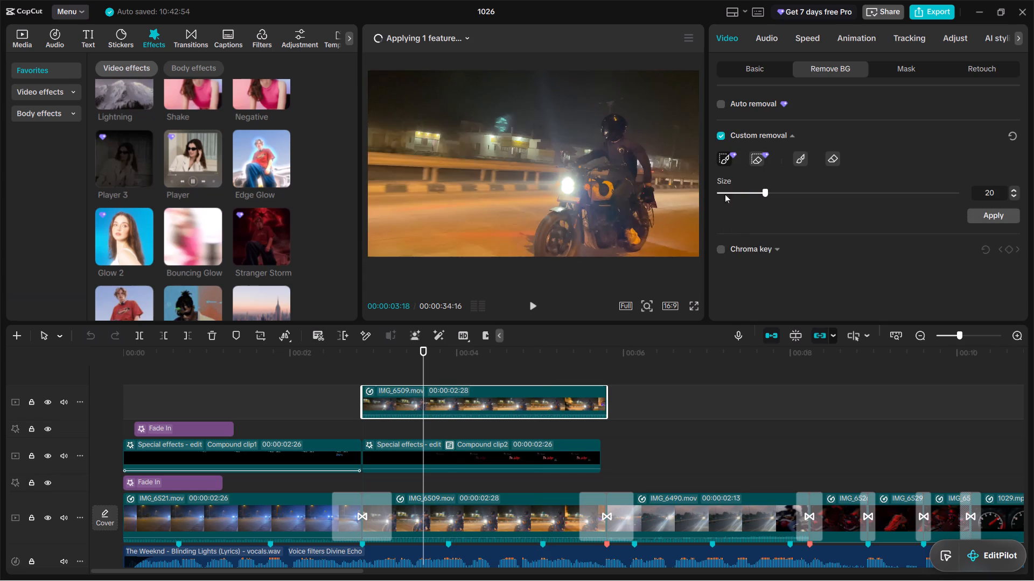
left_click_drag(621, 128, 613, 179)
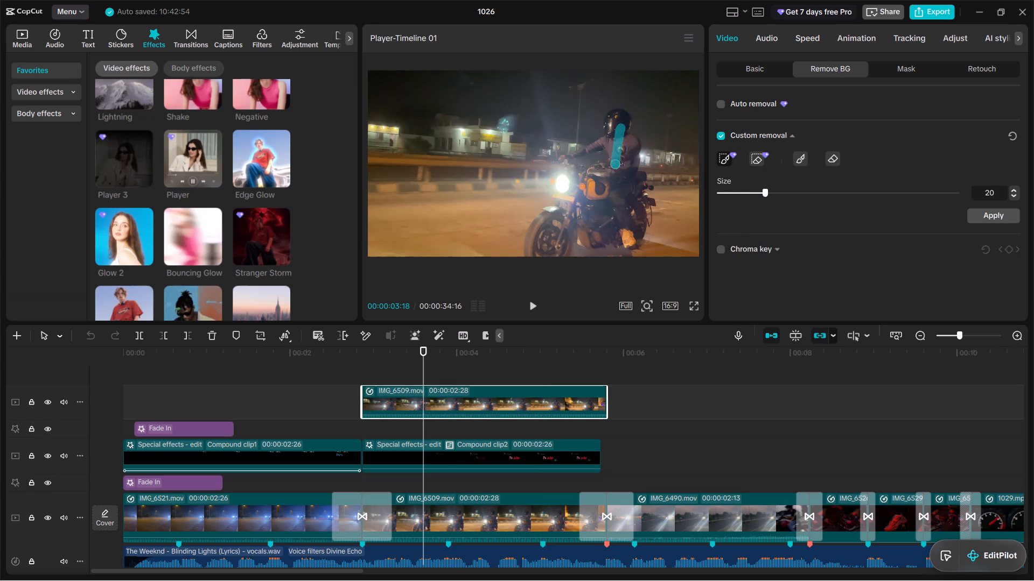
left_click_drag(613, 179, 611, 206)
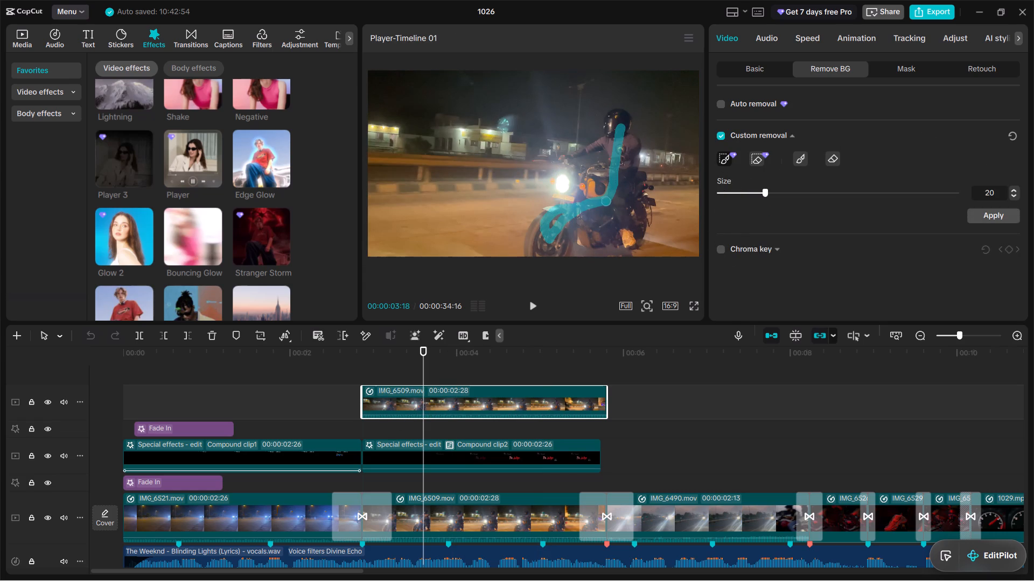
left_click_drag(611, 206, 630, 219)
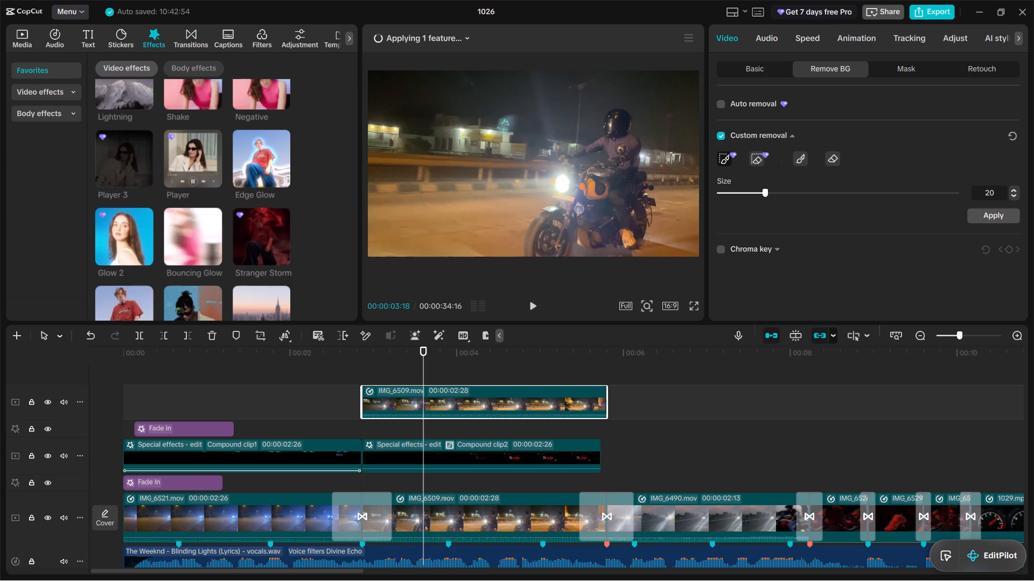
Set the removal brush size to 12, refine the selection around the headlight and the rider's back, and apply the custom removal.
left_click_drag(767, 194, 747, 196)
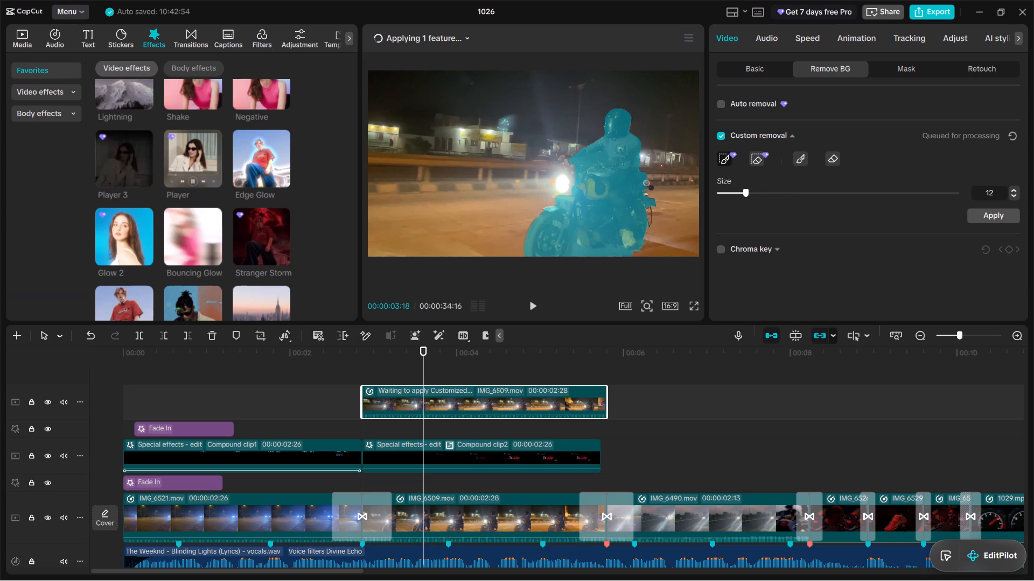
left_click_drag(585, 182, 560, 186)
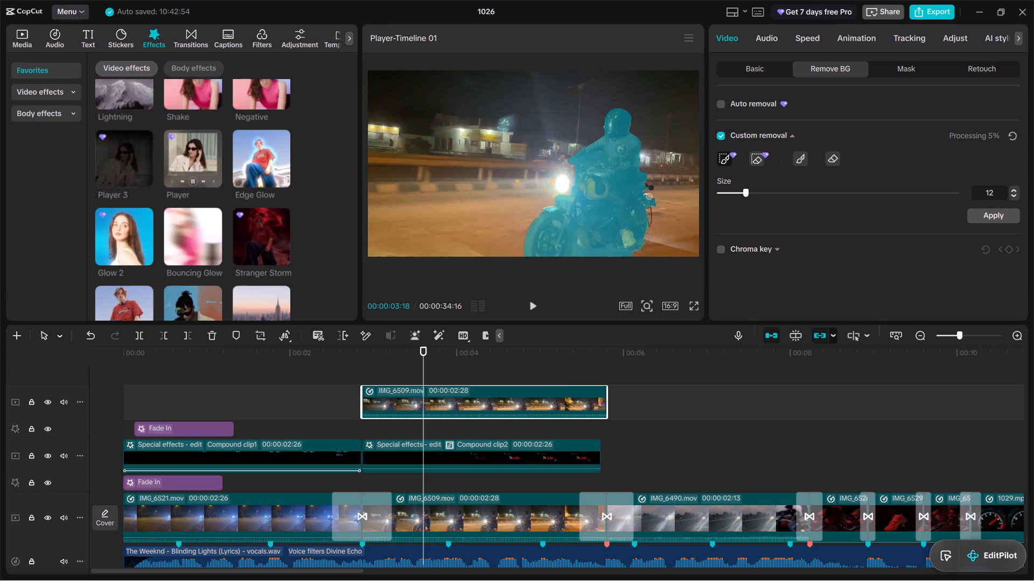
left_click_drag(644, 184, 645, 185)
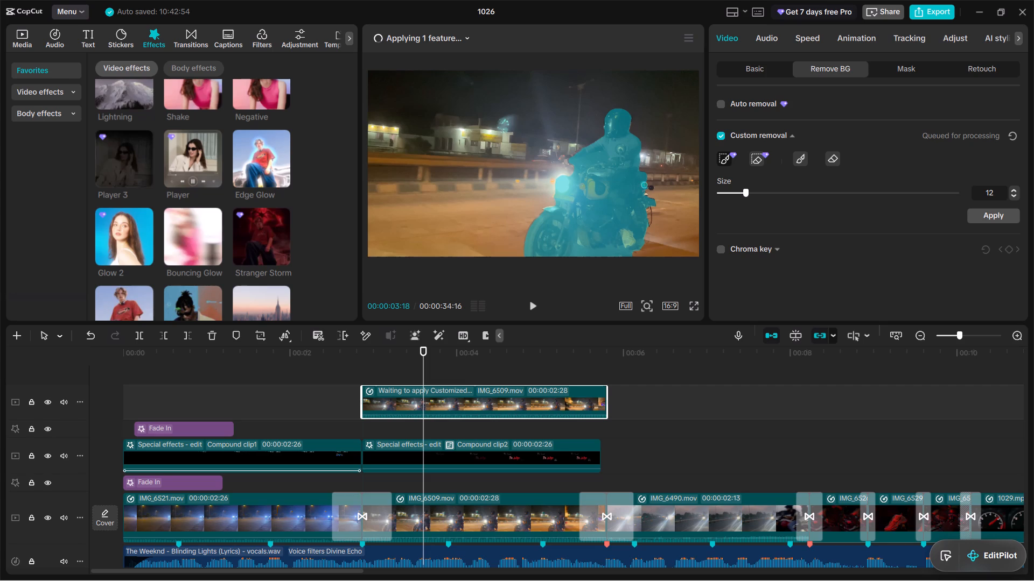
left_click_drag(645, 185, 649, 189)
left_click(982, 211)
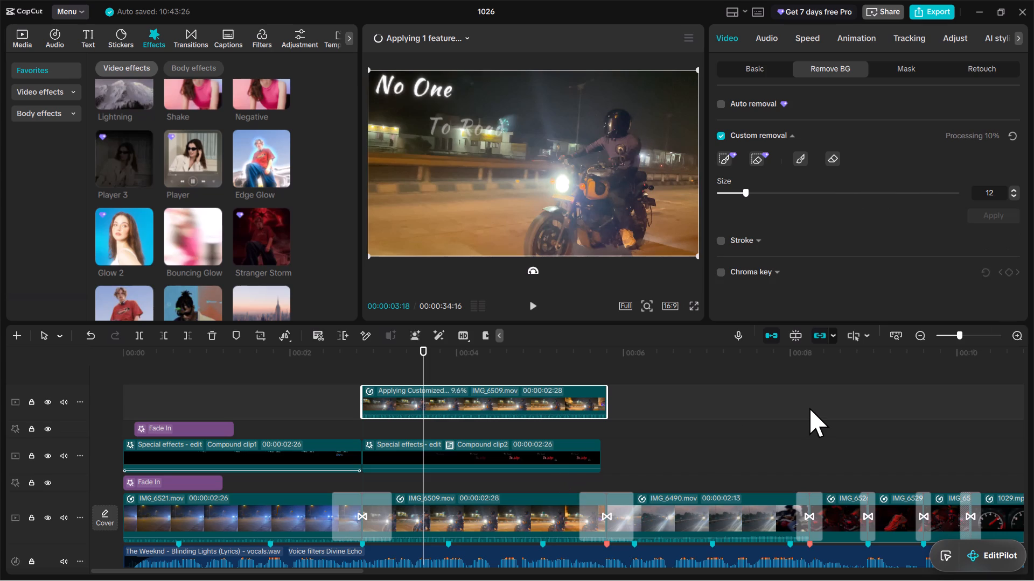
Play back the text section, view the background removal's progress, and scrub the cutout from 00:00:02:26.
key("space")
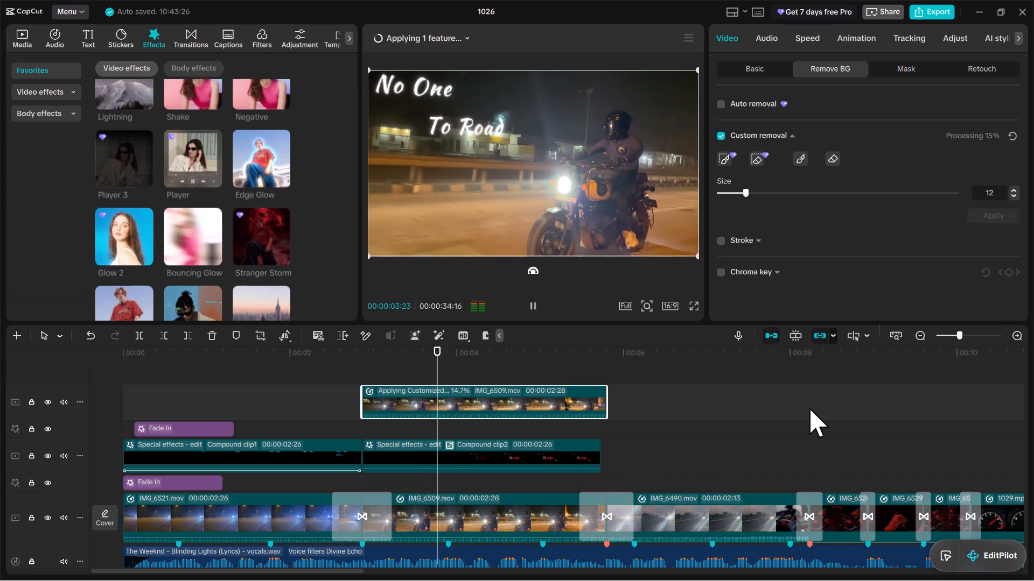
key("space")
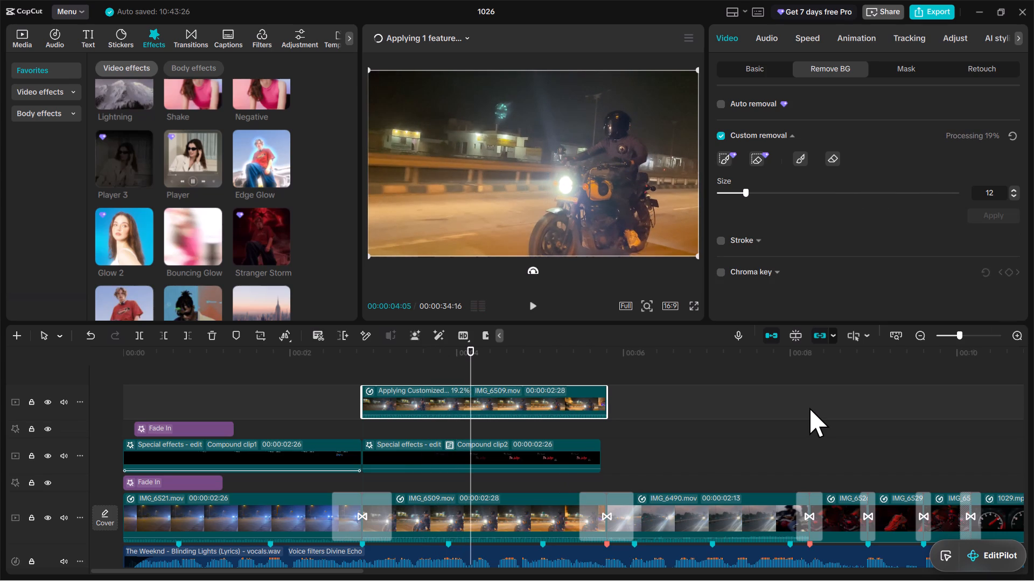
left_click(472, 45)
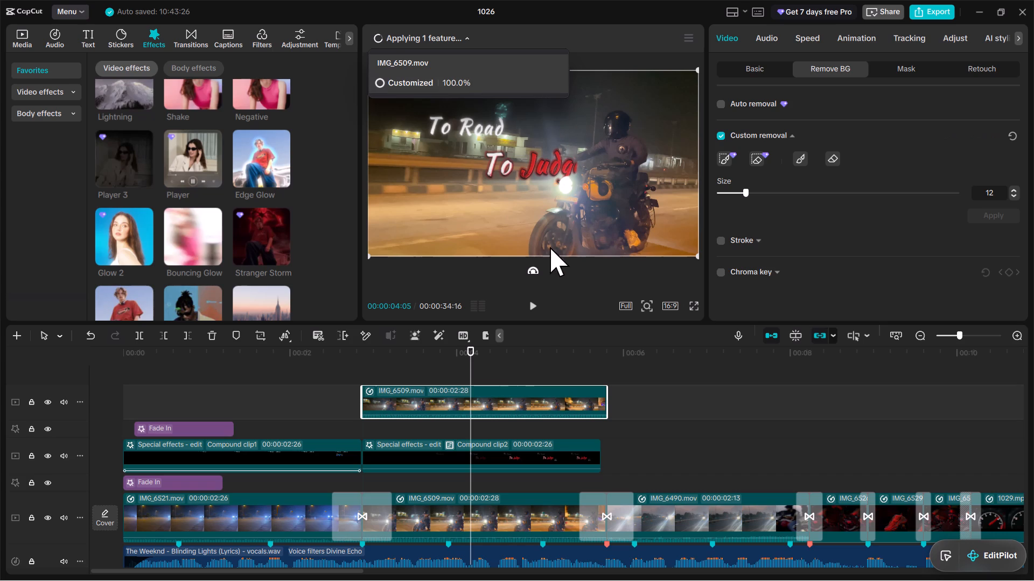
left_click(362, 350)
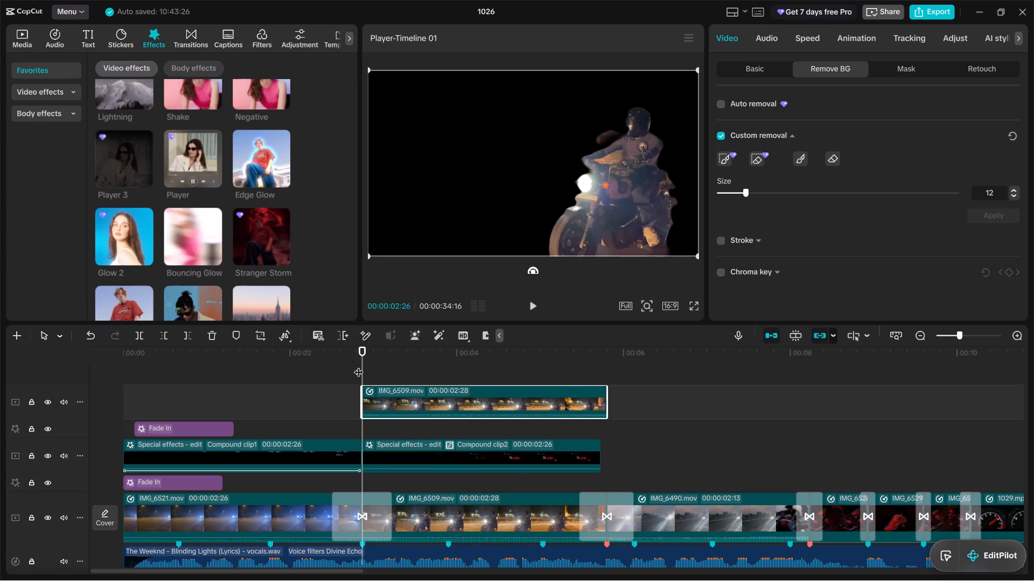
left_click(355, 357)
left_click_drag(360, 357, 391, 360)
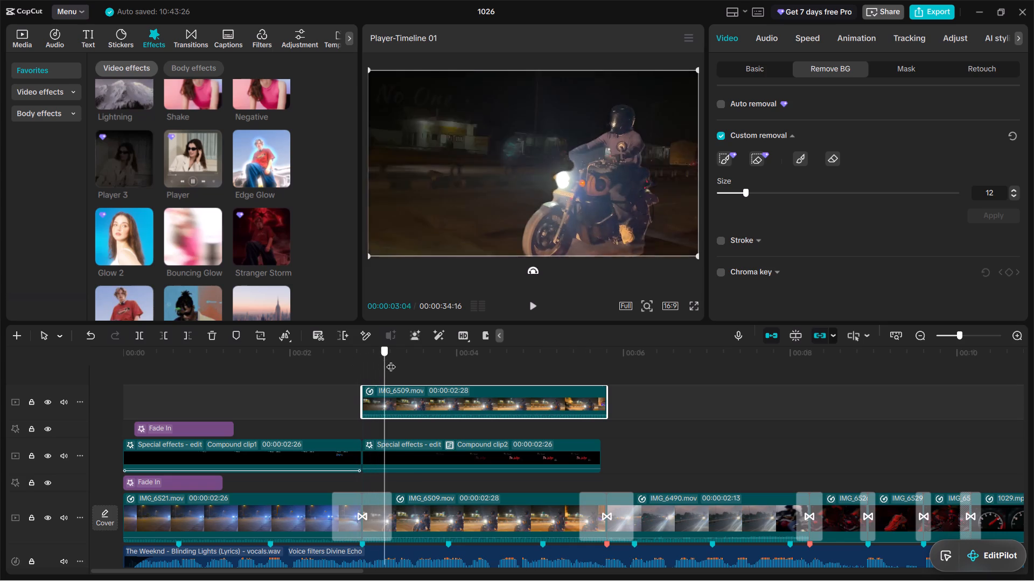
Copy the Fade In effect from above IMG_6521.mov to a new top track over the IMG_6509.mov duplicate, starting at 00:00:02:25.
left_click_drag(391, 360, 361, 372)
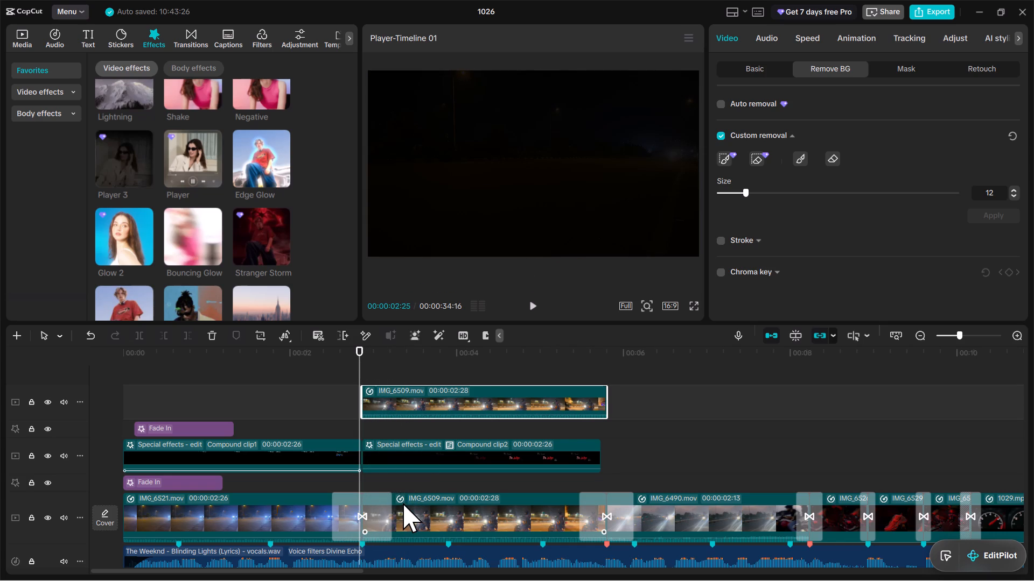
left_click(145, 487)
key("ctrl+c")
key("ctrl+v")
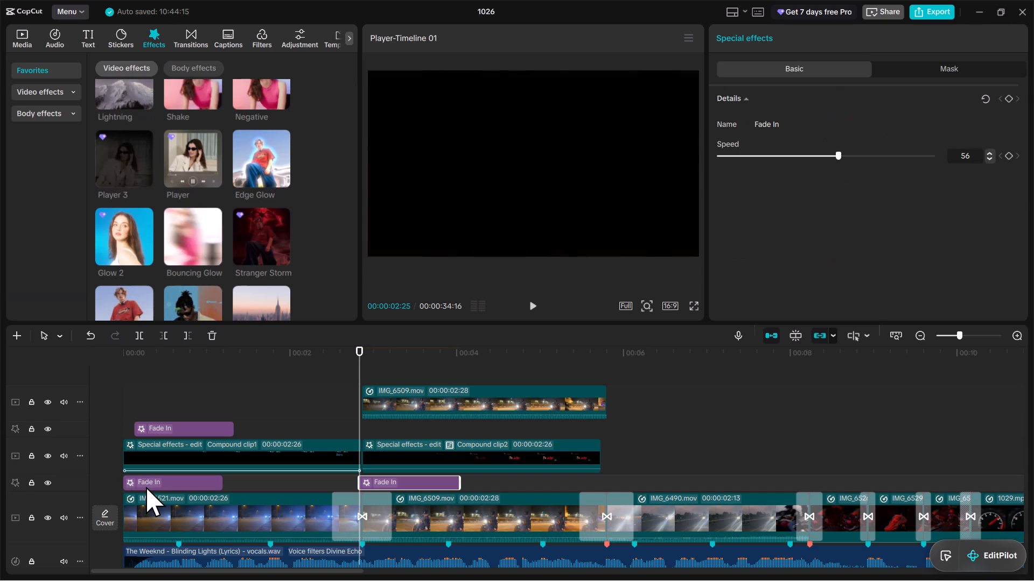
left_click_drag(404, 480, 395, 394)
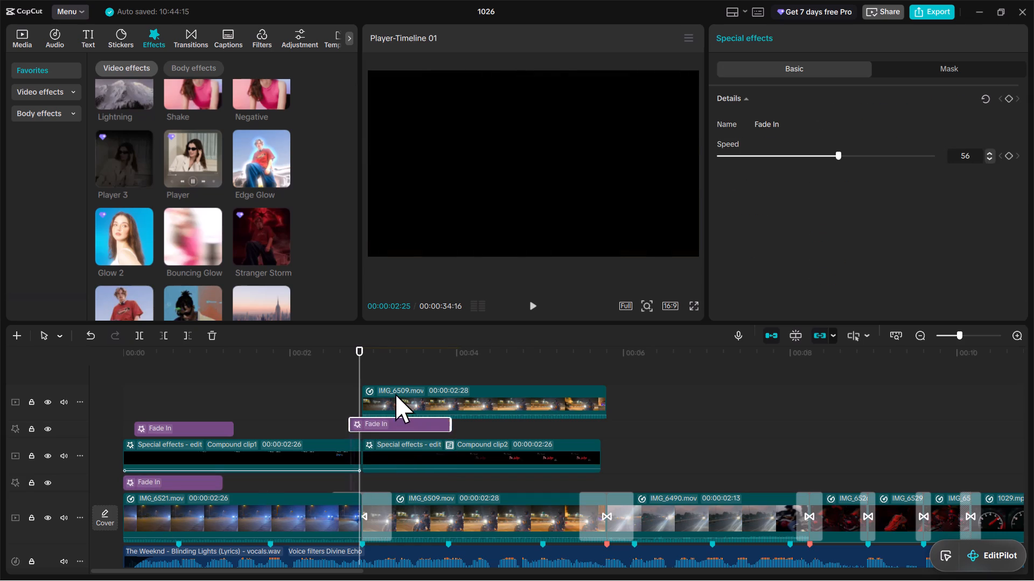
left_click_drag(395, 394, 405, 374)
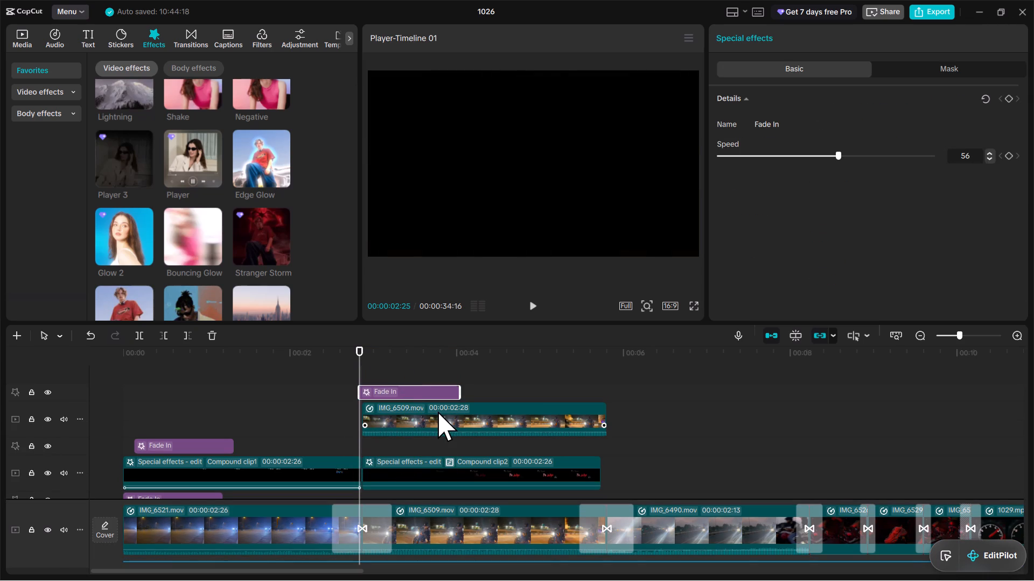
Play back and scrub the faded-in text-behind-rider section through the end of Compound clip2 into IMG_6490.mov.
key("space")
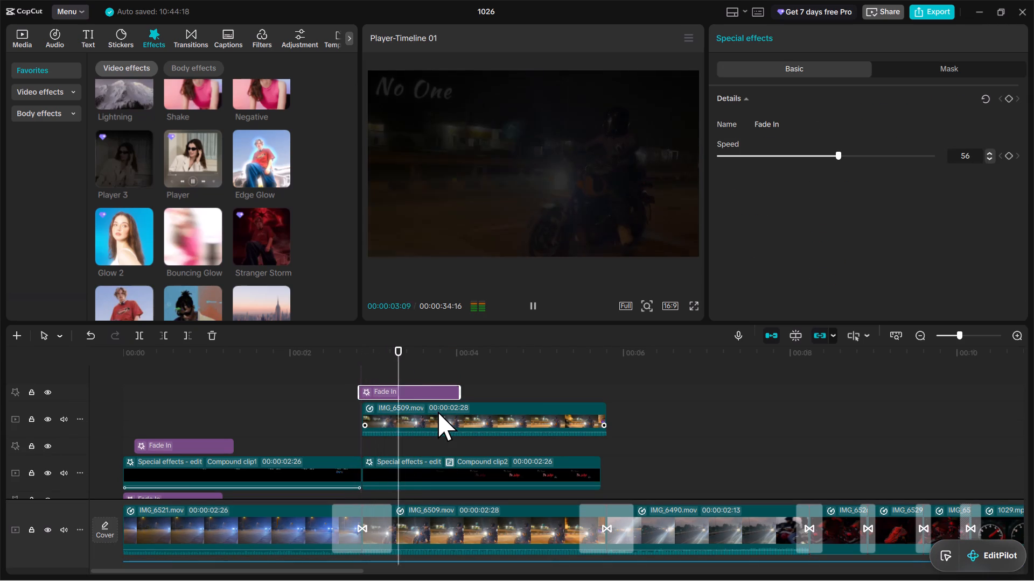
key("space")
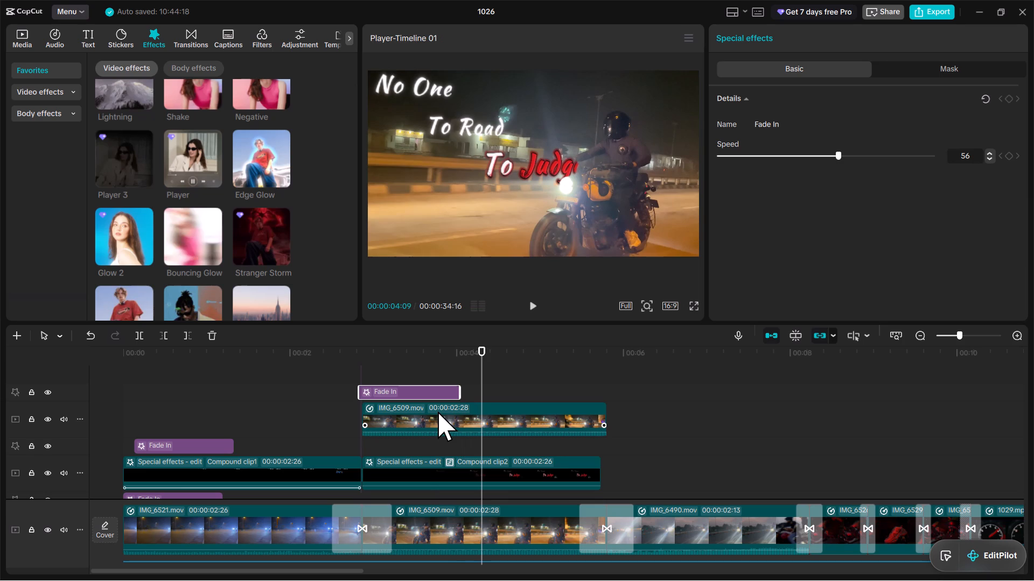
key("space")
key("space")
key("space")
key("space")
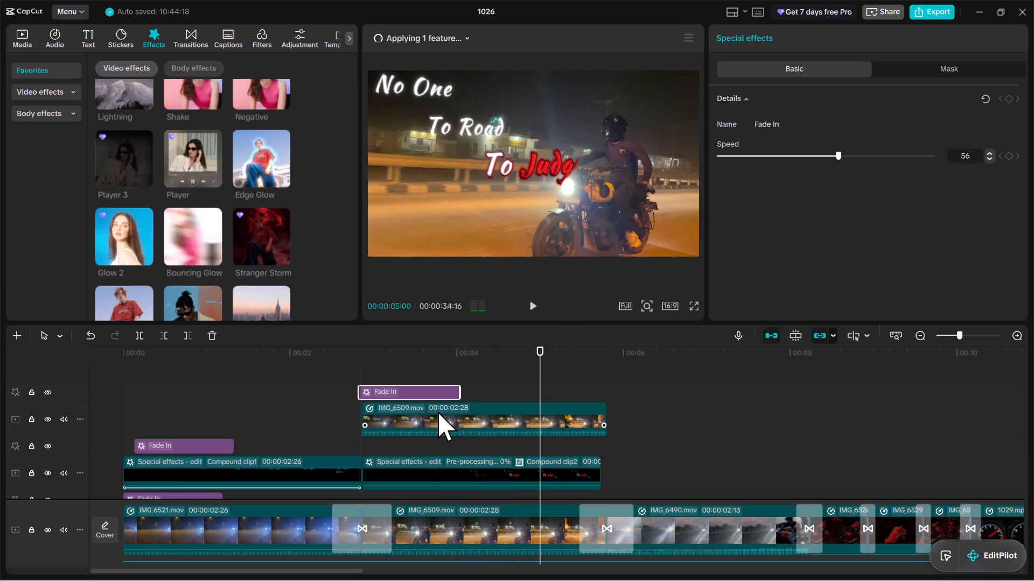
left_click(518, 352)
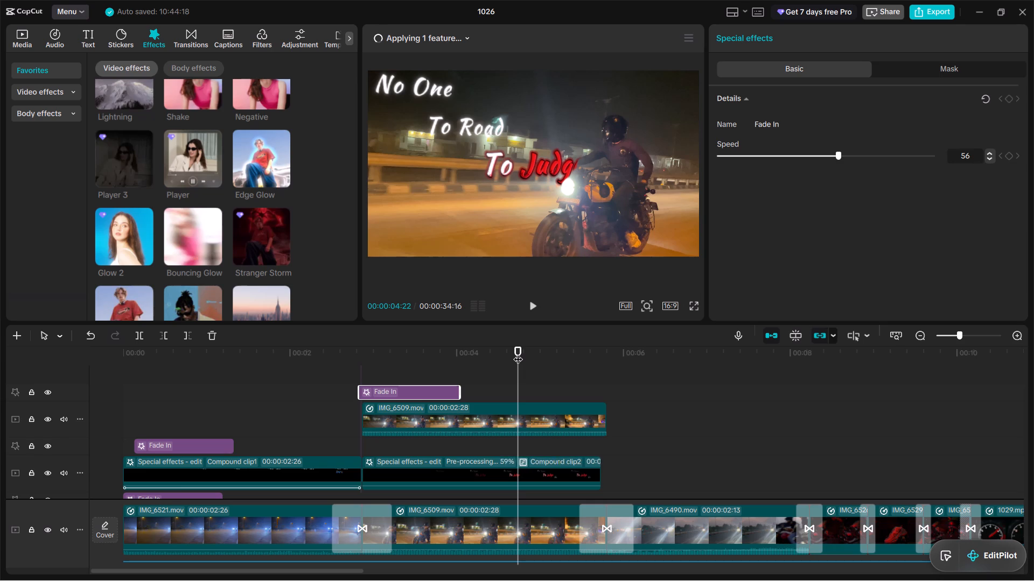
key("space")
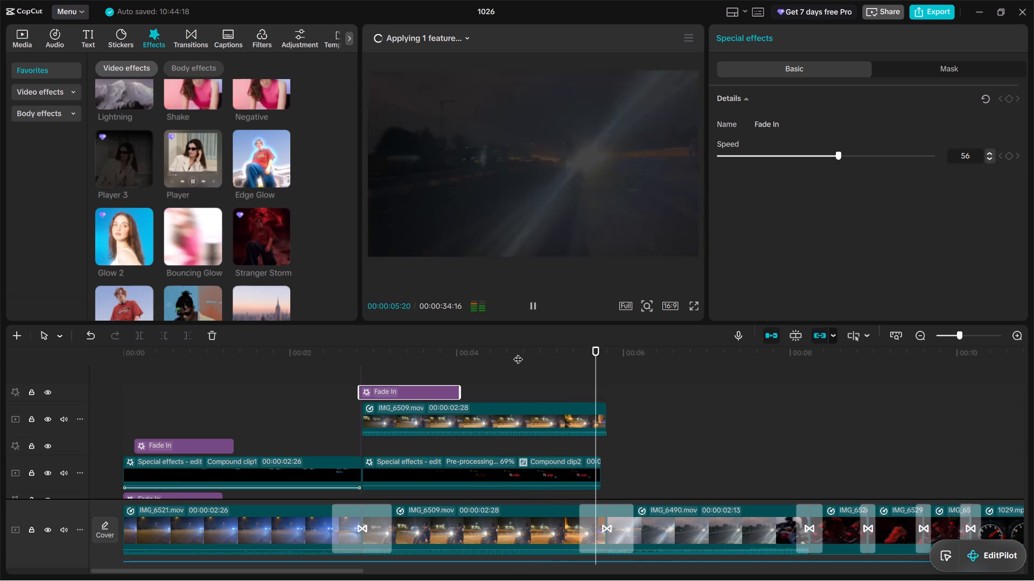
key("space")
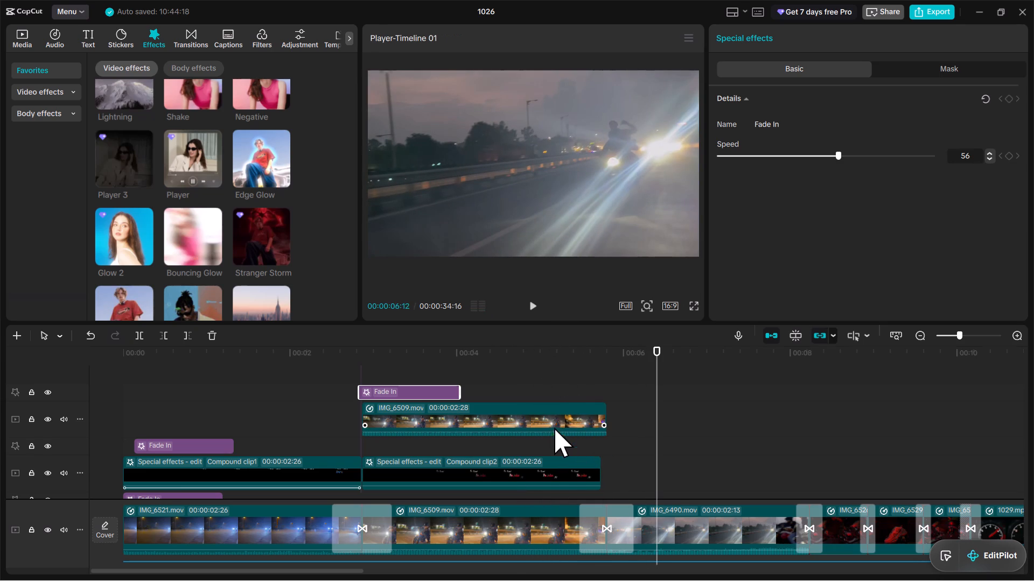
left_click(563, 358)
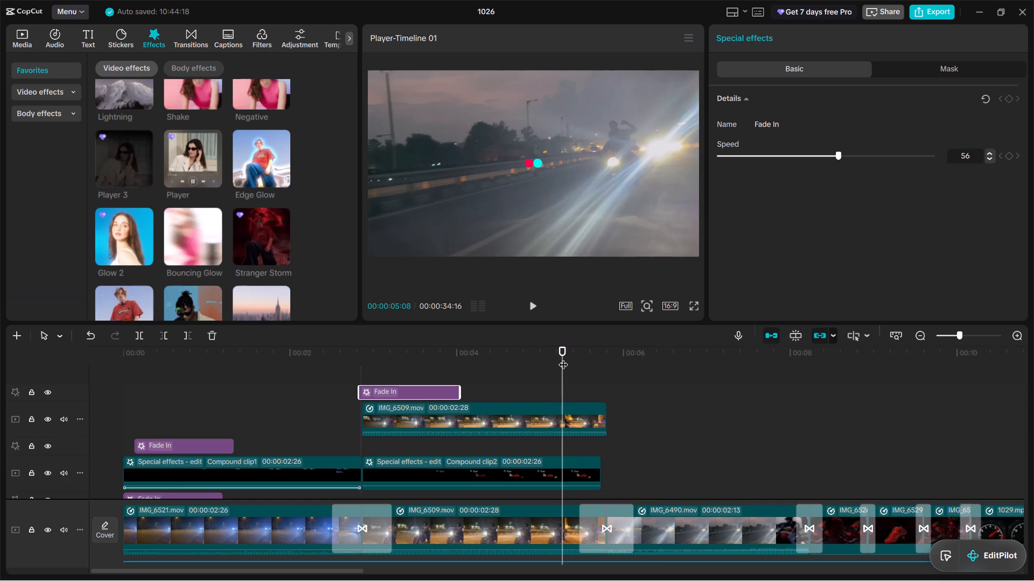
left_click_drag(563, 358, 604, 363)
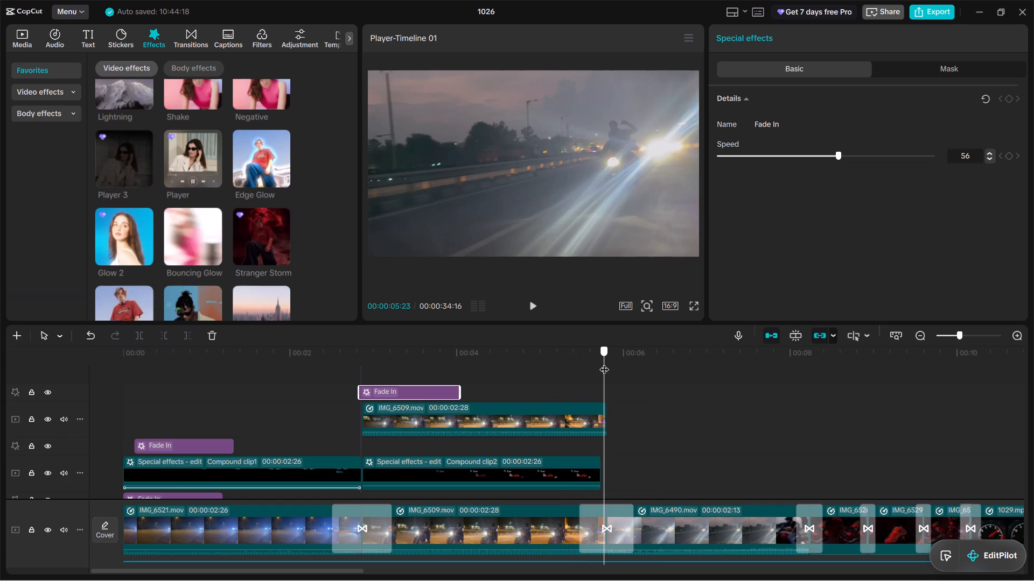
Scrub the end of the IMG_6509.mov cutout around the transition into IMG_6490.mov to examine how the cutout and text disappear.
left_click_drag(604, 363, 570, 376)
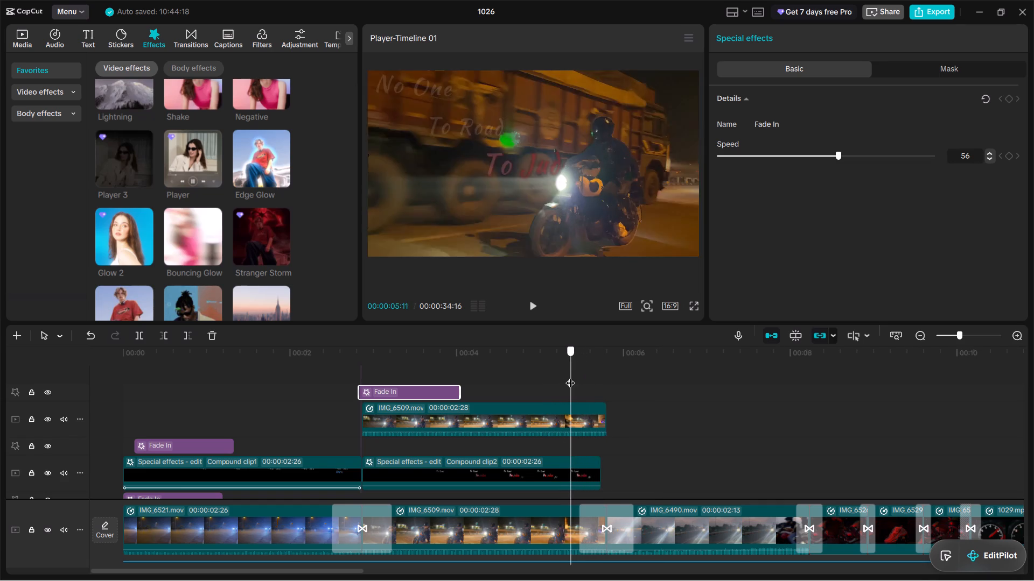
left_click_drag(570, 376, 610, 375)
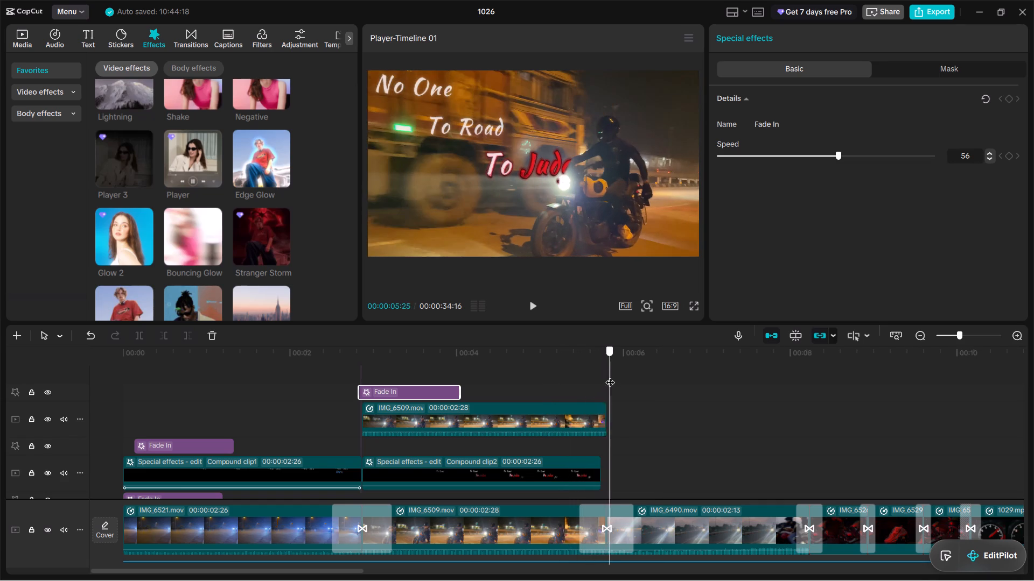
left_click_drag(610, 375, 595, 379)
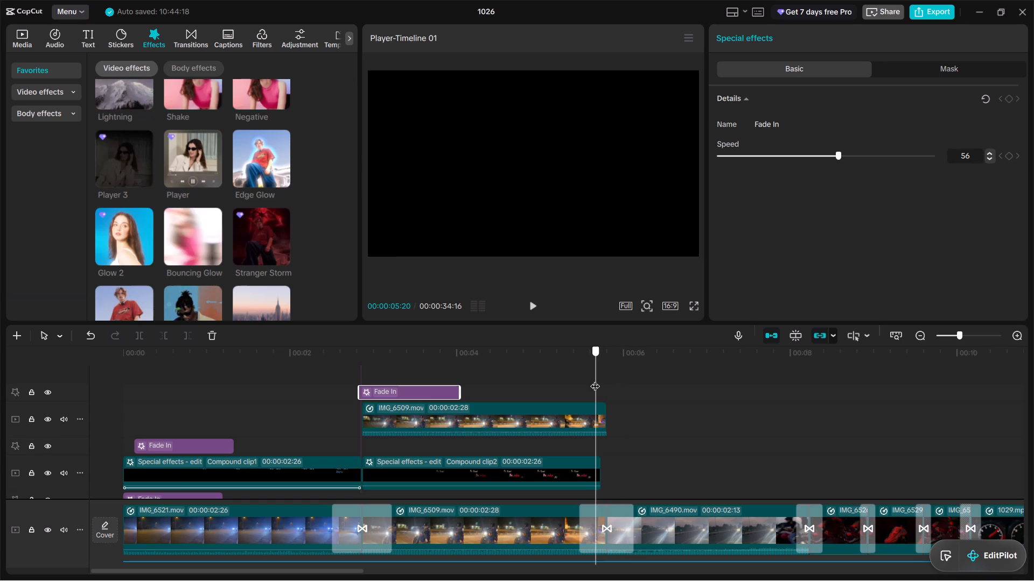
left_click_drag(595, 379, 592, 379)
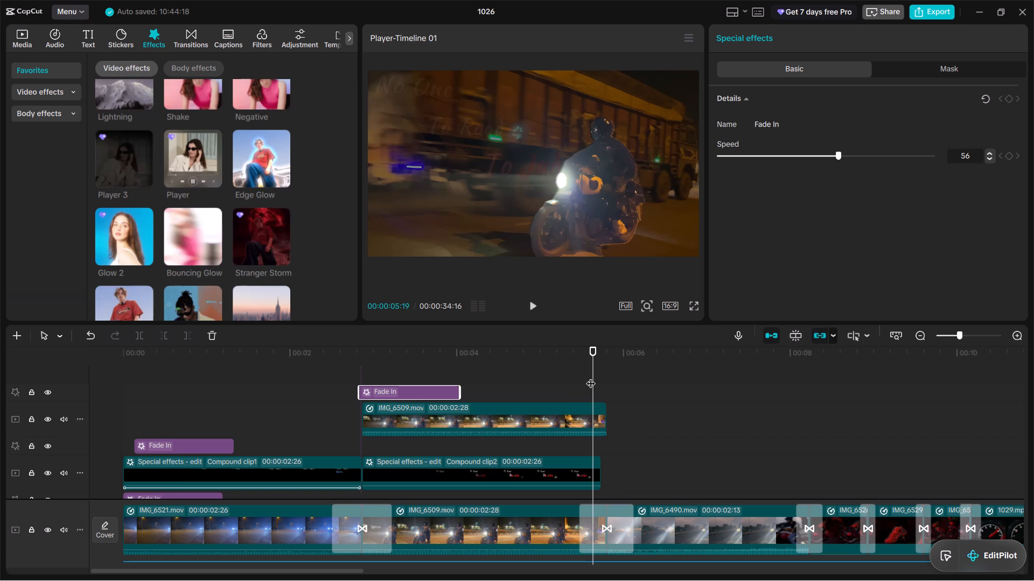
left_click_drag(592, 377, 580, 380)
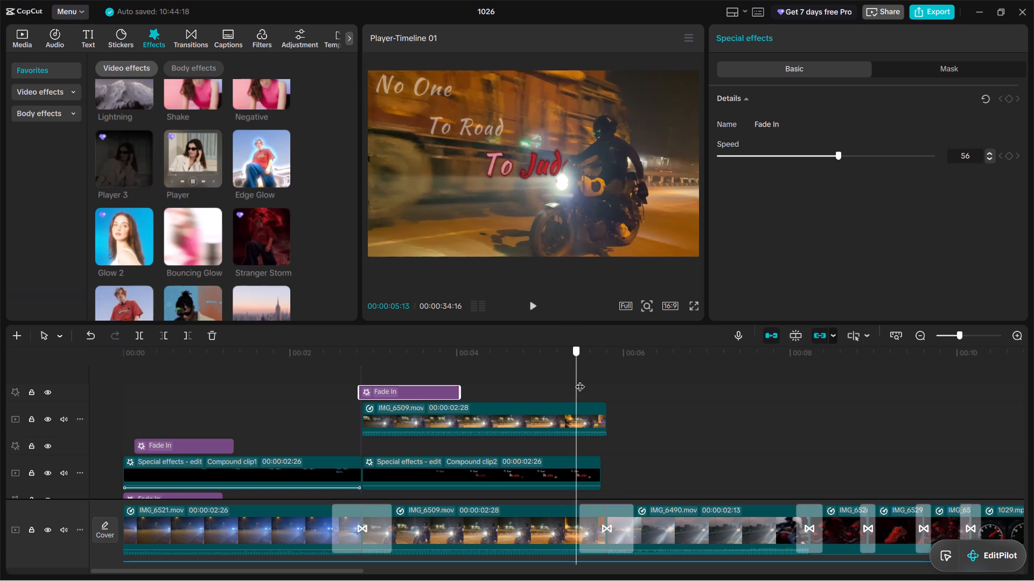
left_click_drag(580, 380, 606, 382)
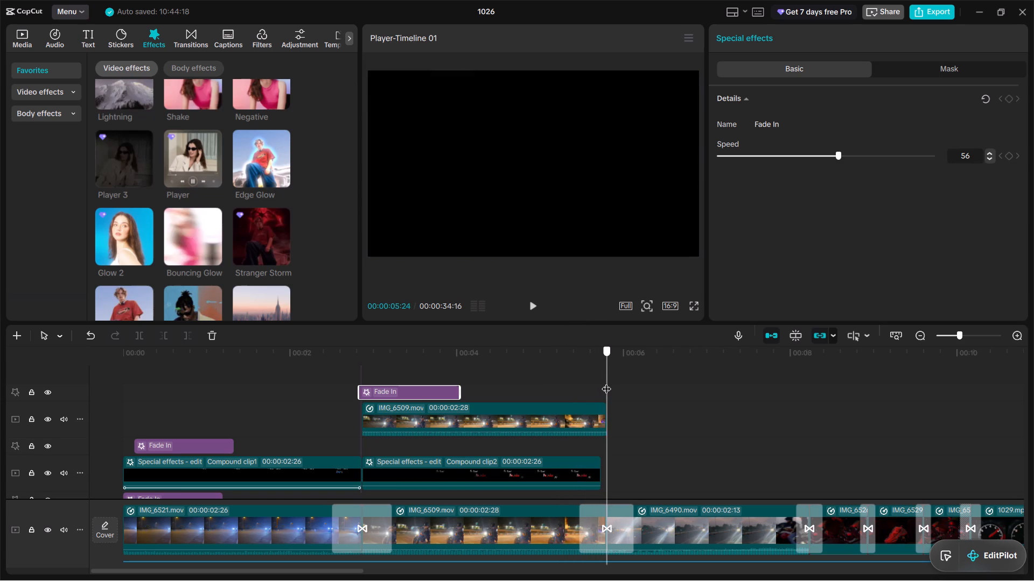
left_click_drag(606, 382, 595, 388)
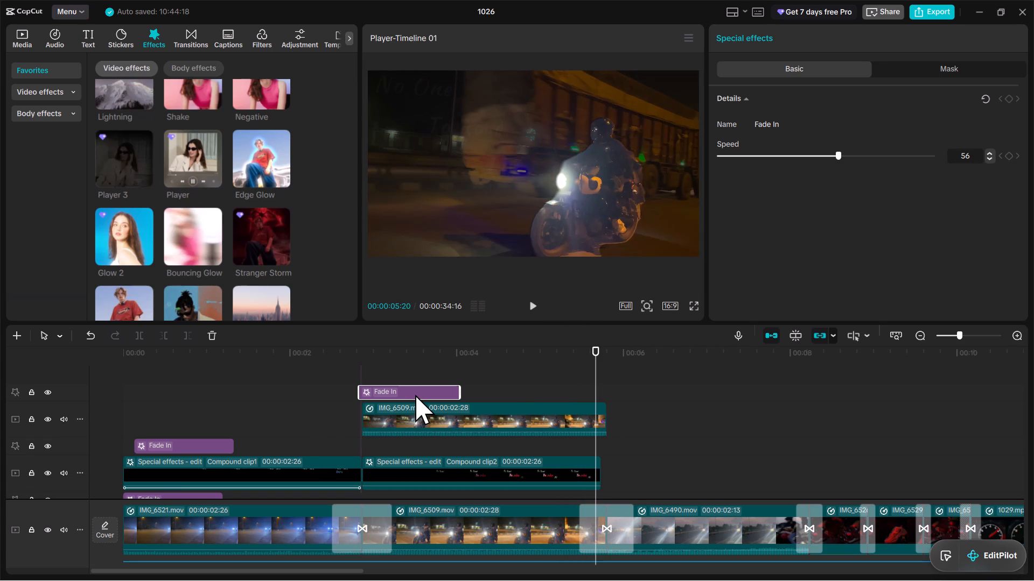
left_click(415, 395)
scroll(238, 325, "up", 1)
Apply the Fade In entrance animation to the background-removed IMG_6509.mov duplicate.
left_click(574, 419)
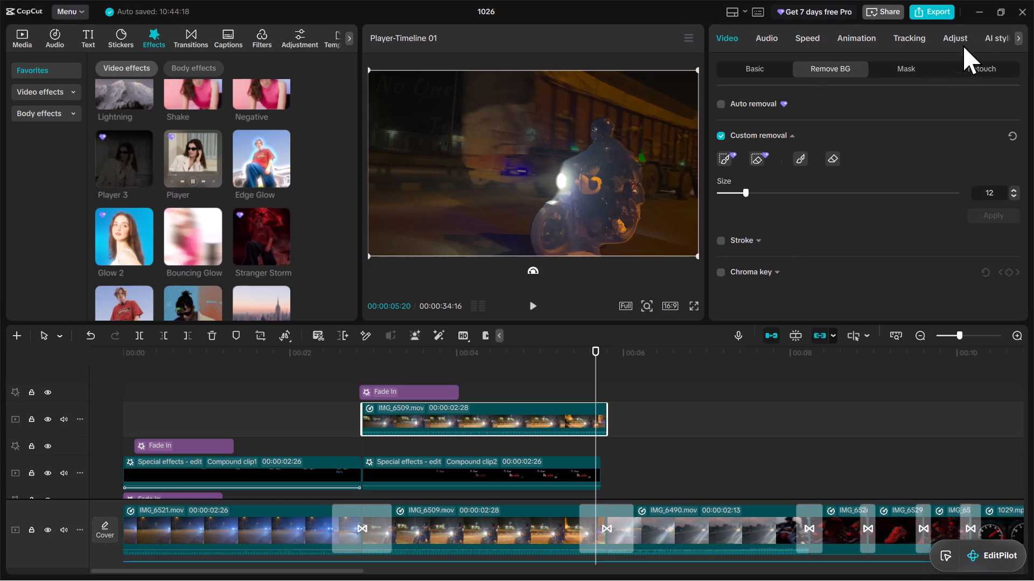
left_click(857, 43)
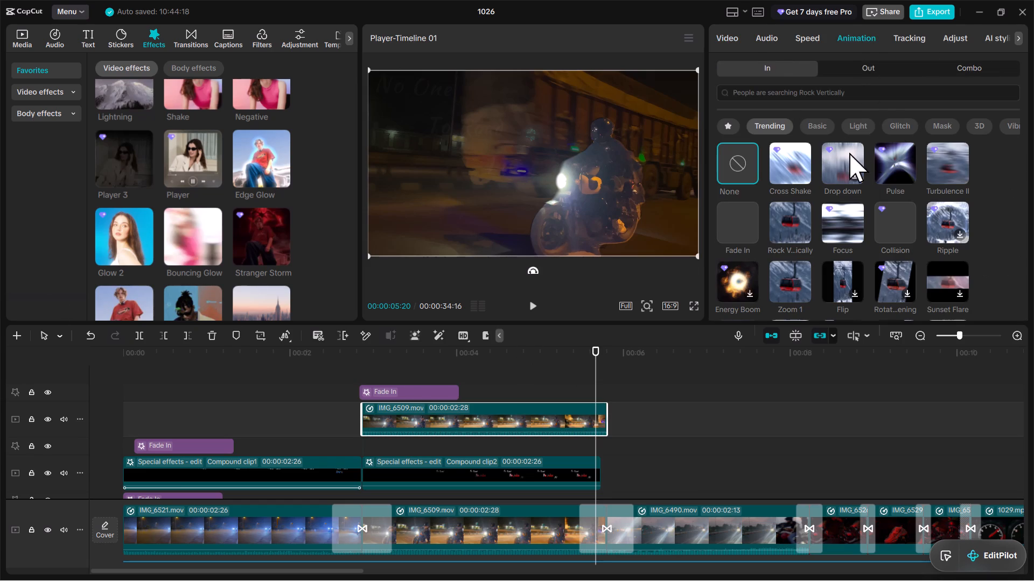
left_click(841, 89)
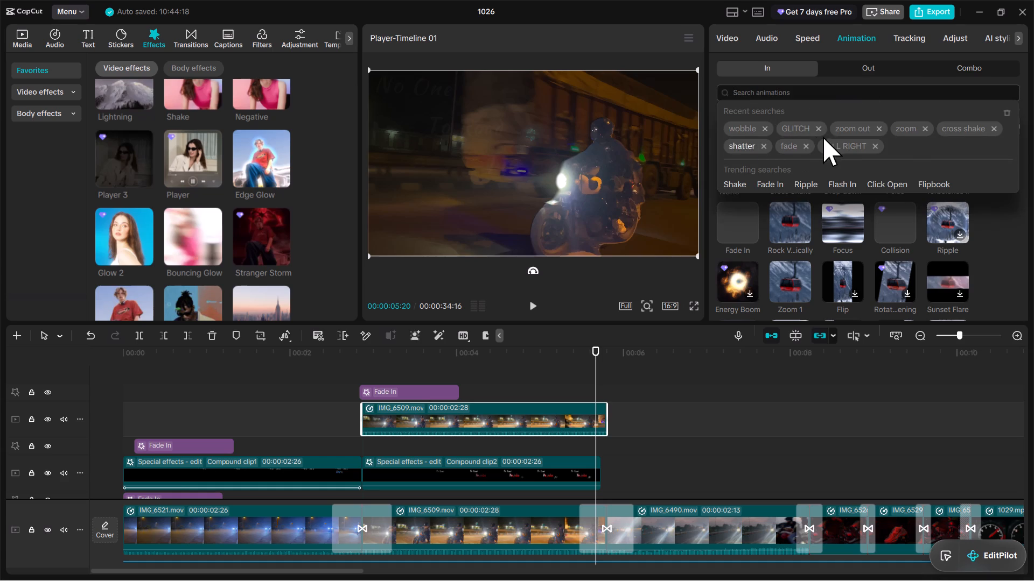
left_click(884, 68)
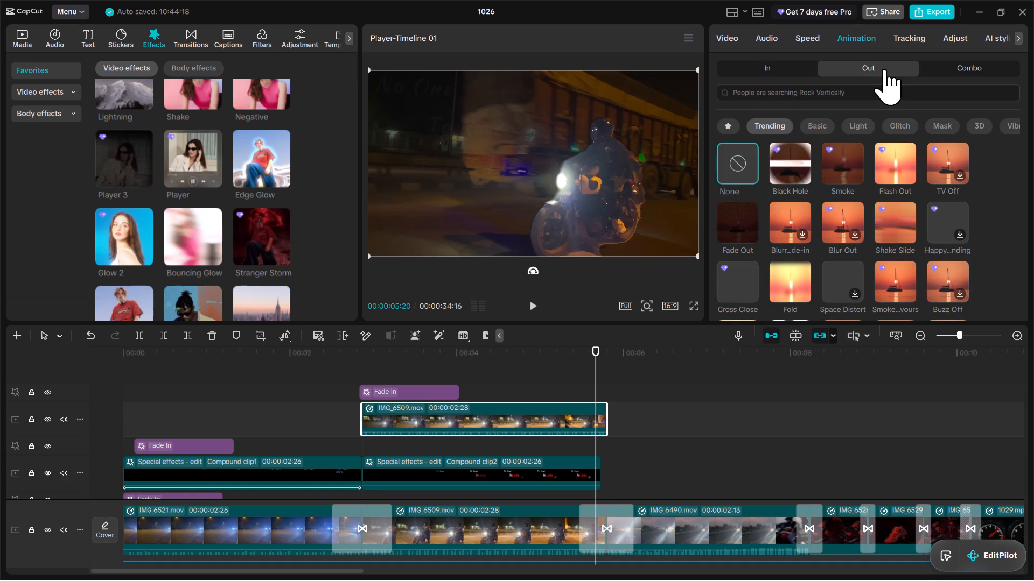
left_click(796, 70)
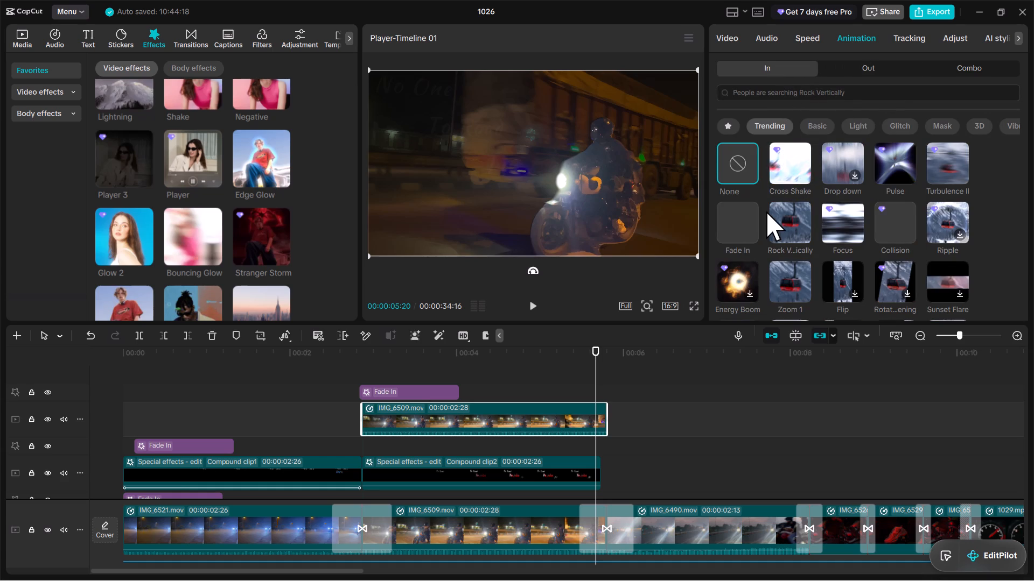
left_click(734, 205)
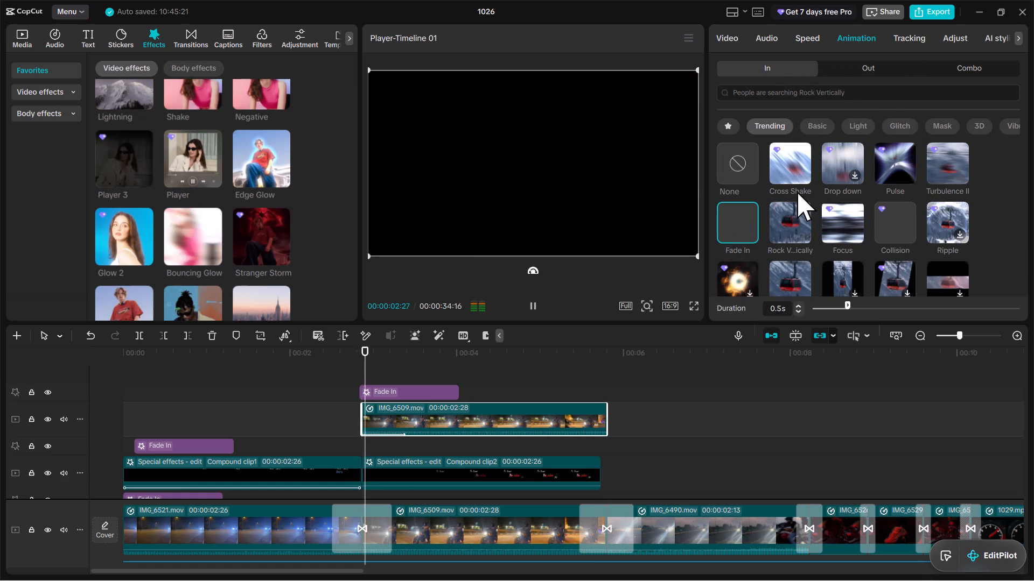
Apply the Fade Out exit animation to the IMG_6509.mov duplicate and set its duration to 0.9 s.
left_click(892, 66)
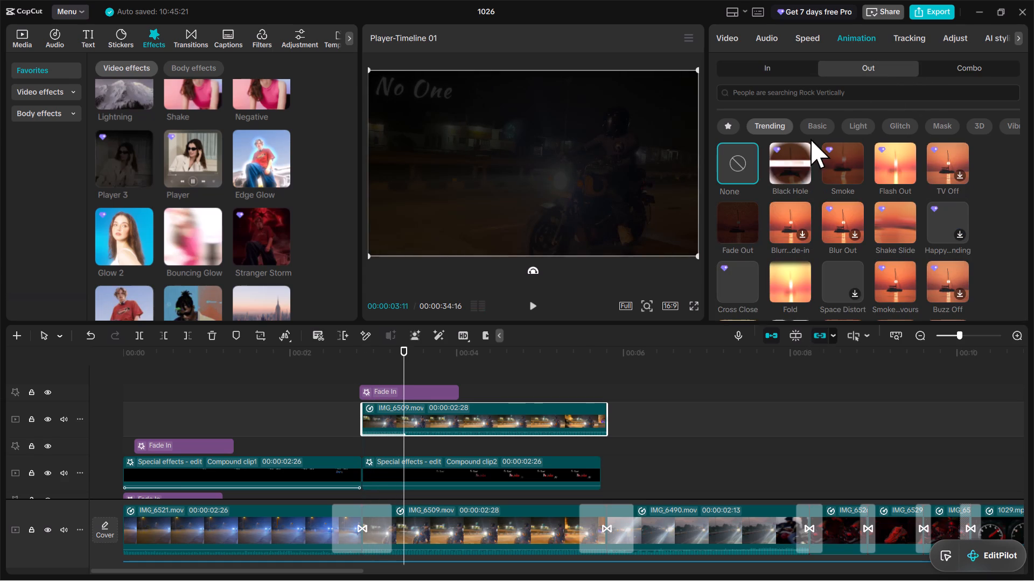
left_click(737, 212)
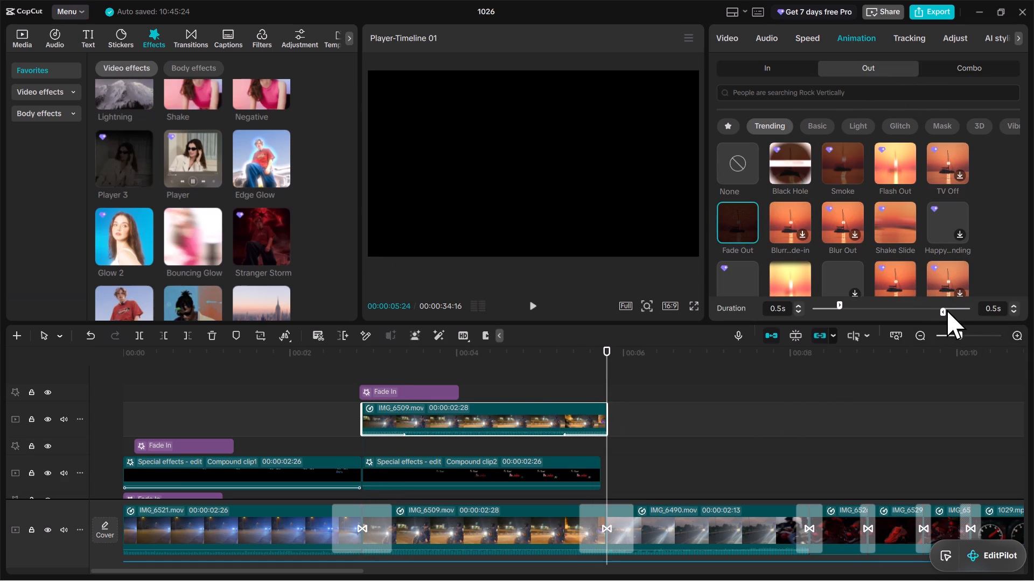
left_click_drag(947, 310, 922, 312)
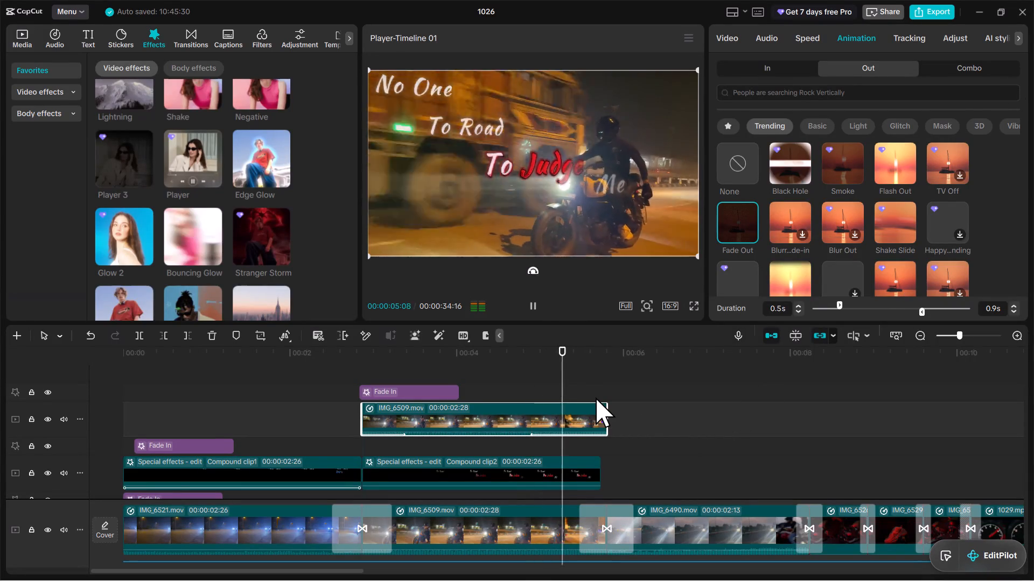
Play back the animated cutout from 00:00:02:28 through the transition into IMG_6490.mov.
key("space")
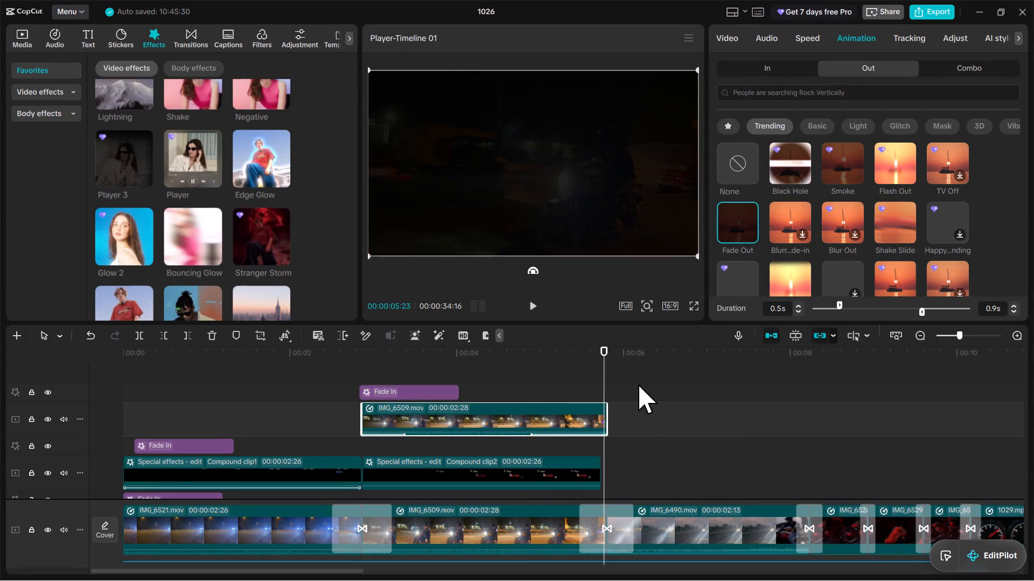
left_click(368, 365)
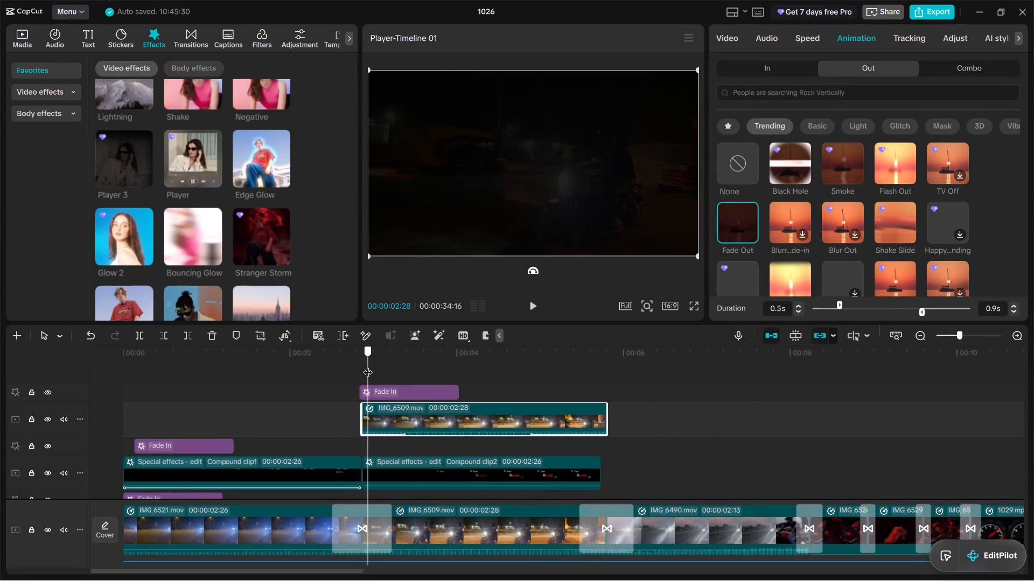
left_click(737, 44)
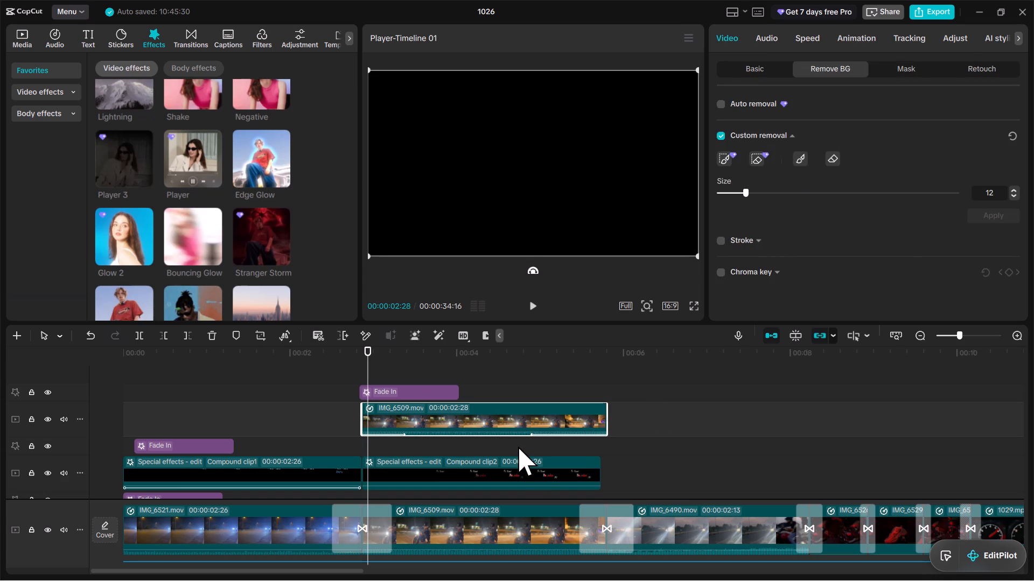
key("space")
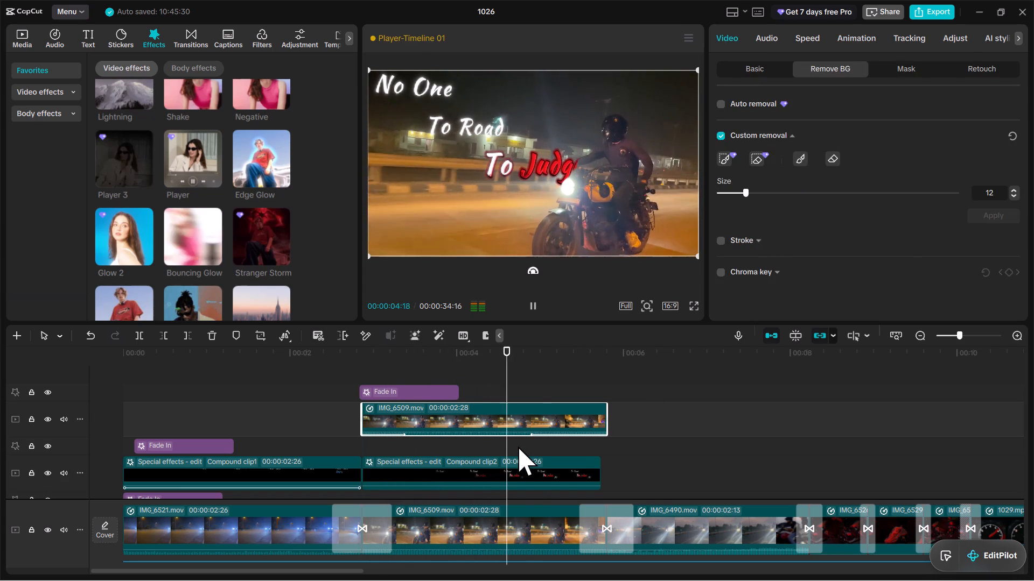
key("space")
key("space")
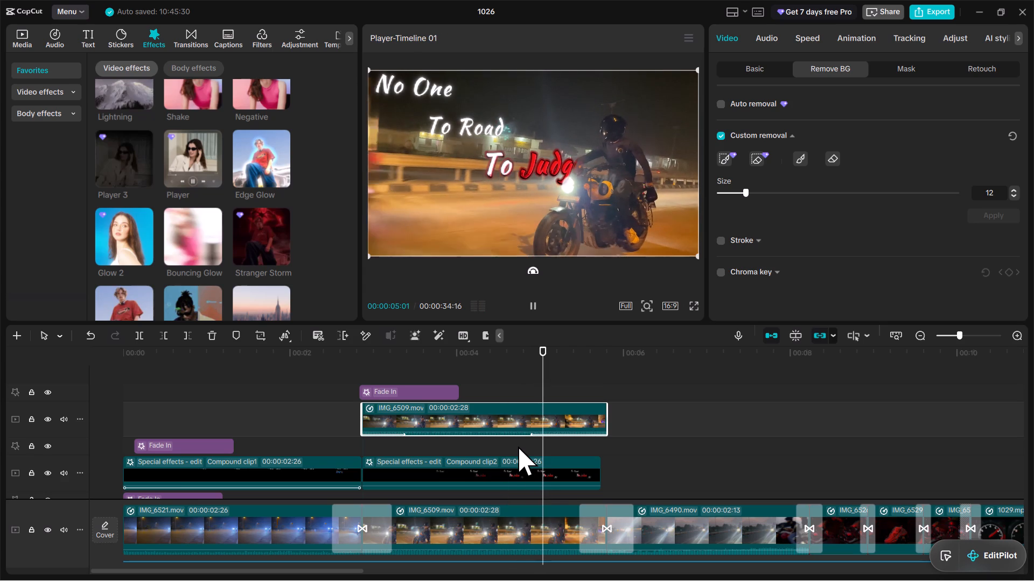
key("space")
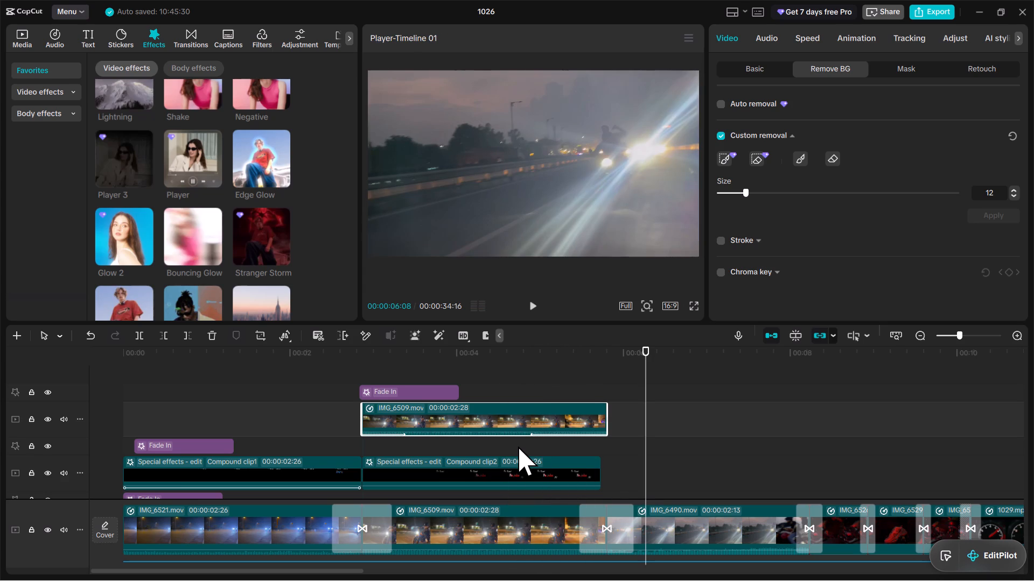
Delete the background-removed IMG_6509.mov duplicate and the Fade In effect above it.
left_click(564, 418)
key("BackSpace")
left_click(422, 393)
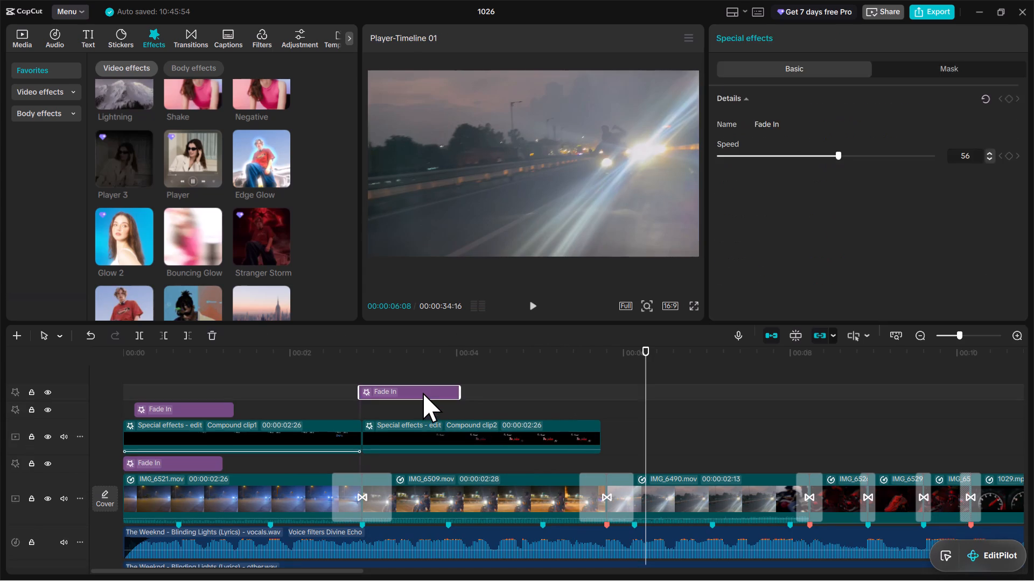
key("BackSpace")
Play back the Compound clip2 text section from 00:00:02:25 without the cutout and scrub it to 00:00:04:21.
left_click(359, 357)
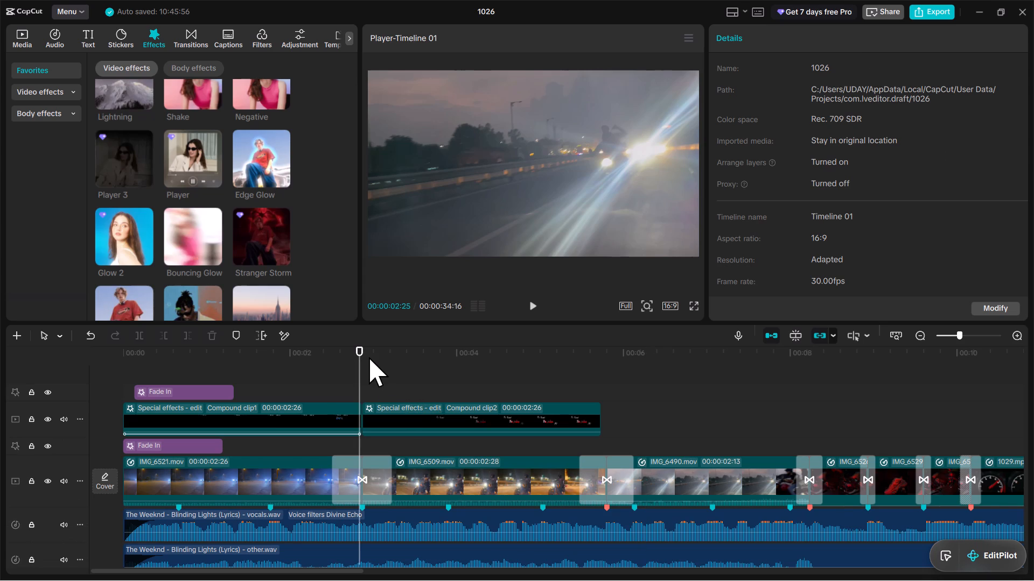
key("space")
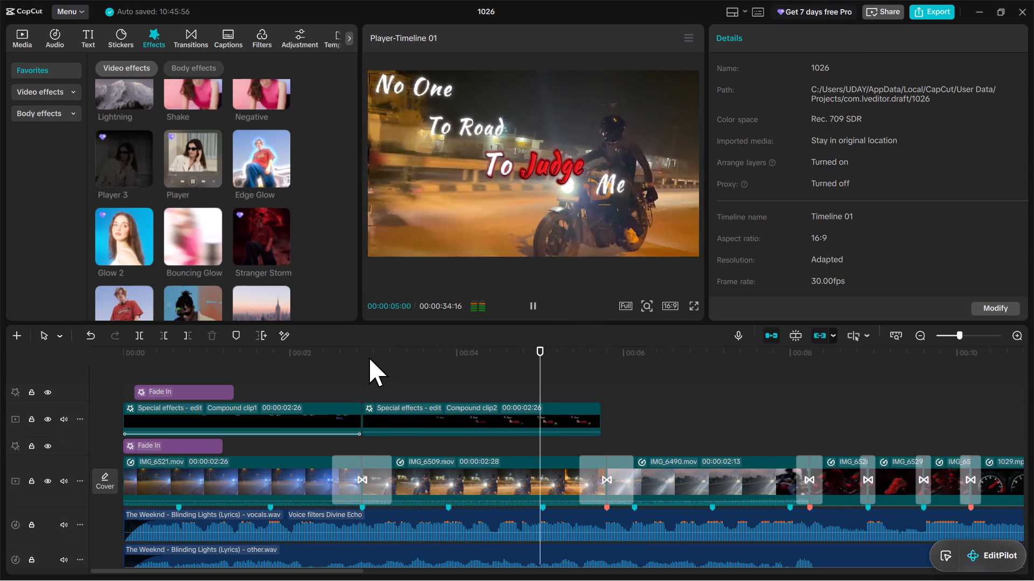
key("space")
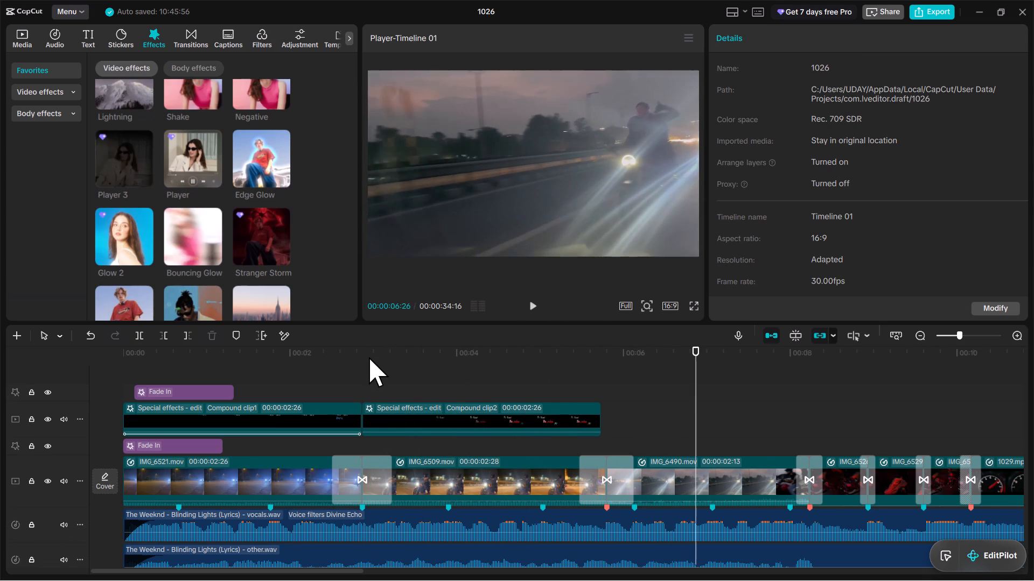
right_click(369, 357)
left_click(432, 340)
left_click(467, 350)
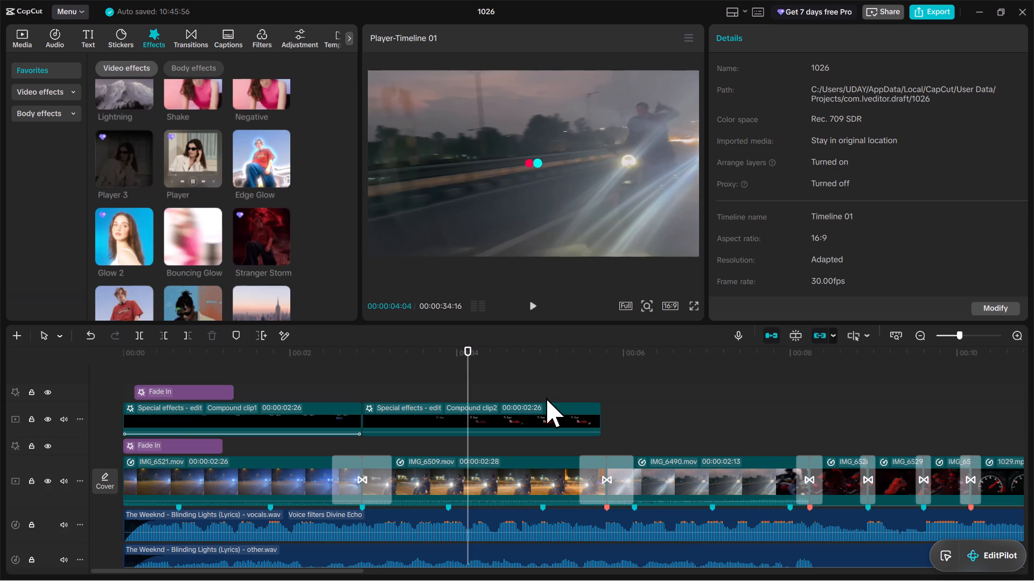
left_click_drag(469, 390, 469, 390)
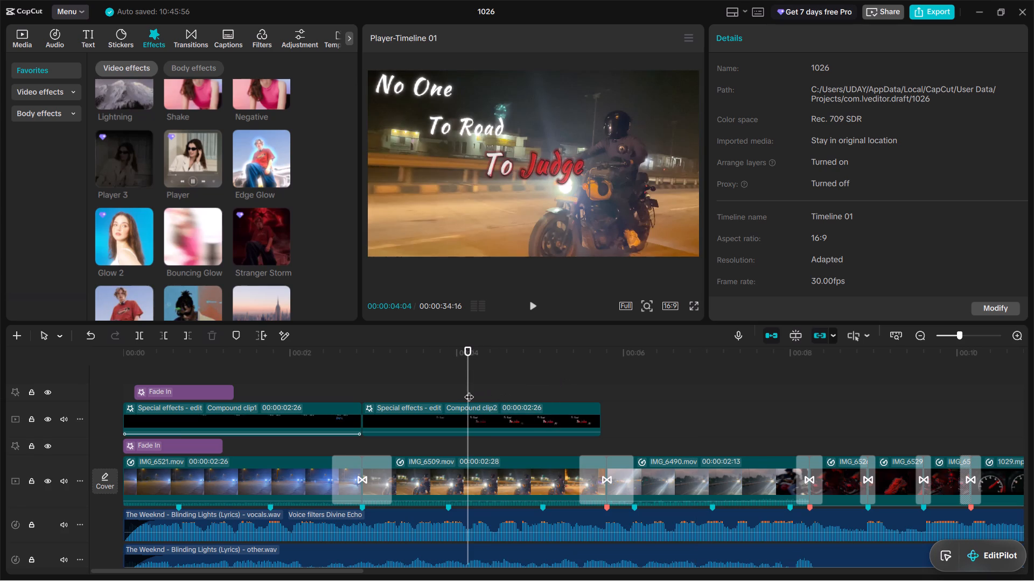
left_click_drag(469, 390, 514, 398)
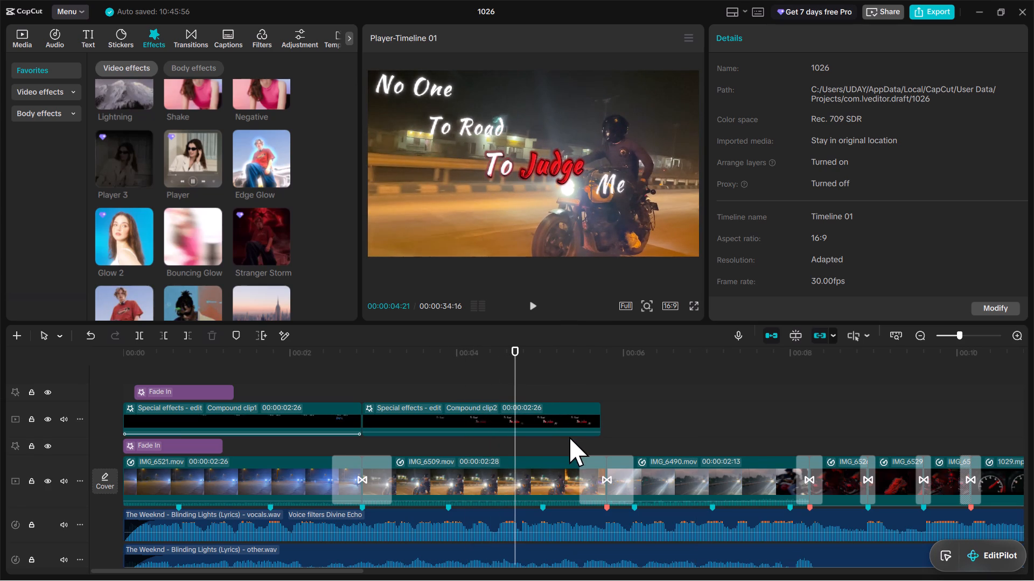
Set the size of the Glow 2 effect on Compound clip2 to 17.
left_click(533, 419)
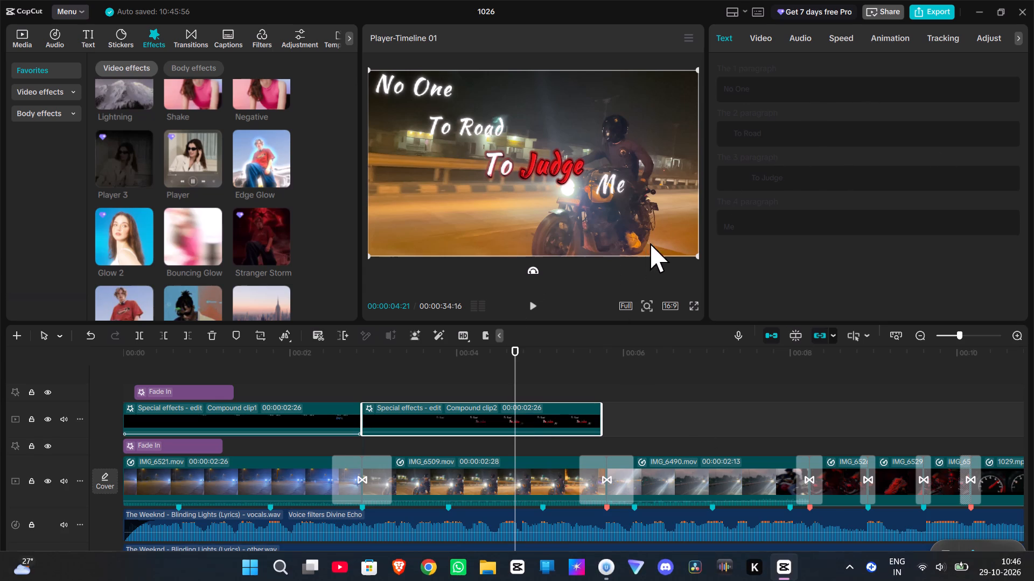
left_click(427, 407)
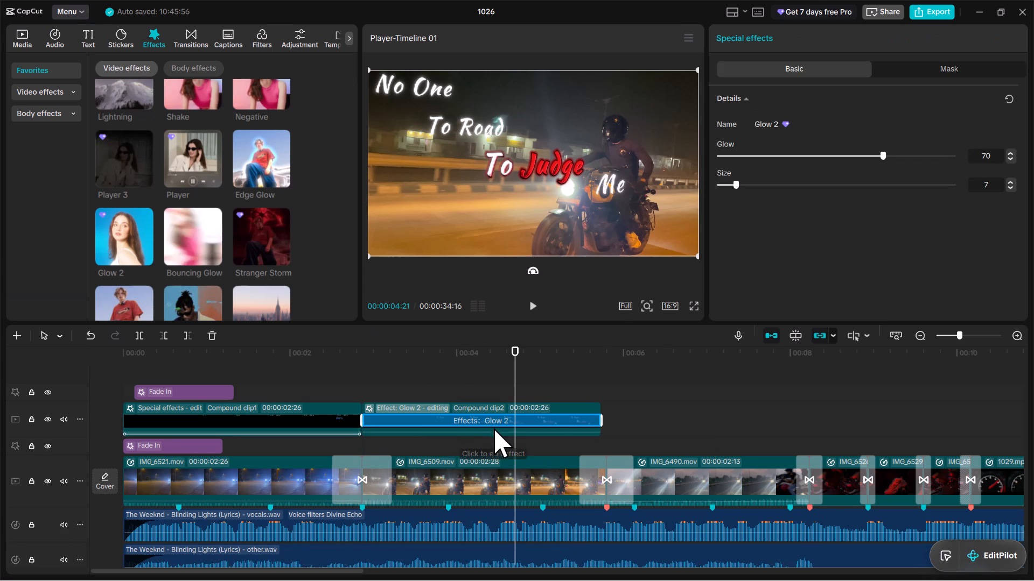
left_click_drag(743, 184, 765, 183)
left_click_drag(765, 183, 760, 190)
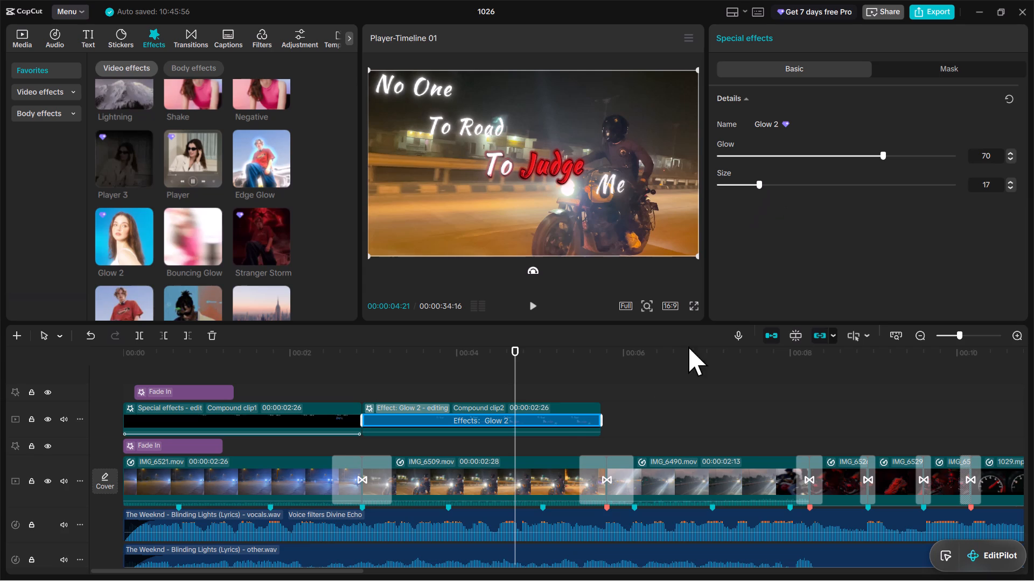
left_click(518, 424)
left_click(532, 430)
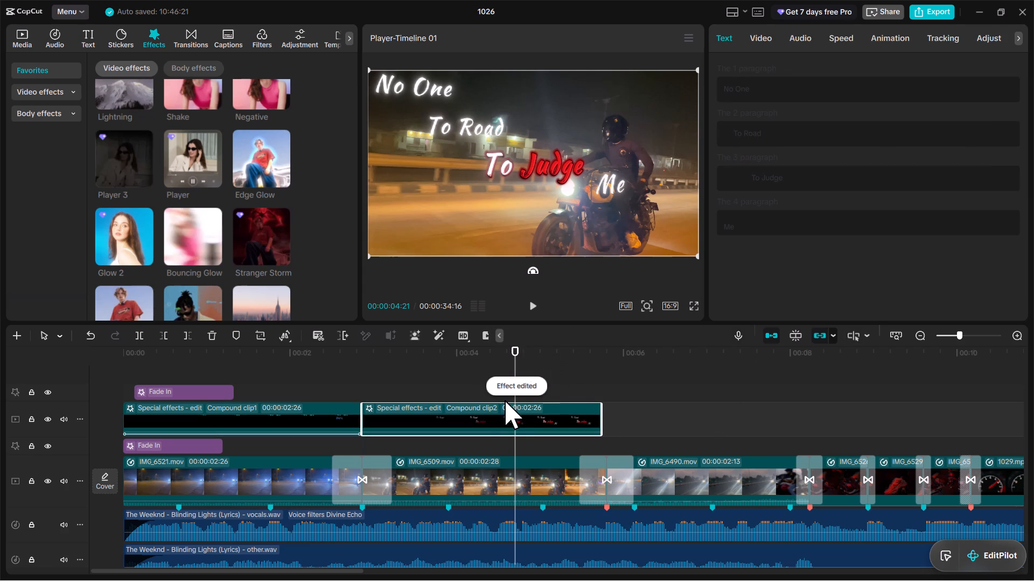
Open Compound clip2 and move the "Me" text in to sit just below the word "Judge".
double_click(526, 422)
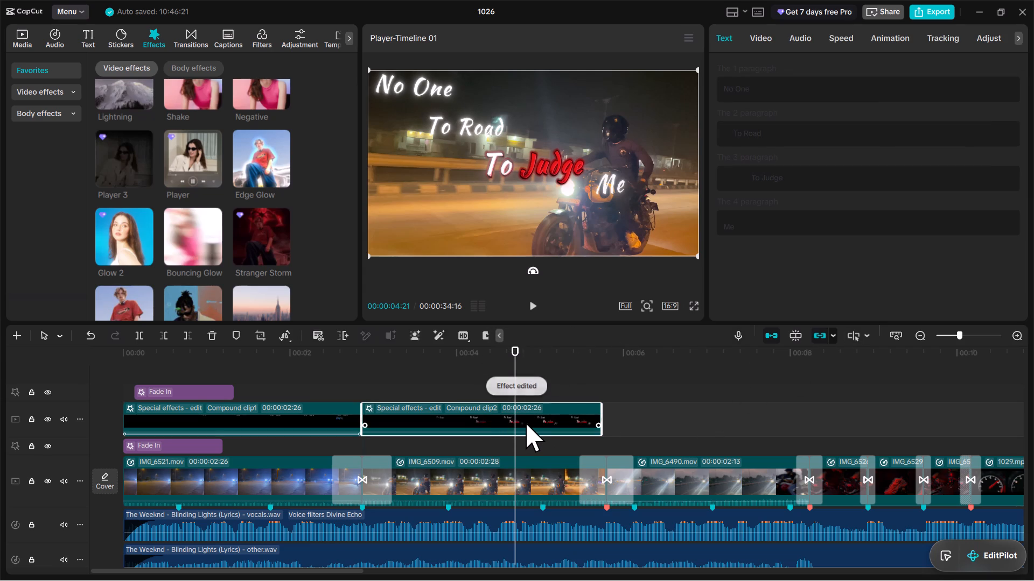
left_click(356, 423)
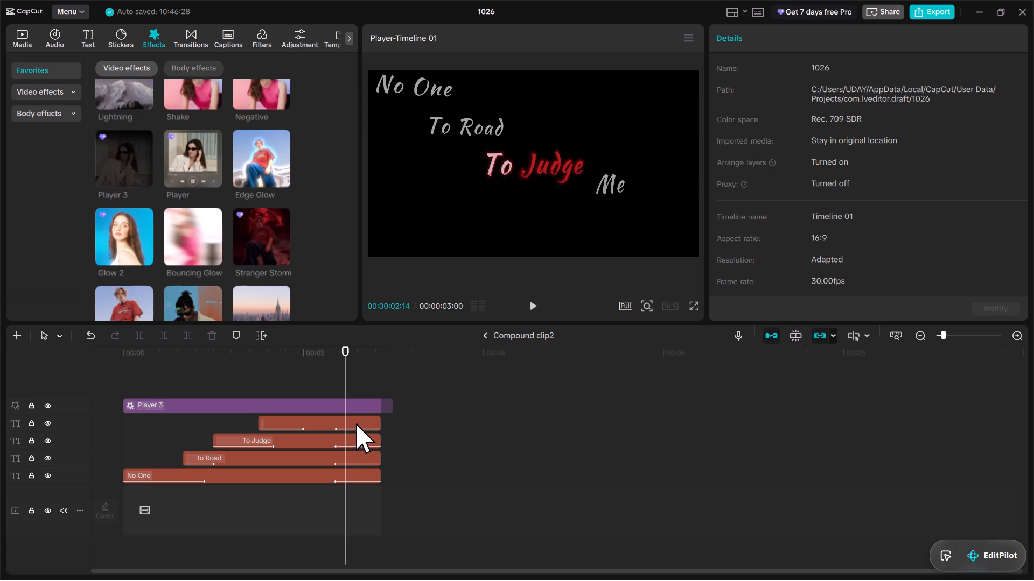
left_click_drag(631, 201, 642, 199)
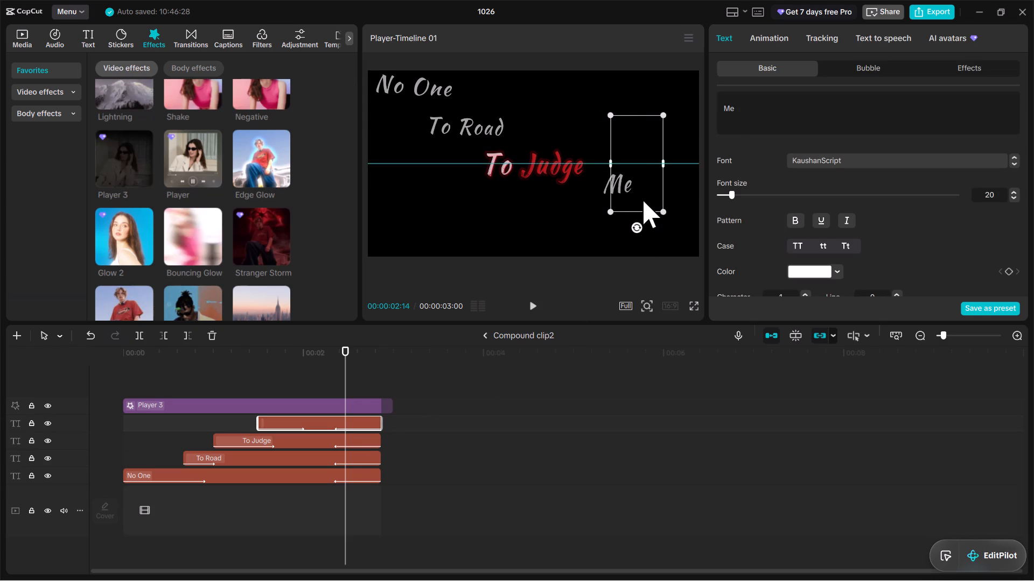
left_click_drag(642, 199, 687, 197)
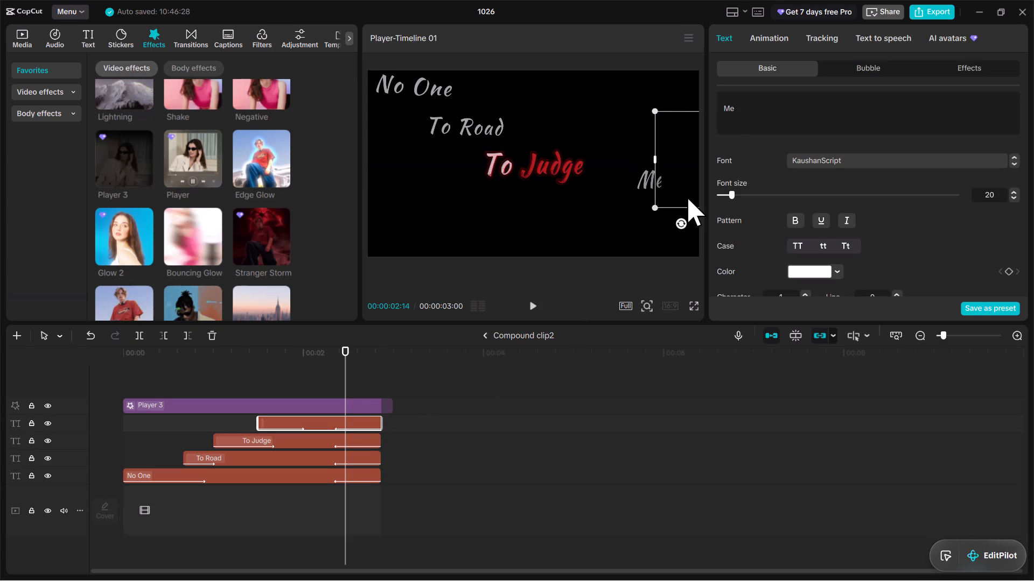
left_click_drag(687, 197, 664, 199)
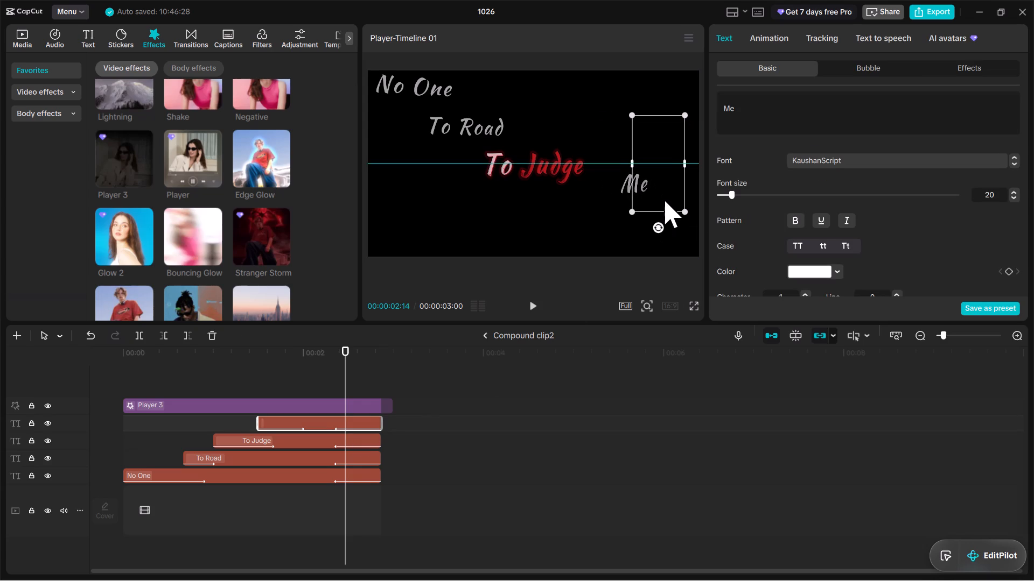
left_click_drag(664, 199, 656, 200)
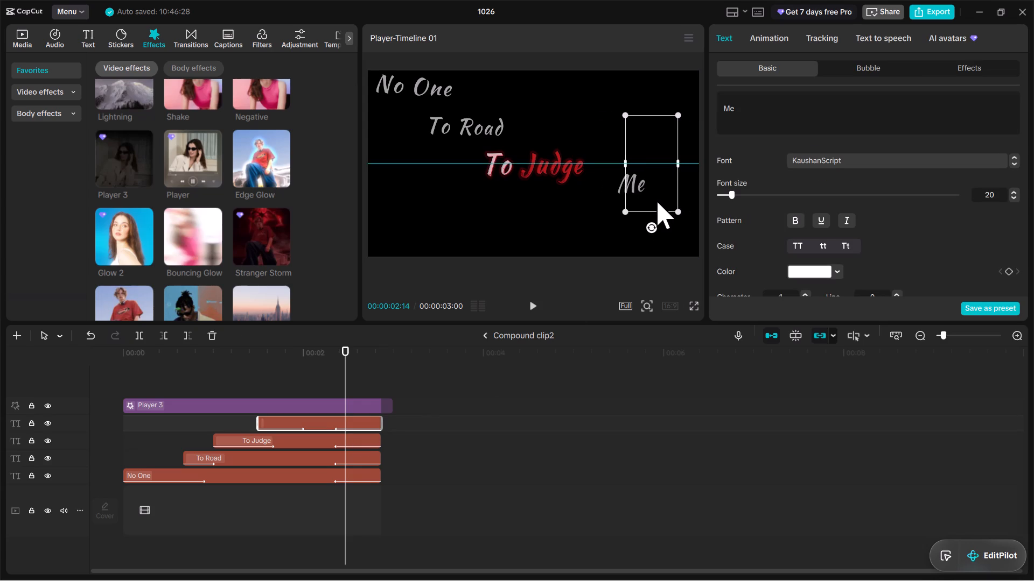
left_click_drag(656, 200, 585, 211)
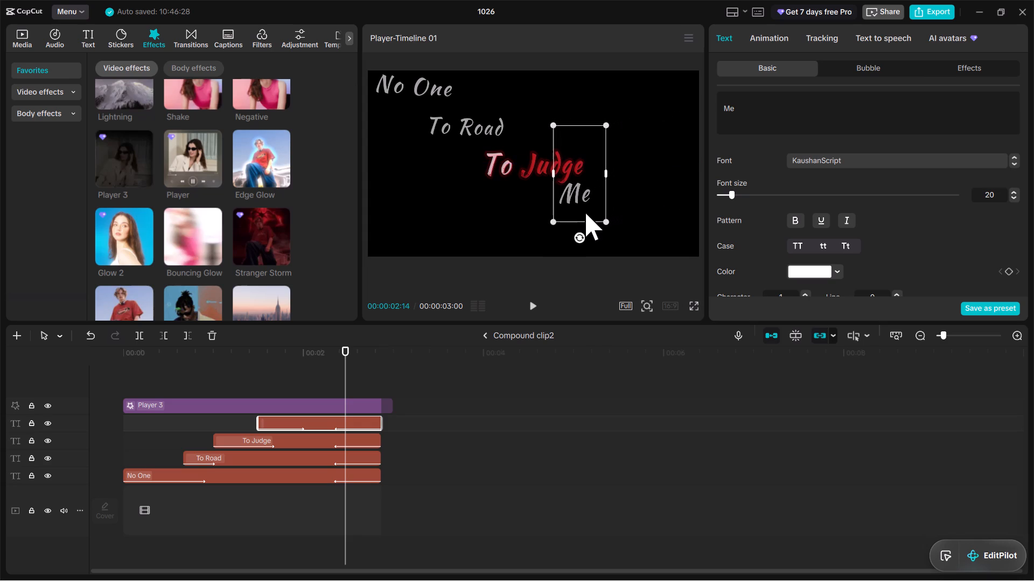
left_click_drag(585, 211, 583, 217)
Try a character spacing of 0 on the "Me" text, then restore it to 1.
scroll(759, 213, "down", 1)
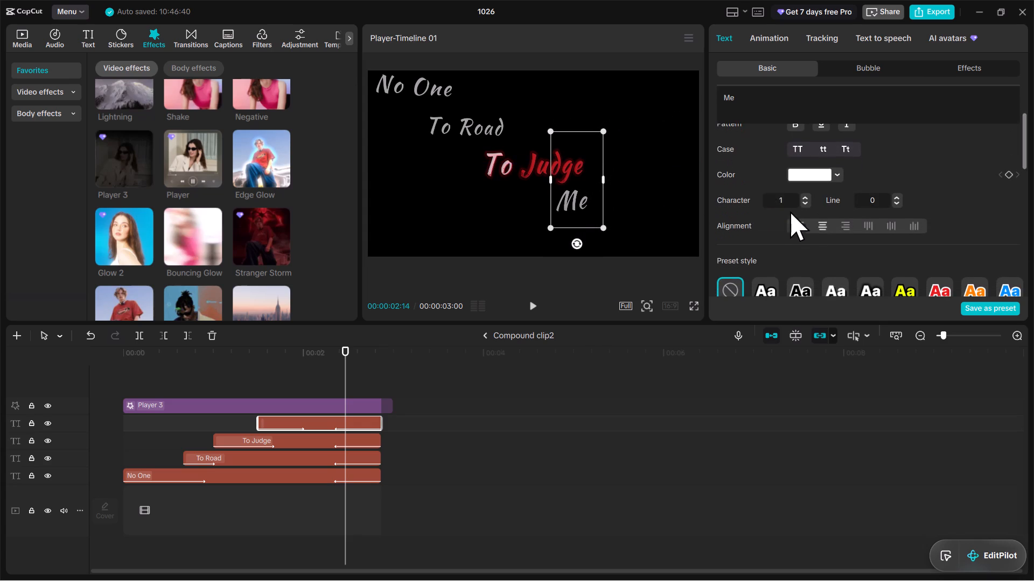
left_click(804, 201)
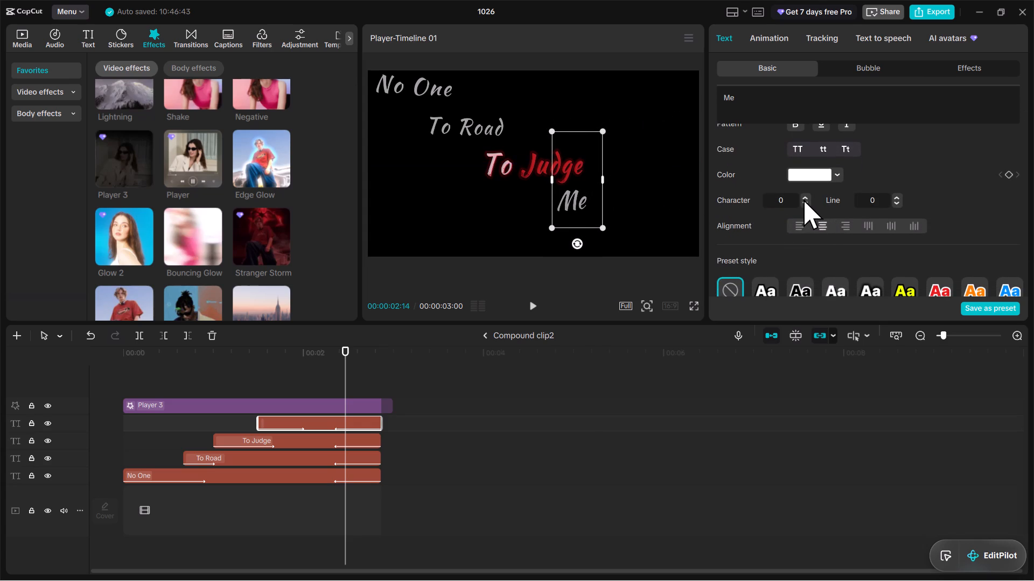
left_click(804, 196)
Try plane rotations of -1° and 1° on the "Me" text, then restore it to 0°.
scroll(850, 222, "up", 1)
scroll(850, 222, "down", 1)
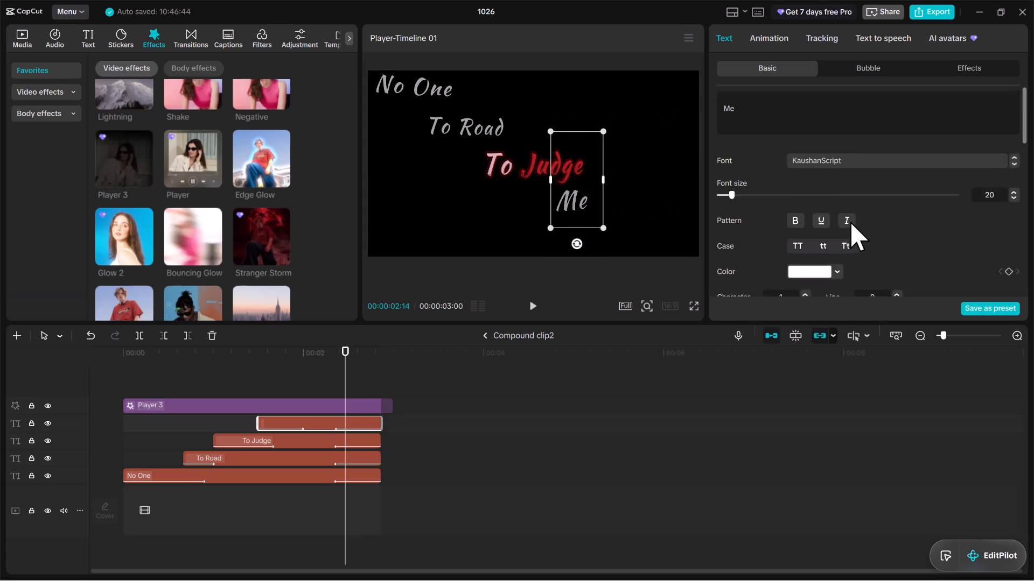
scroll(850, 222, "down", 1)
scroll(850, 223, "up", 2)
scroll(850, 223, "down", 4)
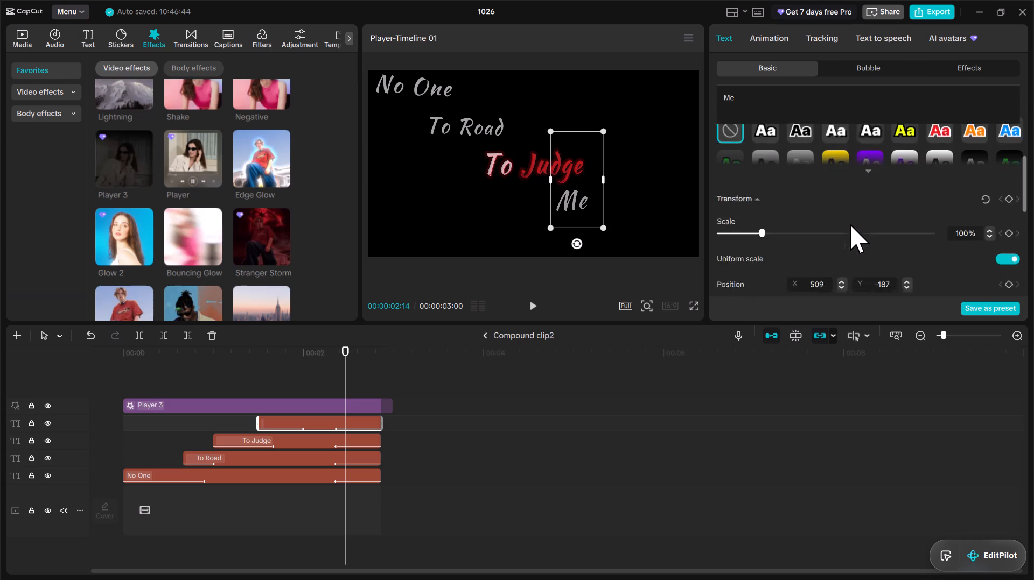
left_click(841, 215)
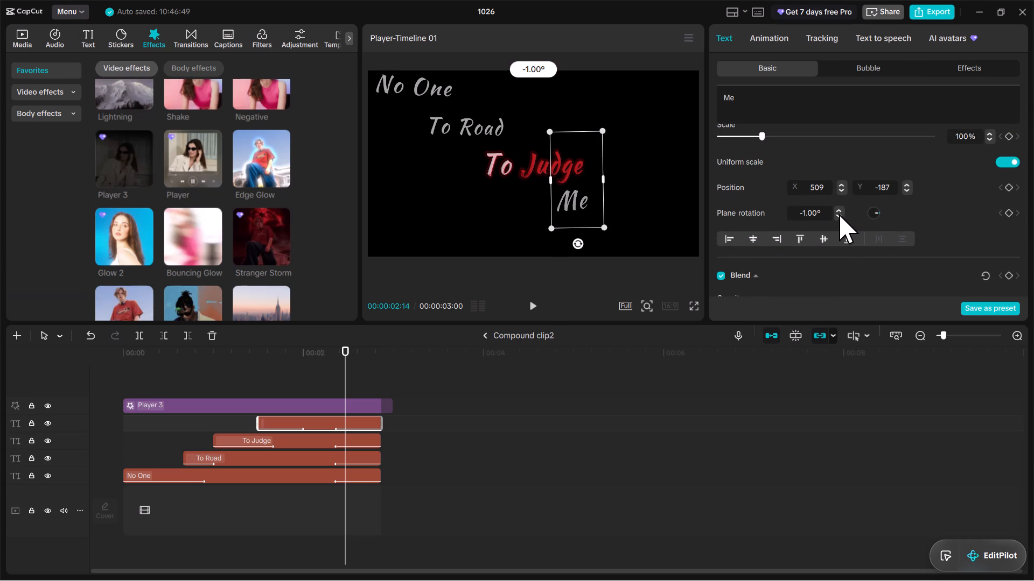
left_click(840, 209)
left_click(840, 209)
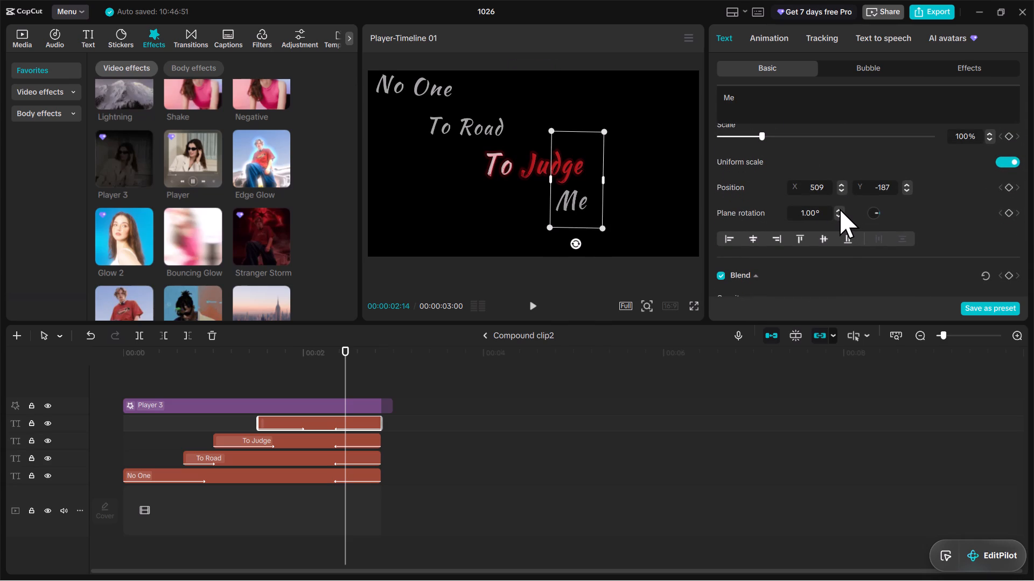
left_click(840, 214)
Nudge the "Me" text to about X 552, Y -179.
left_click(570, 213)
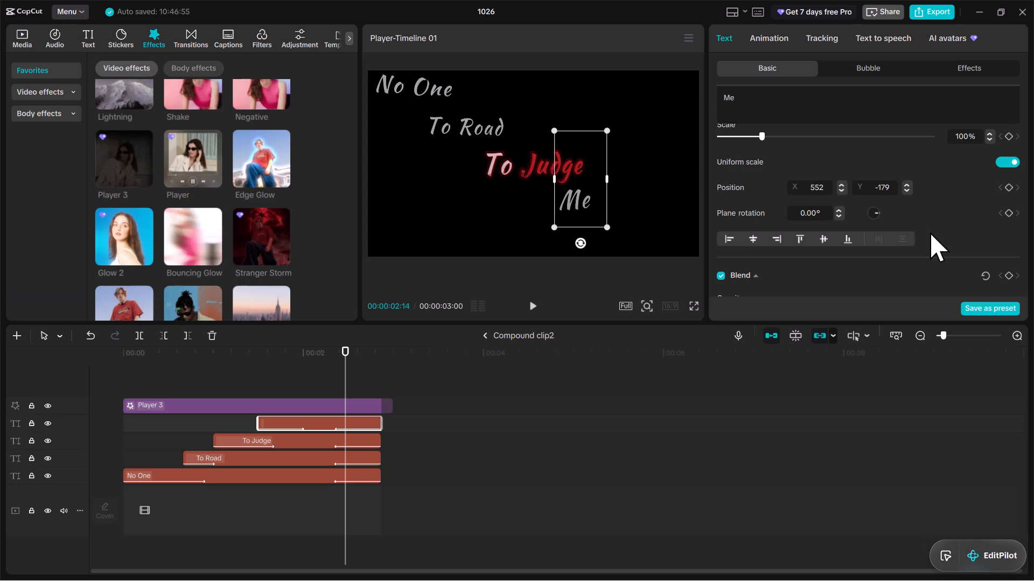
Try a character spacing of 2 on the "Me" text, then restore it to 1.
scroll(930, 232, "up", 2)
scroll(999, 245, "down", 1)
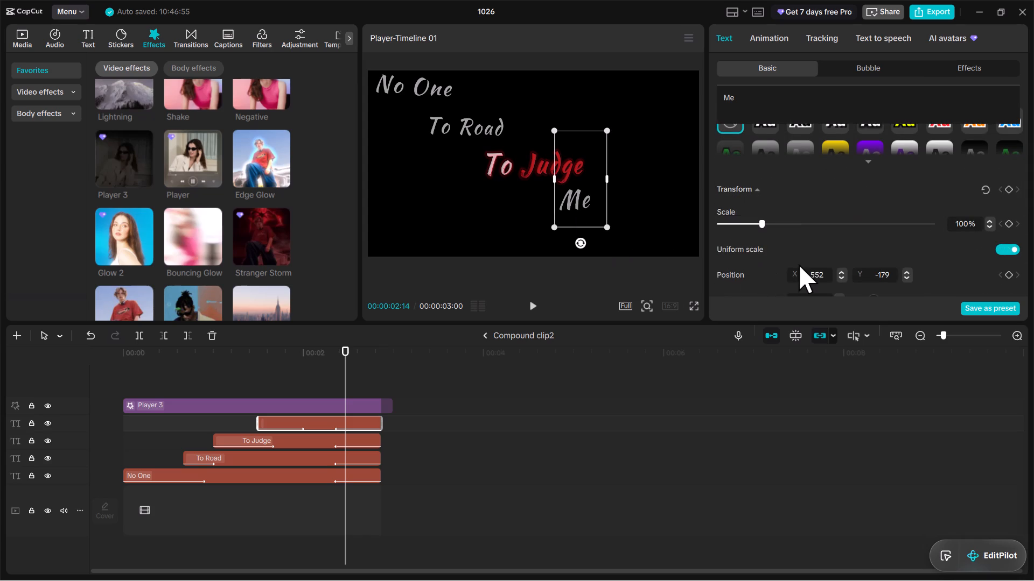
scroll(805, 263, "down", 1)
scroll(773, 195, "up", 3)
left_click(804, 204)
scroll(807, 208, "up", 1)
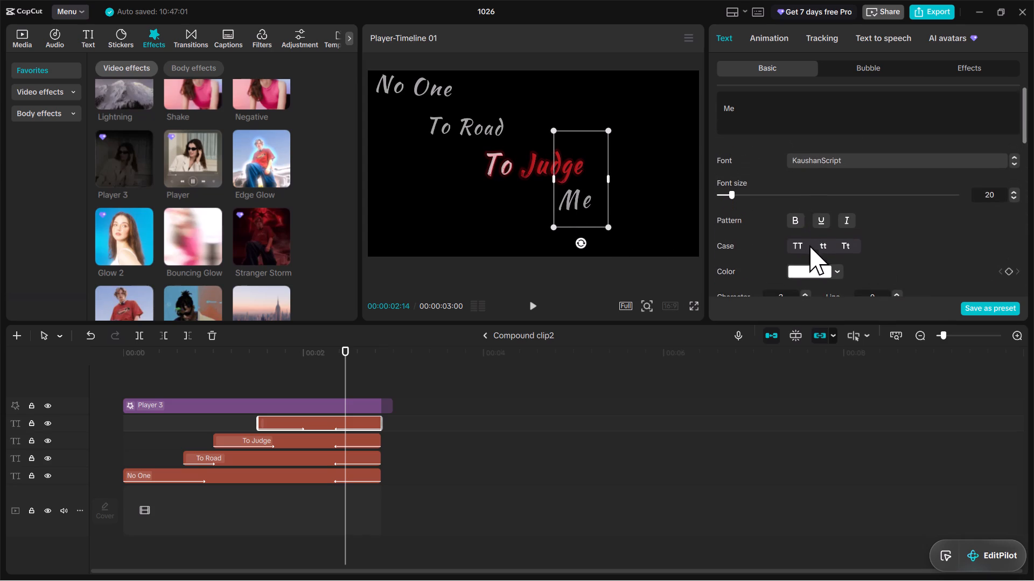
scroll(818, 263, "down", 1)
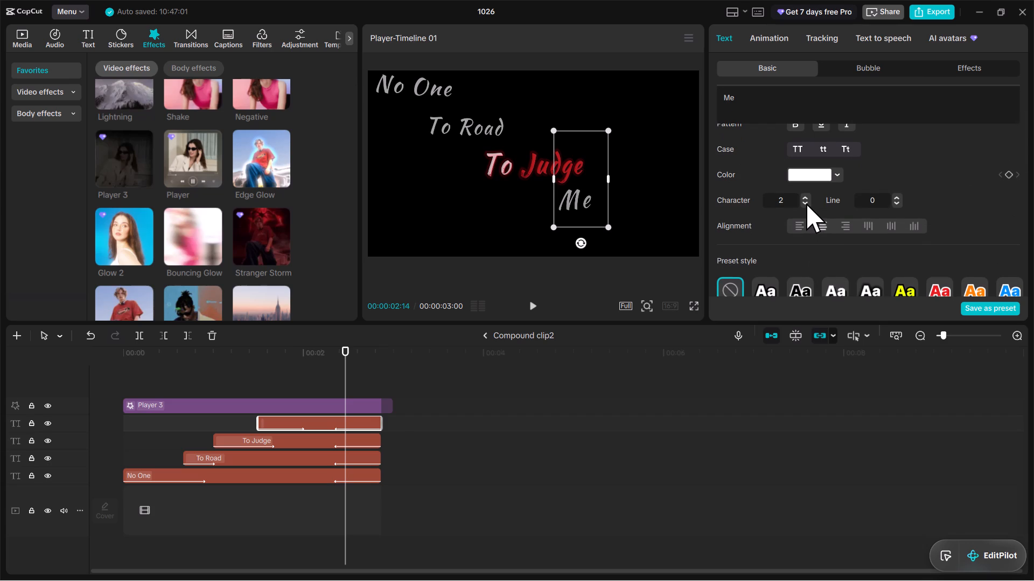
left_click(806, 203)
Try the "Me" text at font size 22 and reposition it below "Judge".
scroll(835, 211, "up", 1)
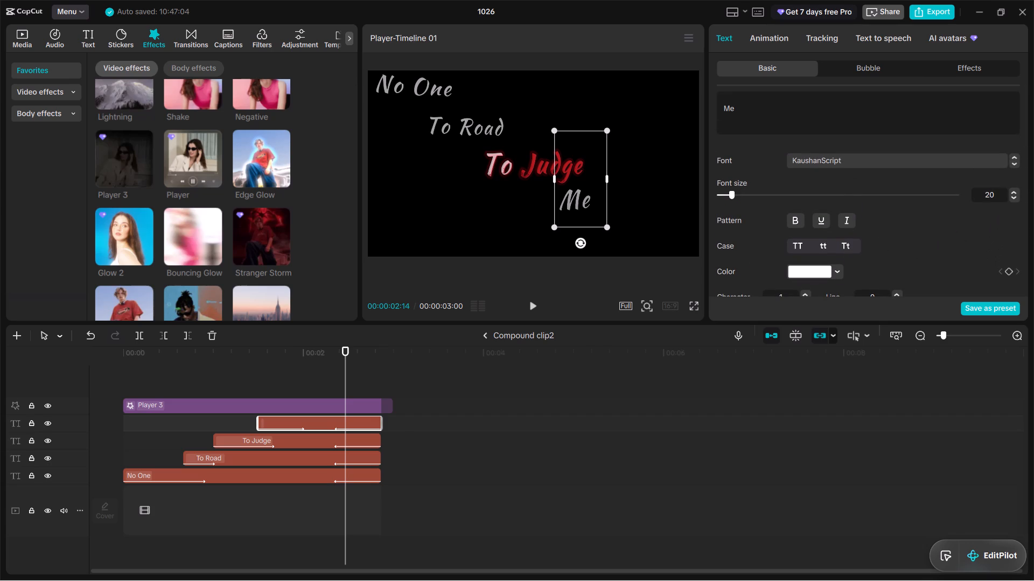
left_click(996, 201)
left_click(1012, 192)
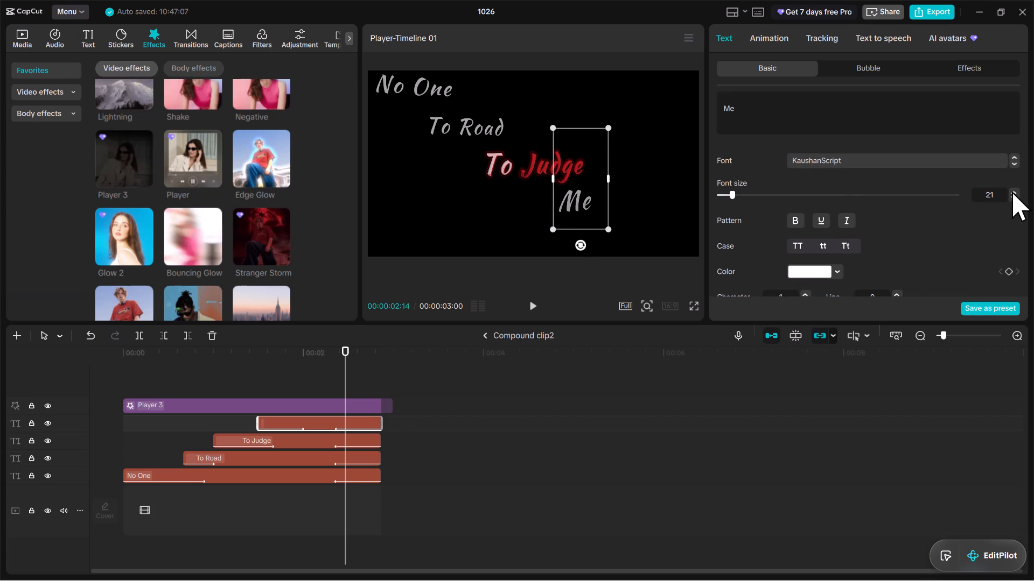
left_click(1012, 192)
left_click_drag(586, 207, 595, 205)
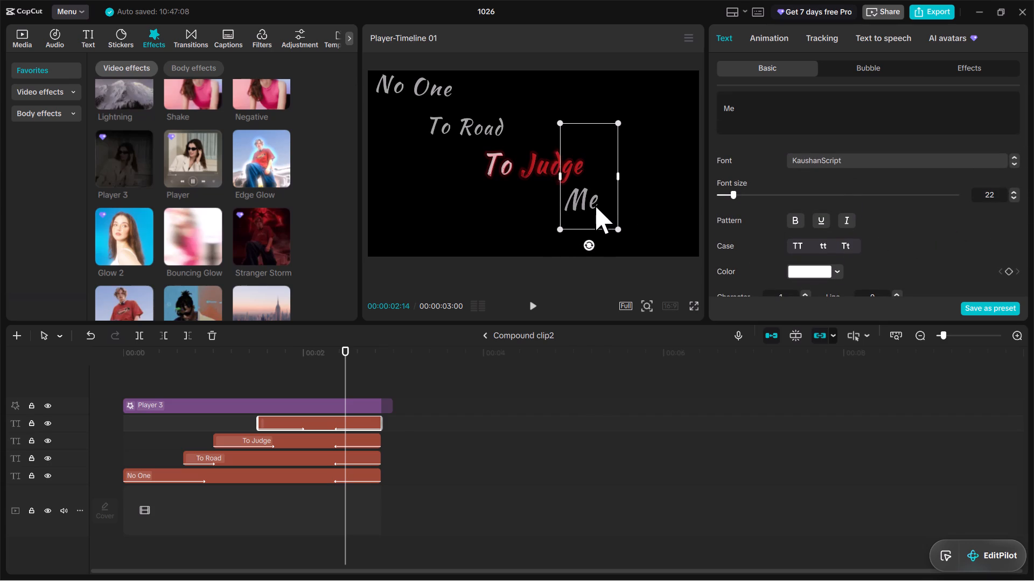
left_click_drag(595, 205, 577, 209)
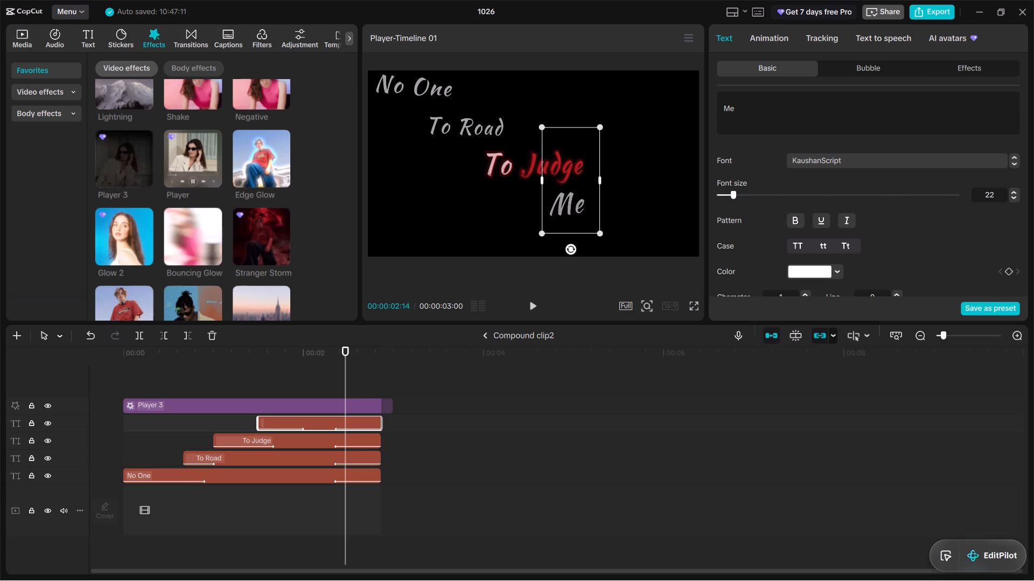
Set the font size of the "Me" text to 18.
left_click(275, 438)
left_click(308, 423)
triple_click(1014, 198)
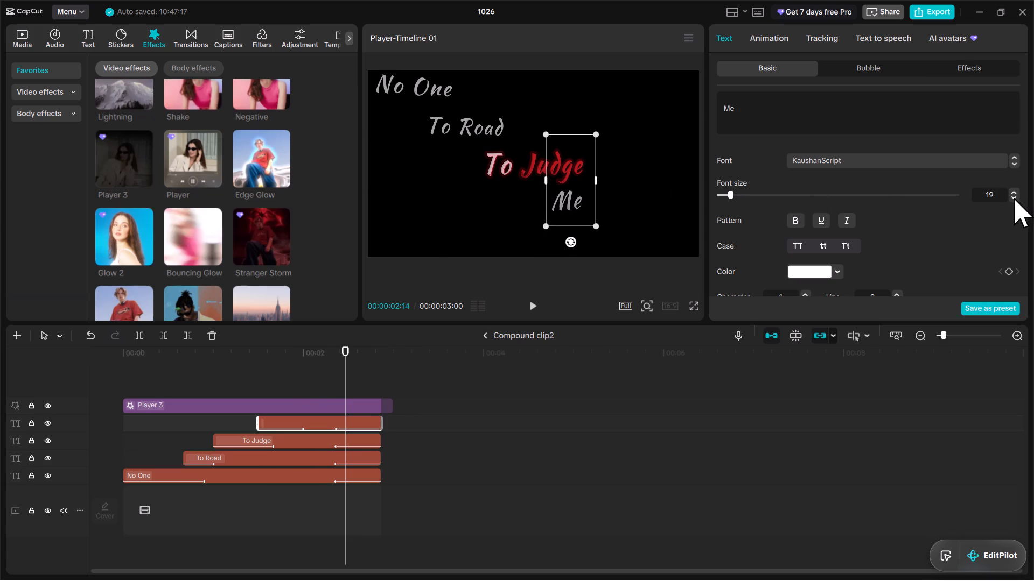
left_click(1014, 198)
Reposition the "Me" text just below the "dg" of "Judge", trying placements nearer the frame's centre before settling.
left_click_drag(576, 205, 581, 203)
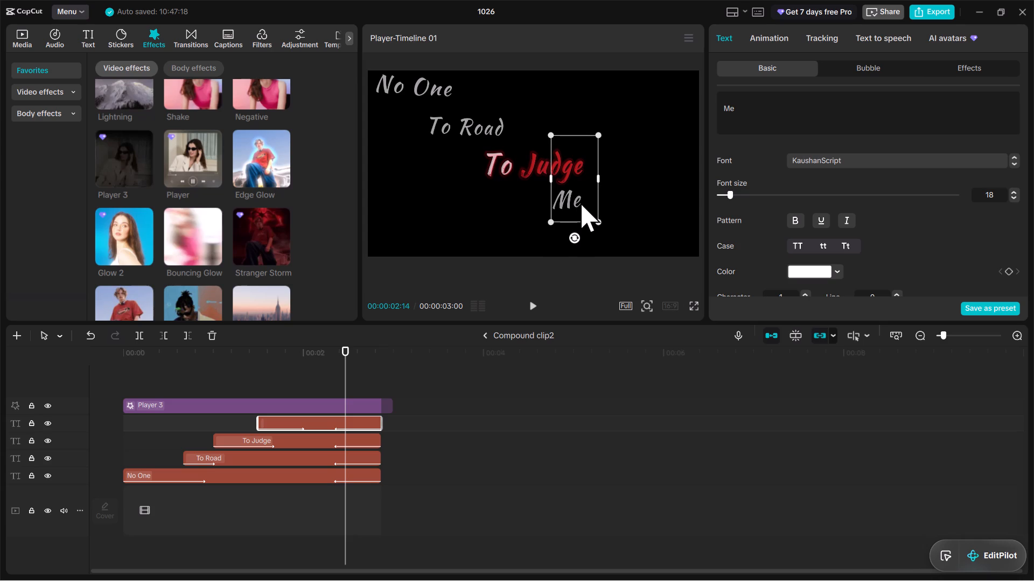
left_click_drag(581, 203, 532, 203)
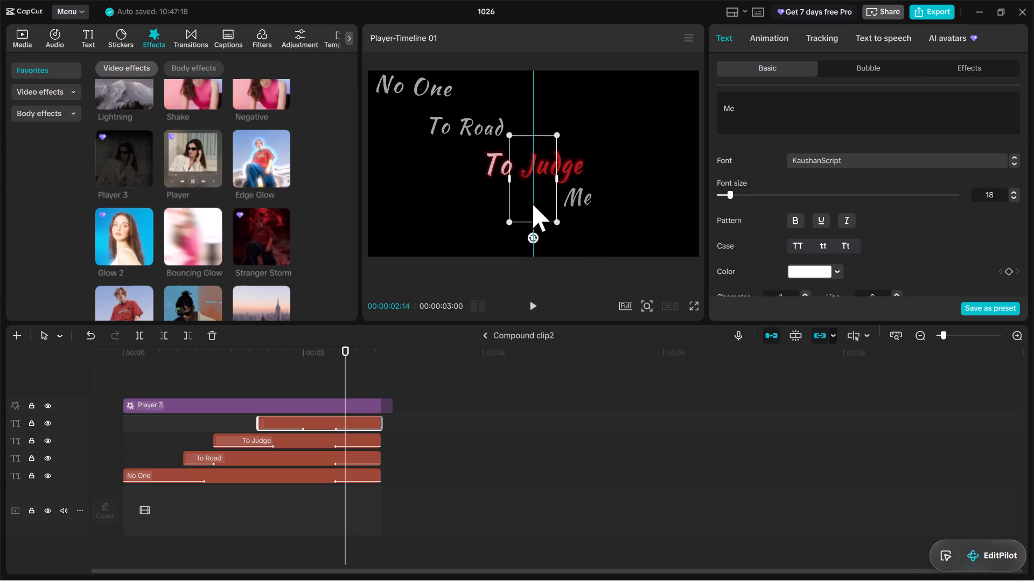
left_click_drag(532, 203, 557, 206)
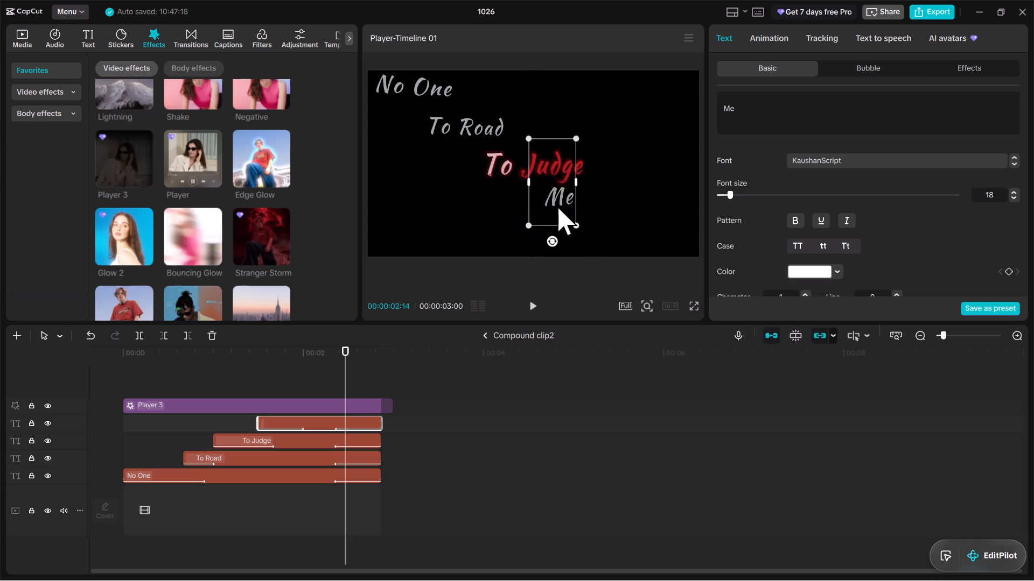
left_click_drag(557, 206, 583, 206)
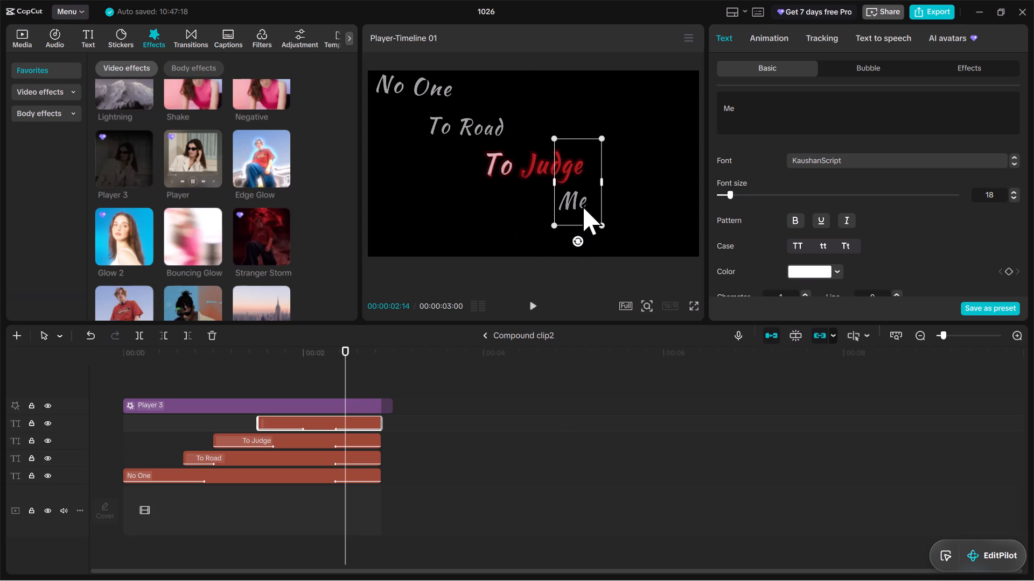
left_click_drag(583, 206, 581, 206)
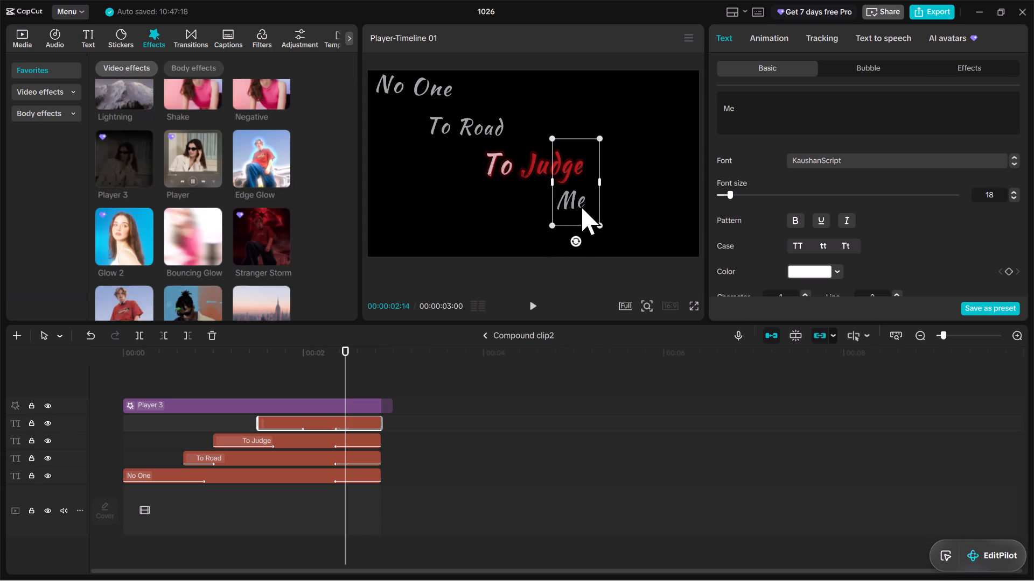
left_click_drag(581, 206, 581, 207)
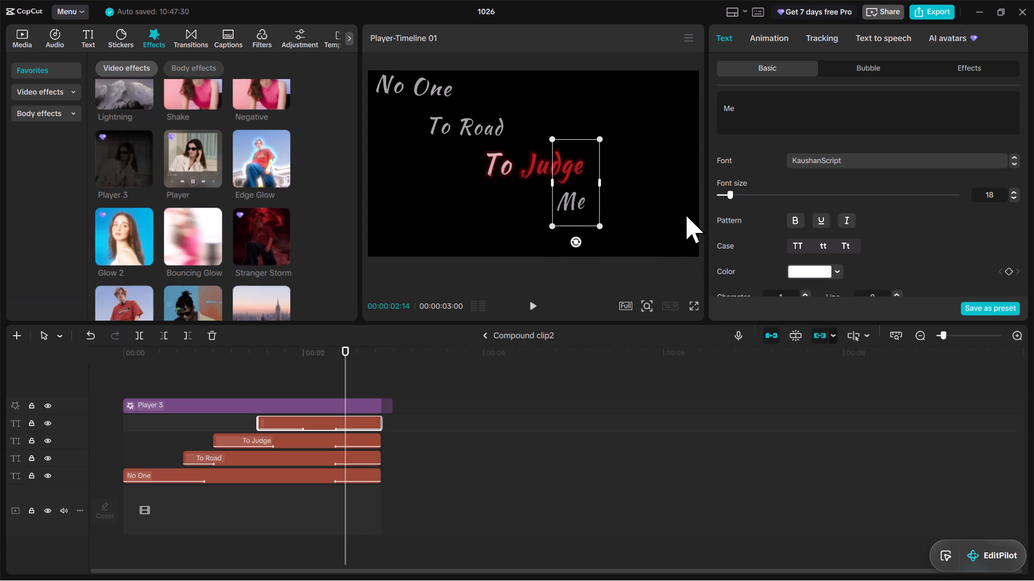
Try the blue neon text effect on the whole "To Judge" text, then clear all text effects from it.
left_click(283, 446)
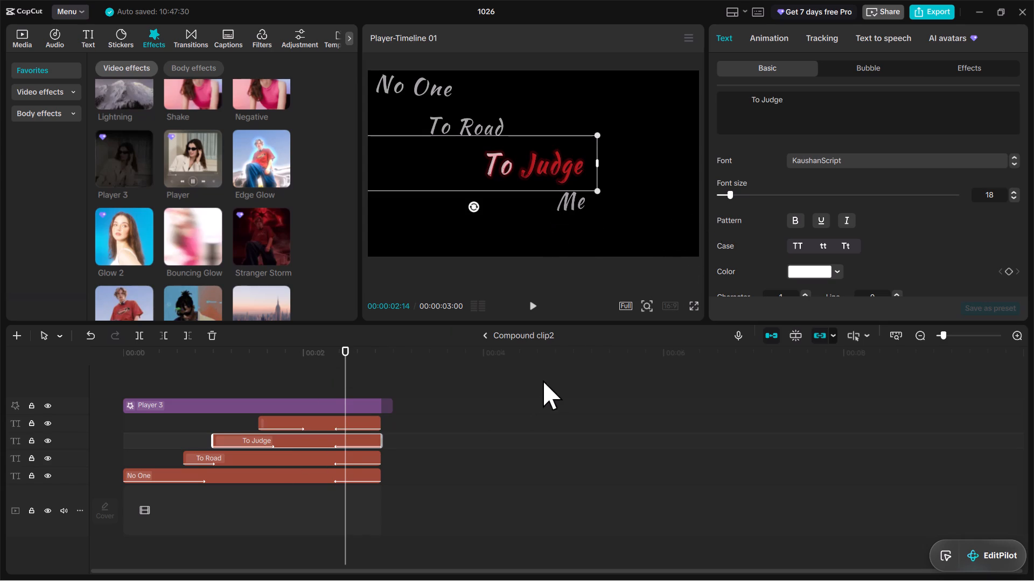
left_click(968, 69)
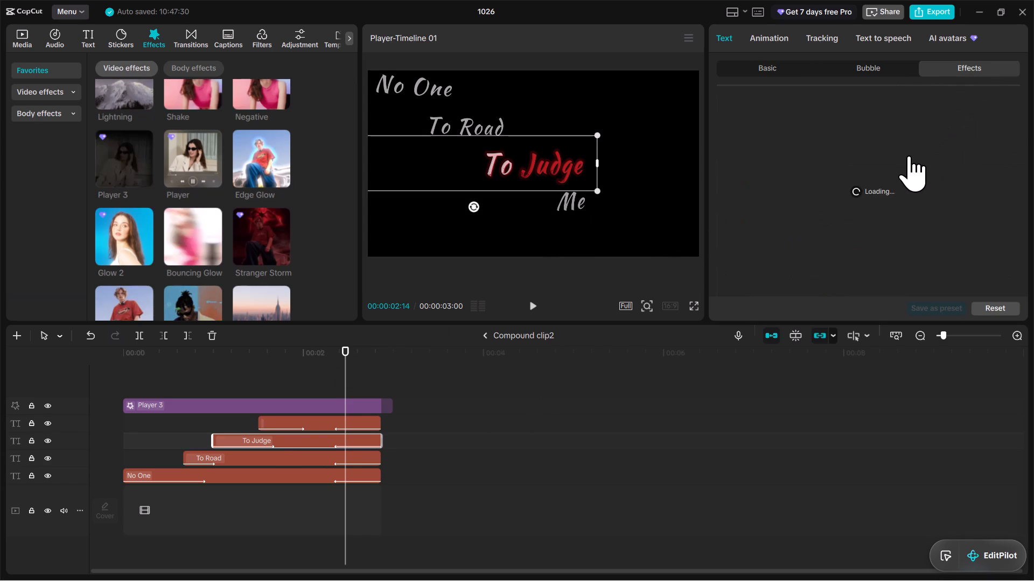
scroll(879, 223, "down", 2)
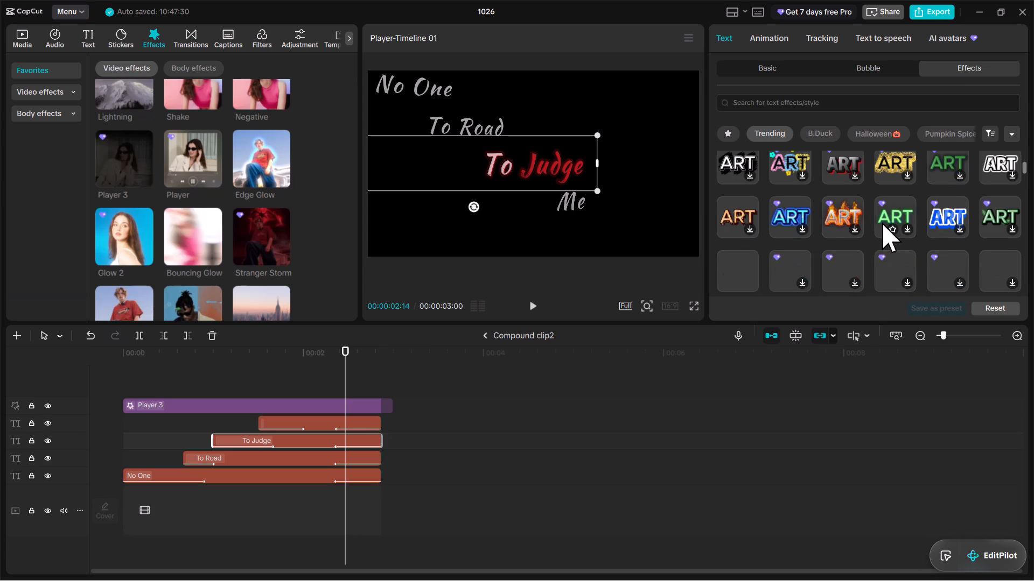
scroll(849, 242, "up", 2)
left_click(743, 222)
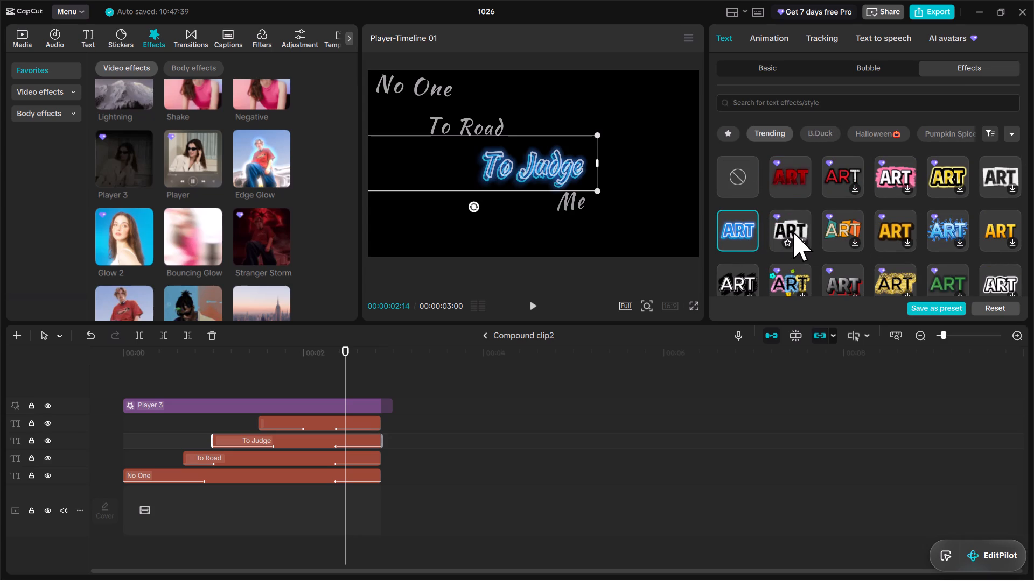
left_click(742, 180)
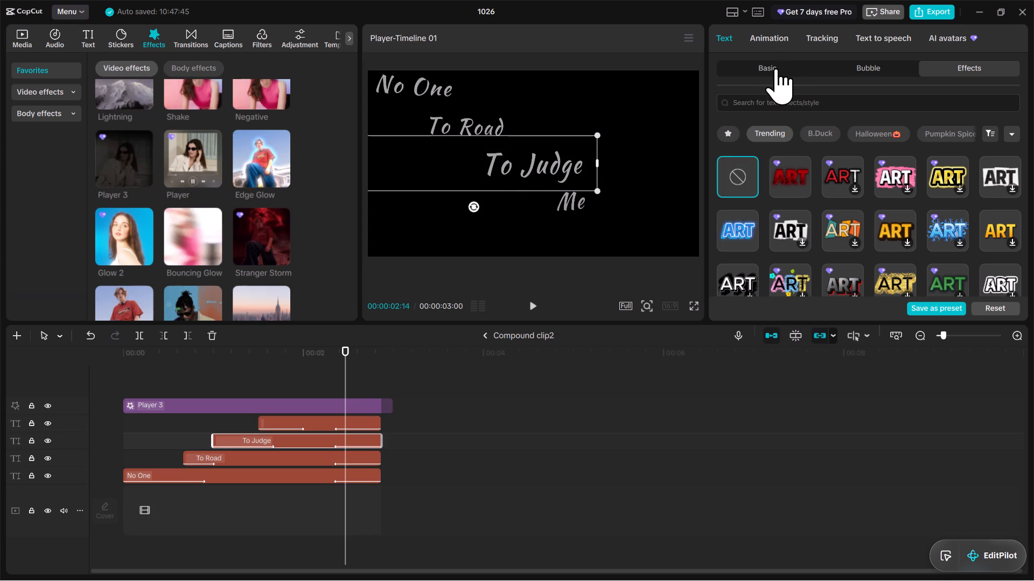
Apply the solid red text effect to only the word "Judge" in the "To Judge" text, trying blue neon first.
left_click(777, 68)
left_click_drag(758, 97, 806, 100)
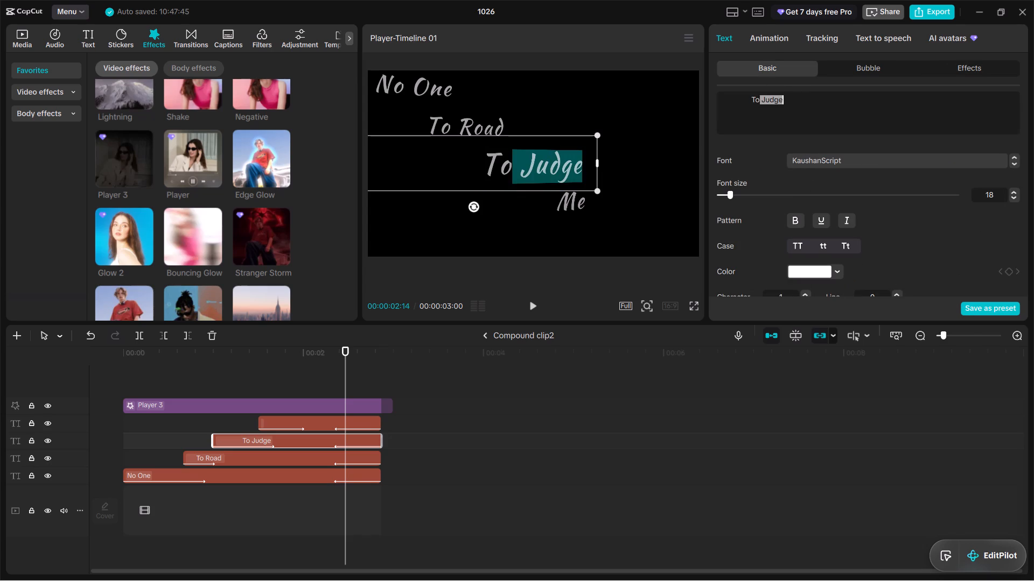
left_click_drag(806, 100, 813, 100)
left_click(949, 62)
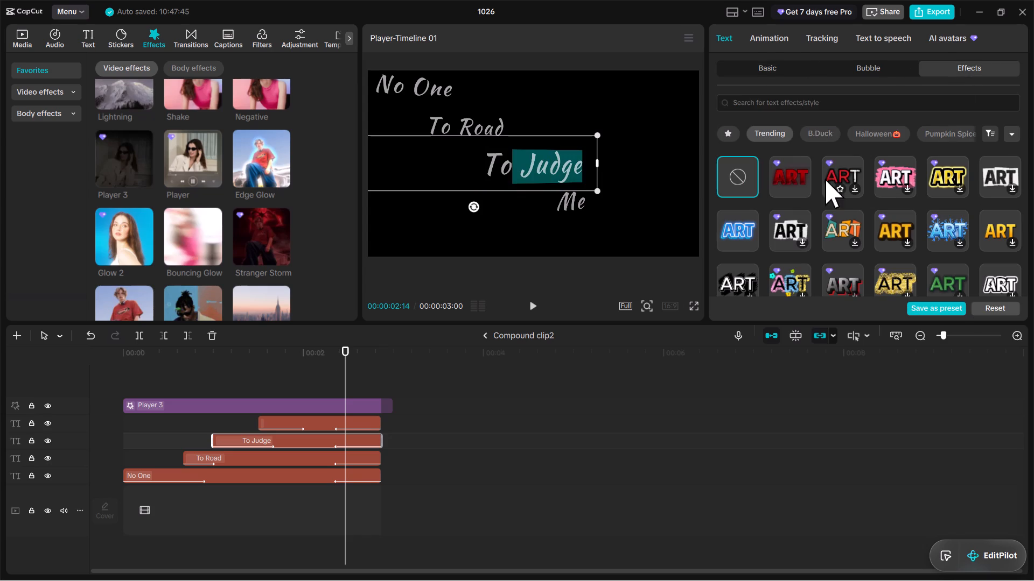
left_click(749, 215)
left_click(792, 179)
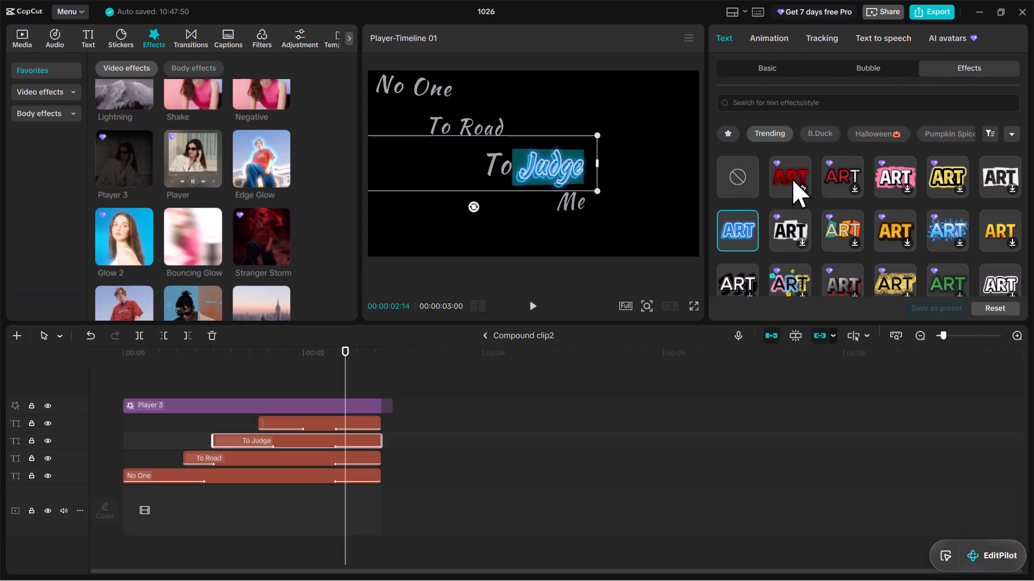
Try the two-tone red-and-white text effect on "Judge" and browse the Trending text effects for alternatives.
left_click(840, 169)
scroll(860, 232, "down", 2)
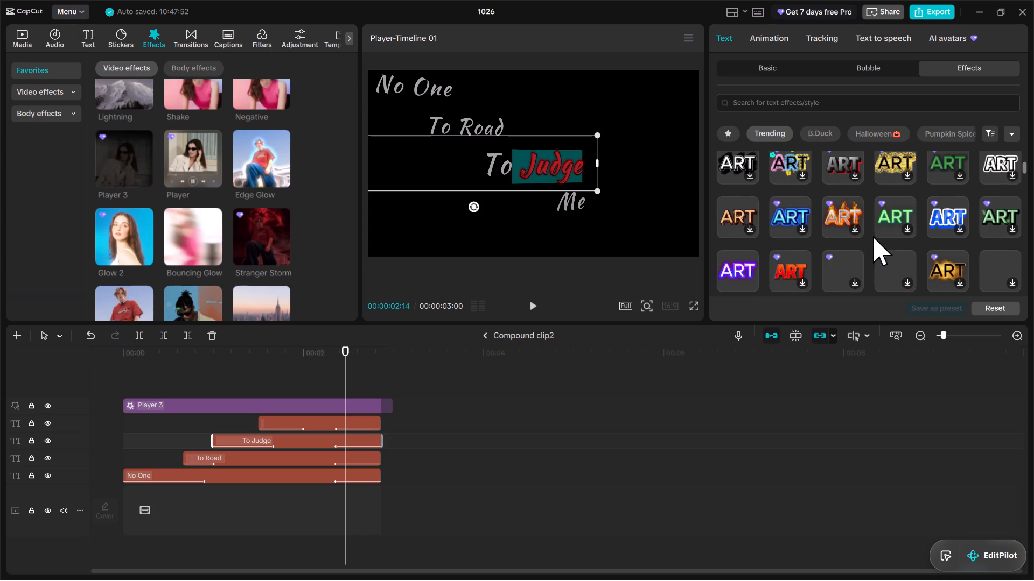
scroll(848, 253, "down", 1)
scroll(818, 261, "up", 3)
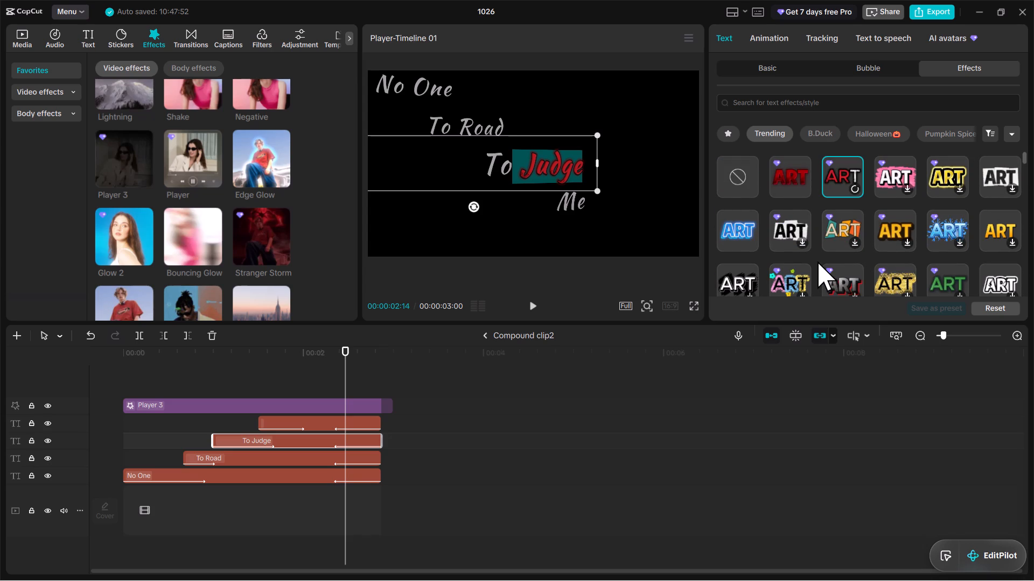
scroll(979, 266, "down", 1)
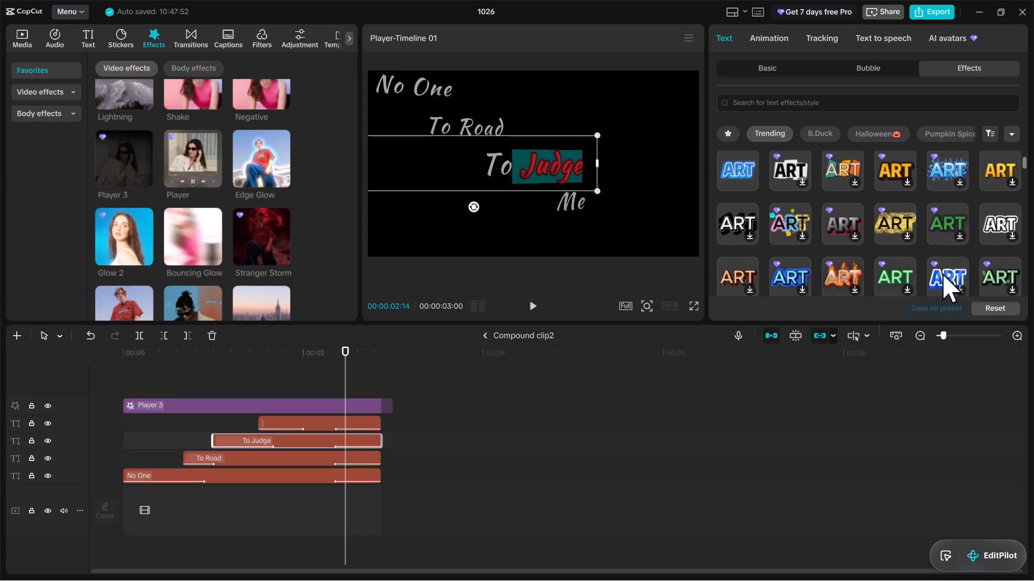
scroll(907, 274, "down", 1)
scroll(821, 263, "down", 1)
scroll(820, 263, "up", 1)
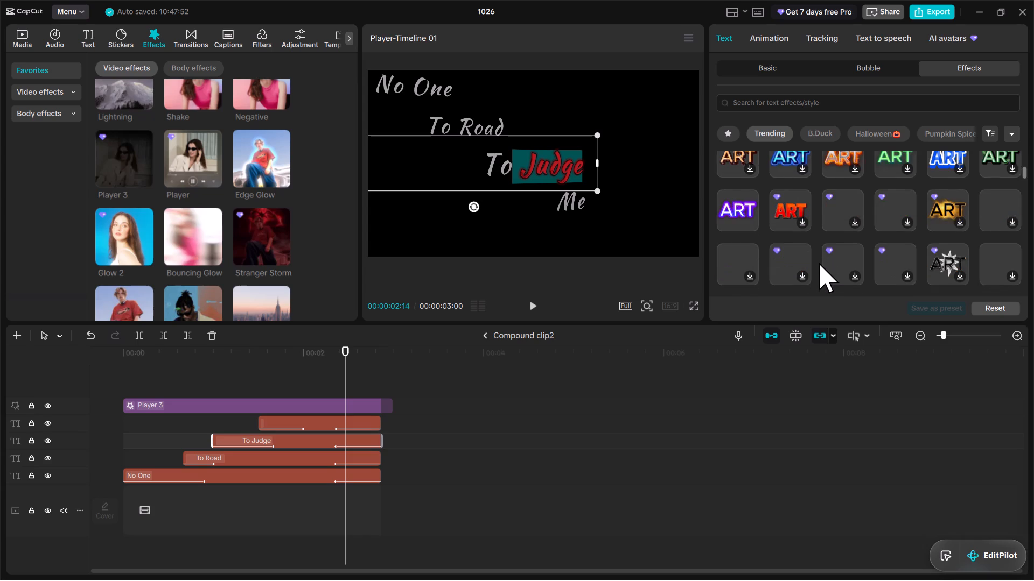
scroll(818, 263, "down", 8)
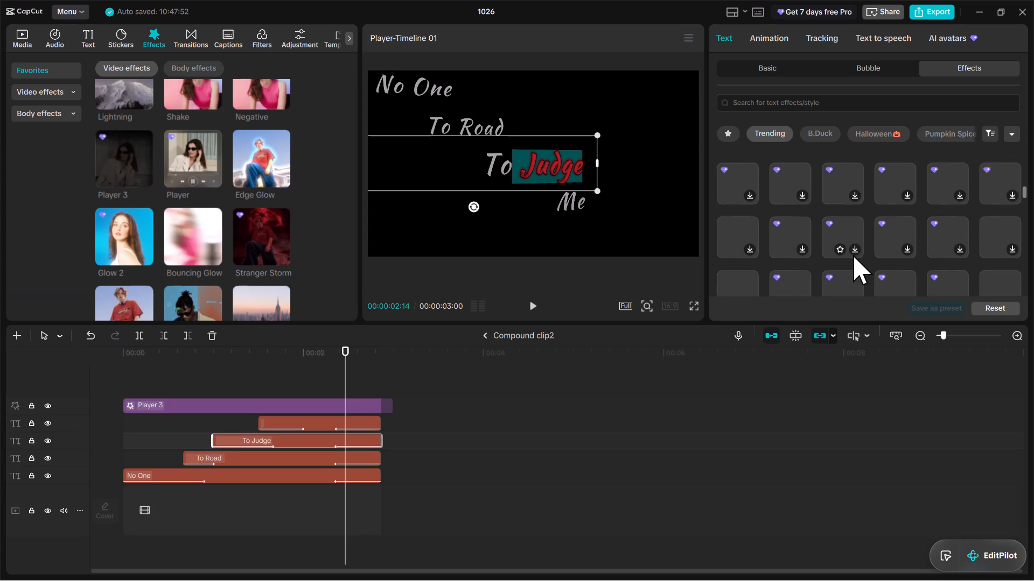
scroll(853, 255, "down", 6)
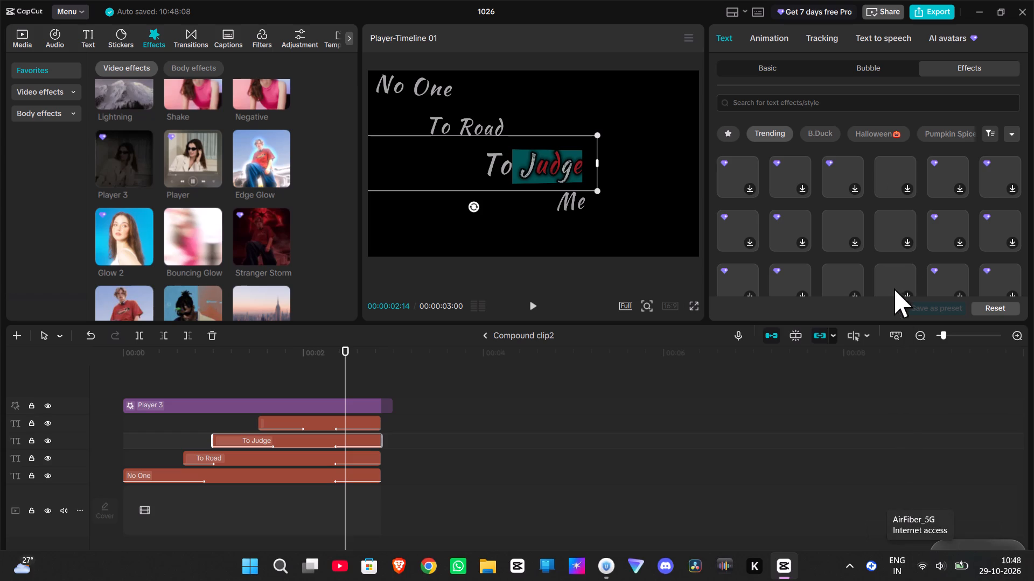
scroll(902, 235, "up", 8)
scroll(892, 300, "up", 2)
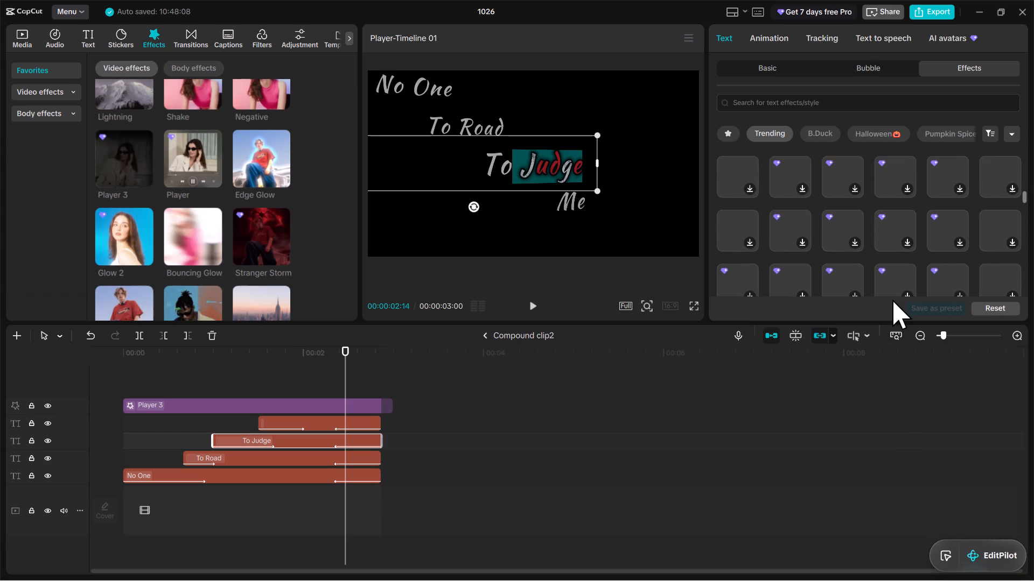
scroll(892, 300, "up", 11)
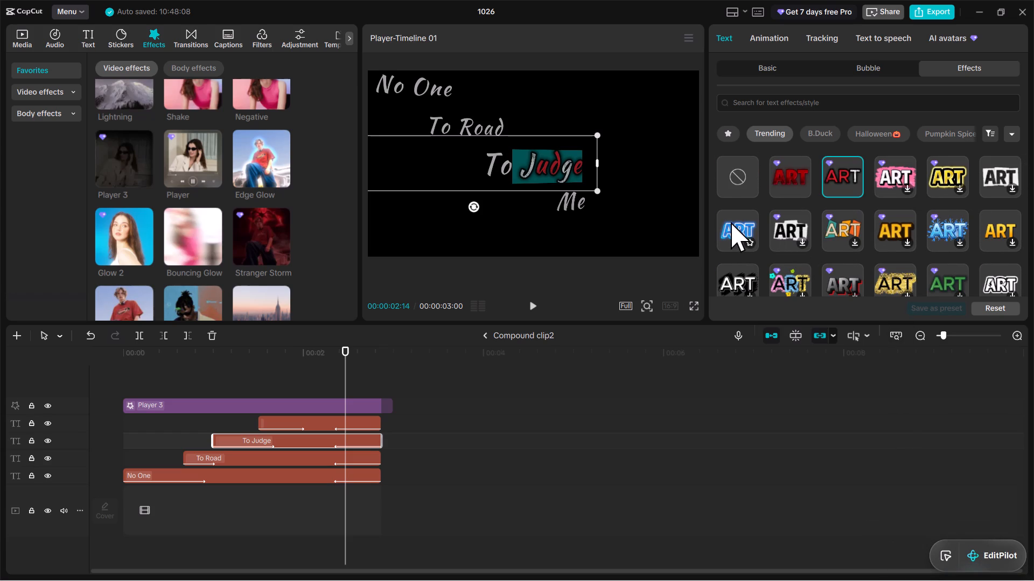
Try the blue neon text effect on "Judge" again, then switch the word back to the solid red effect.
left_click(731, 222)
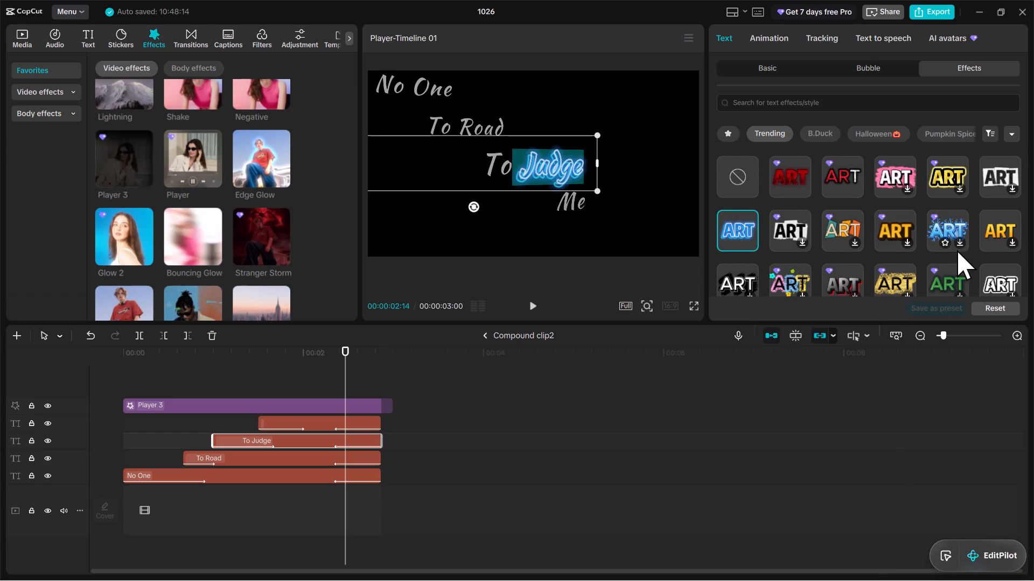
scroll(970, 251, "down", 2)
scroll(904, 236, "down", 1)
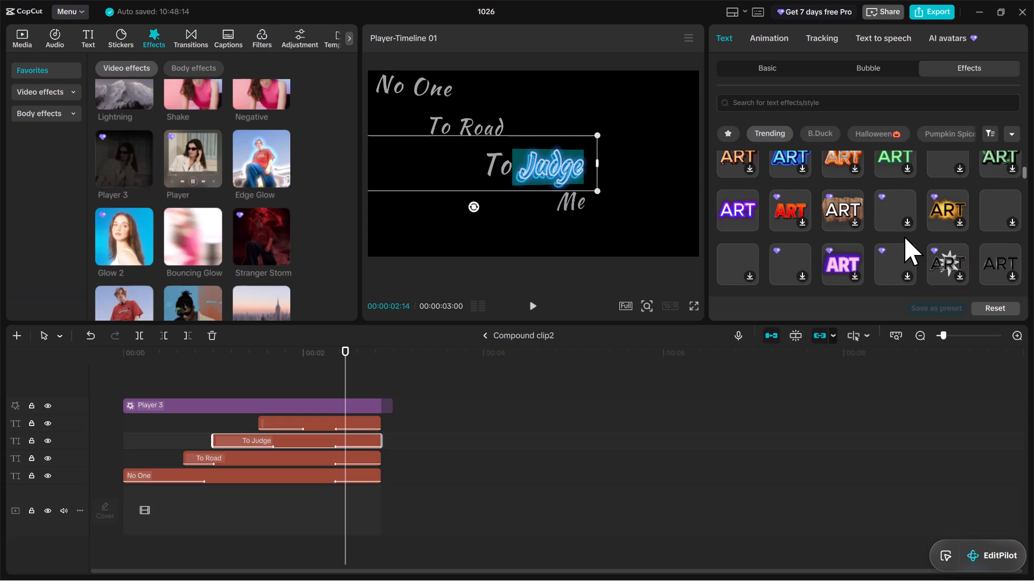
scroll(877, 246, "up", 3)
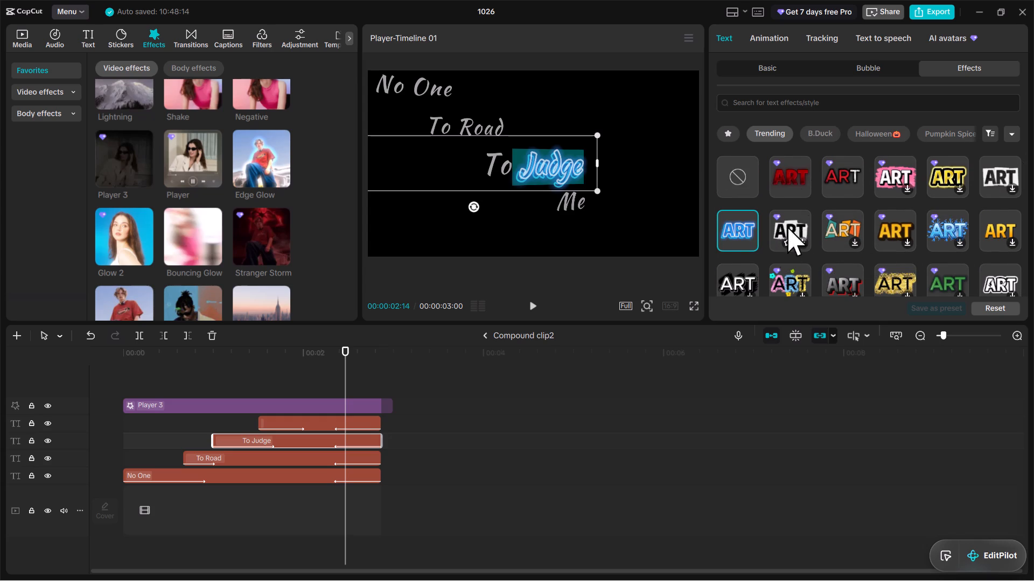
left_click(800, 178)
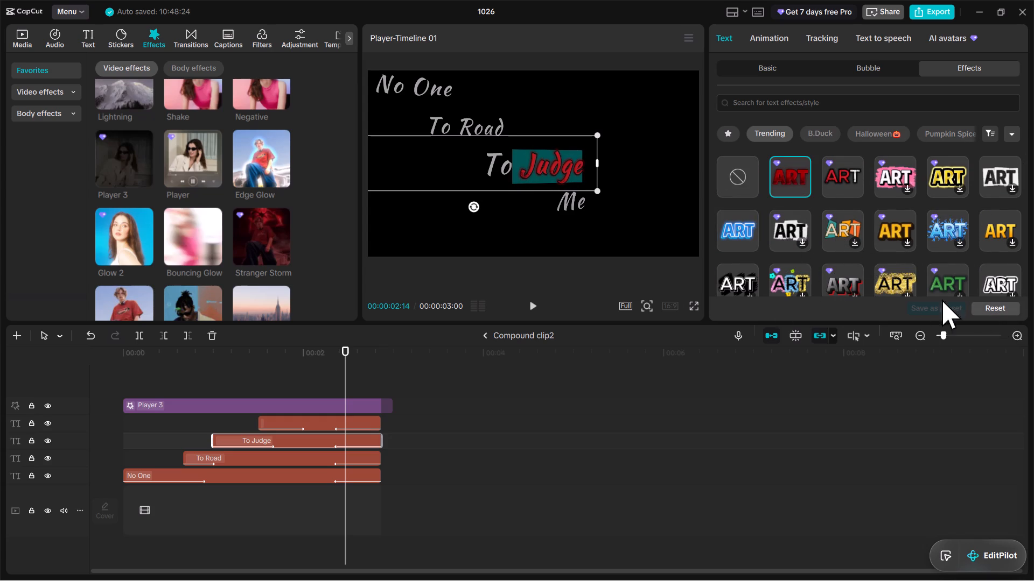
Return to the main timeline and check how Compound clip2's text looks over the IMG_6509.mov footage.
left_click(520, 334)
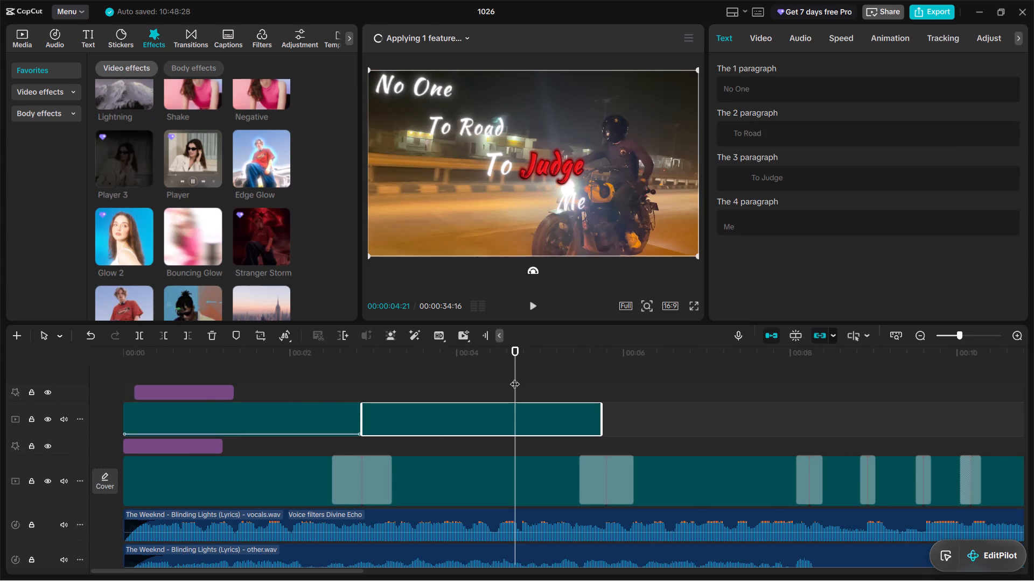
left_click_drag(515, 377, 542, 378)
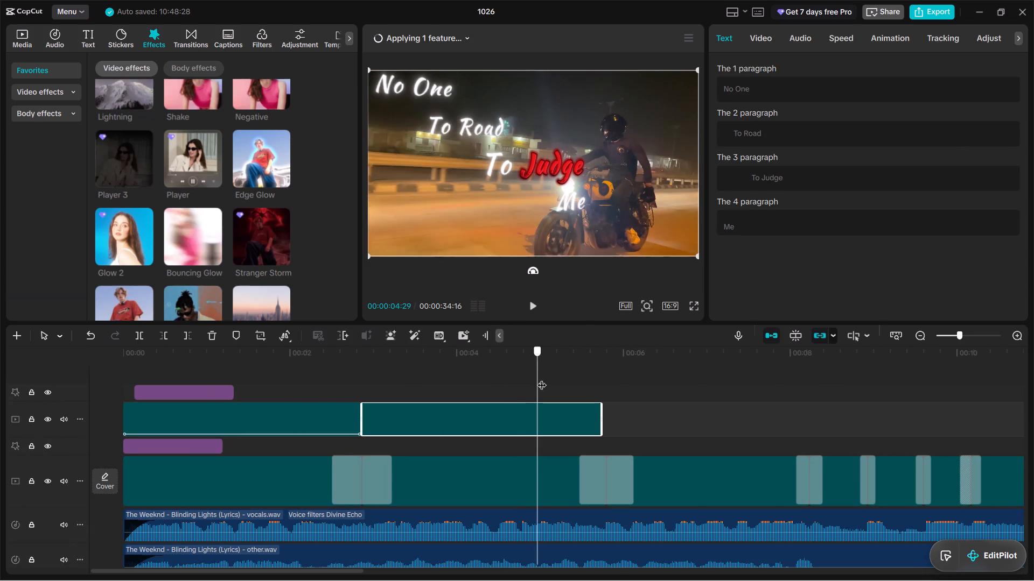
left_click_drag(542, 378, 555, 387)
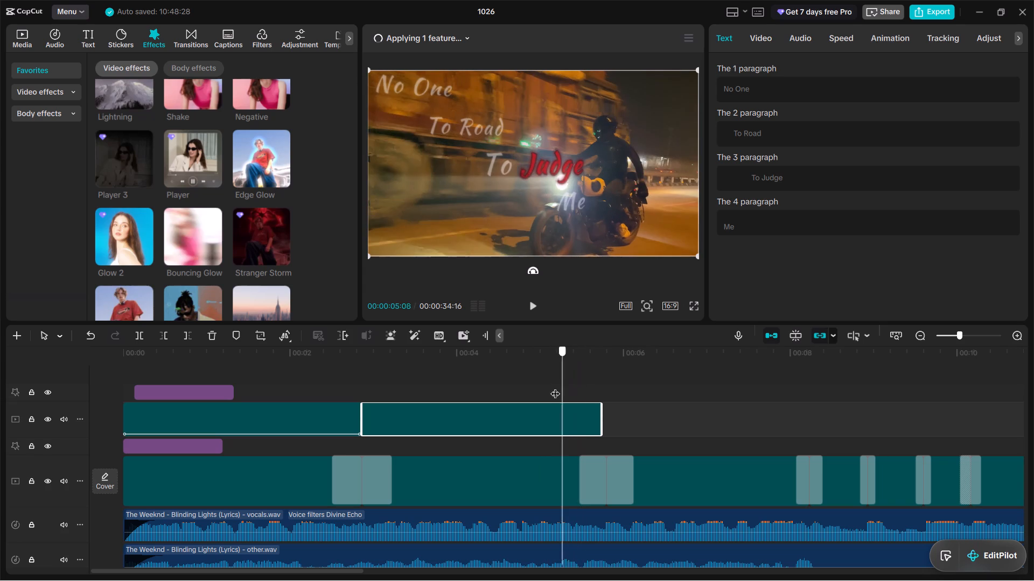
left_click_drag(555, 387, 424, 399)
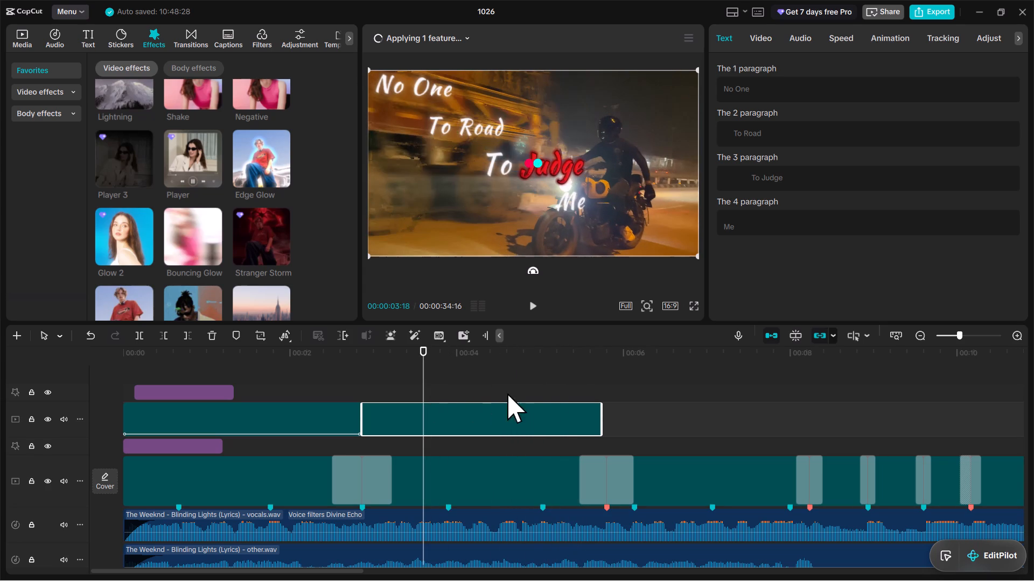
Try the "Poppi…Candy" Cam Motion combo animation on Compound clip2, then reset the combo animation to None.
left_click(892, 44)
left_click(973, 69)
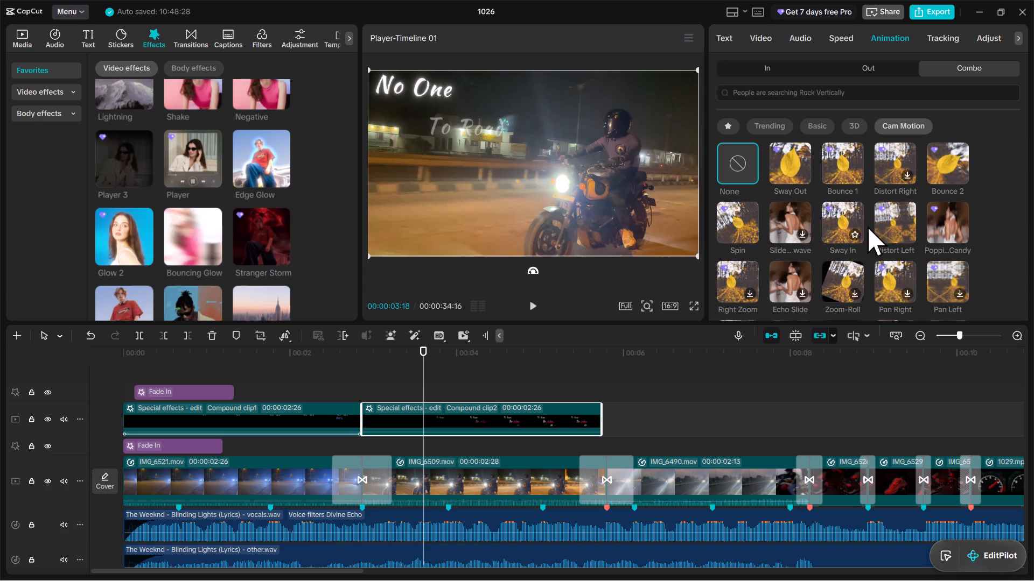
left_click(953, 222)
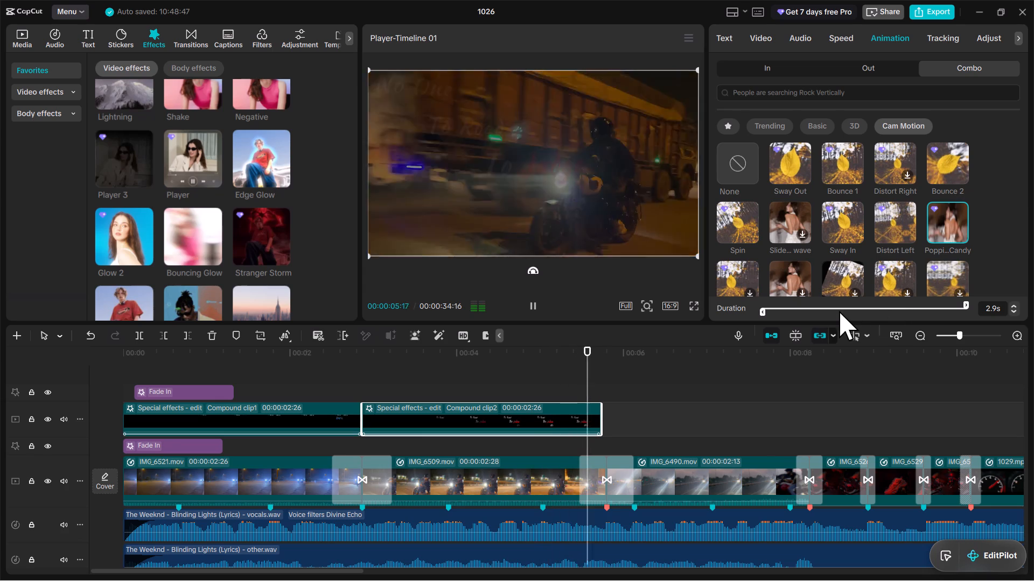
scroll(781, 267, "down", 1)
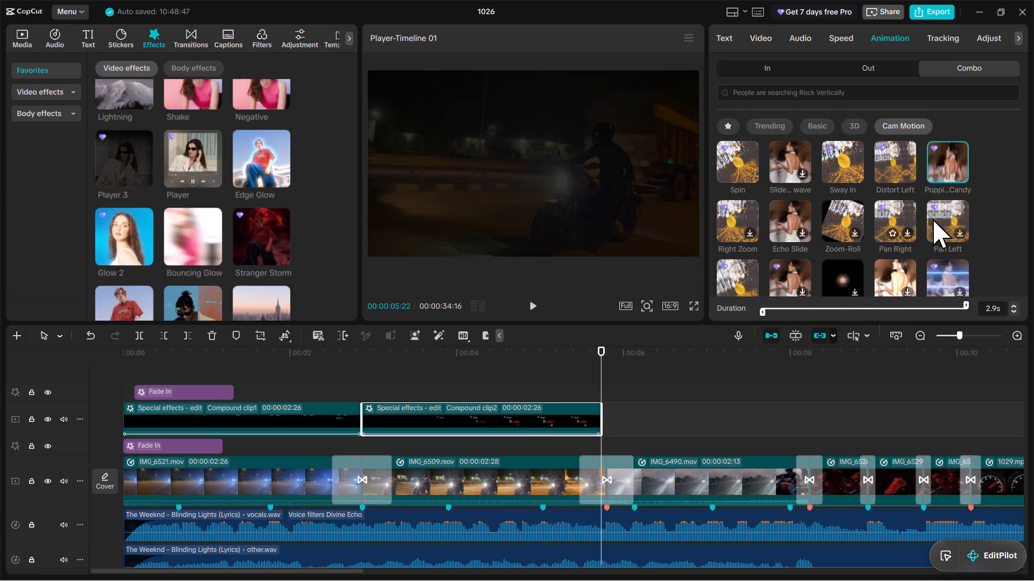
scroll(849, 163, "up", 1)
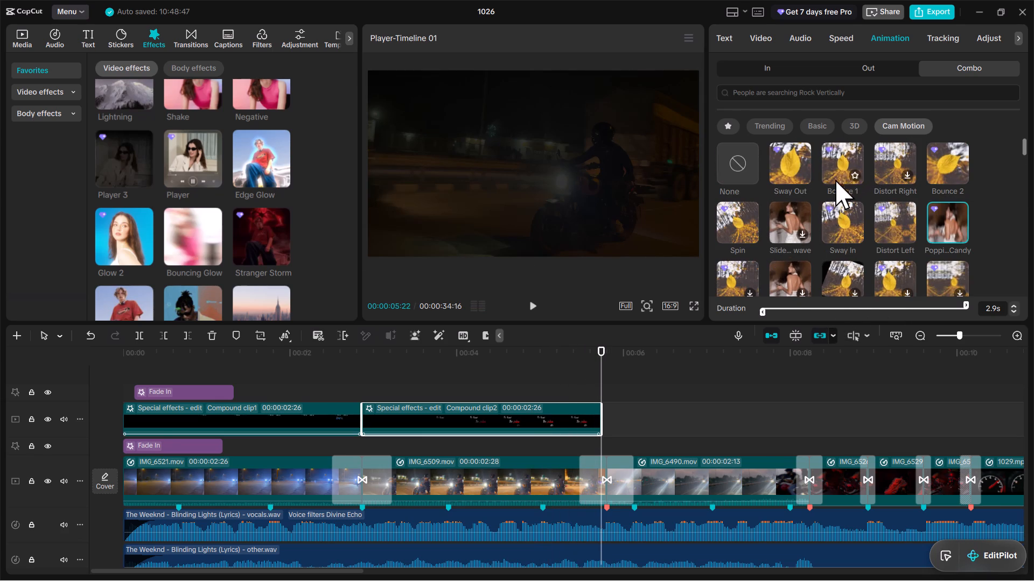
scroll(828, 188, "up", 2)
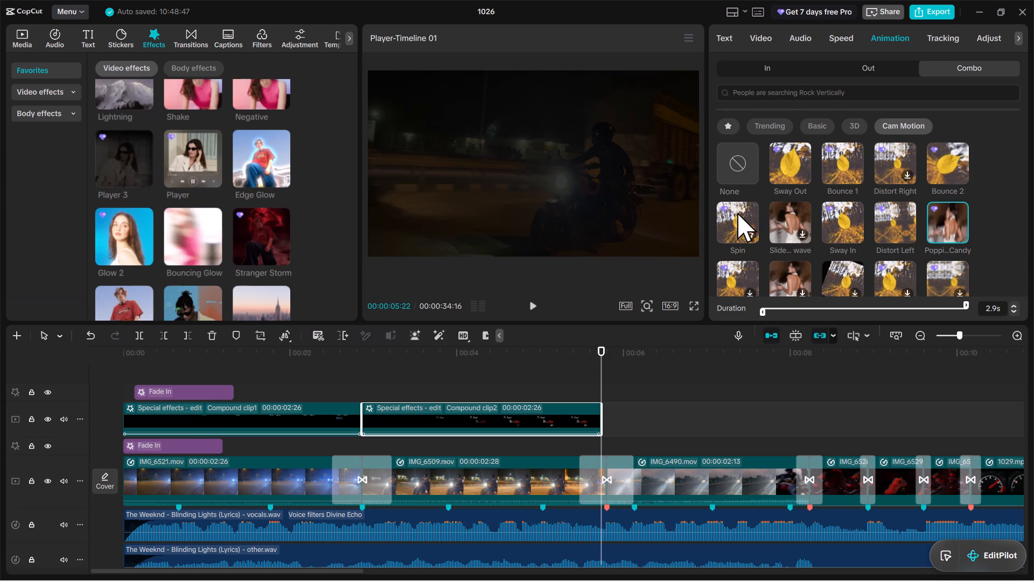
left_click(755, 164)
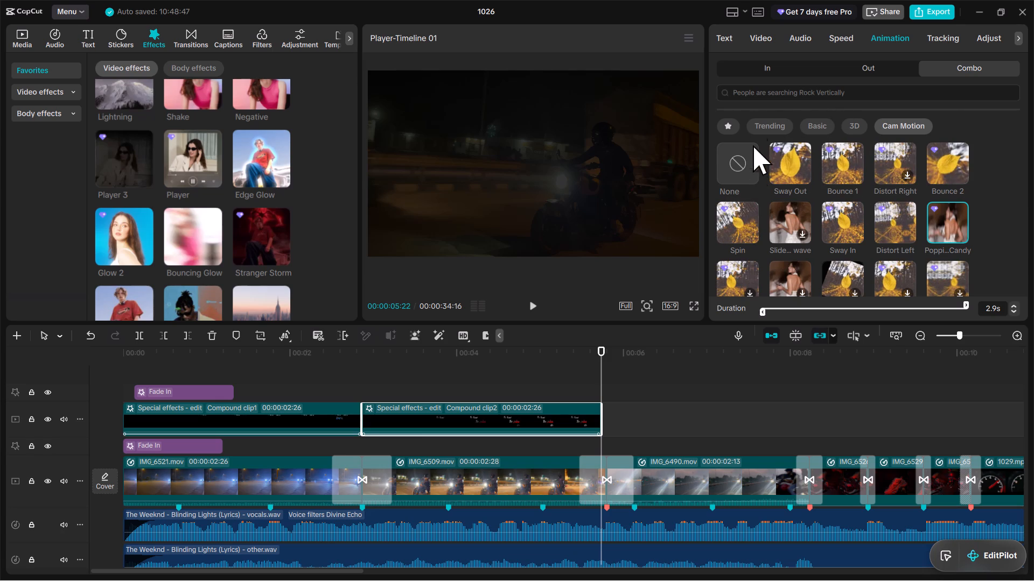
Apply the Fade In entrance animation to Compound clip2.
left_click(772, 66)
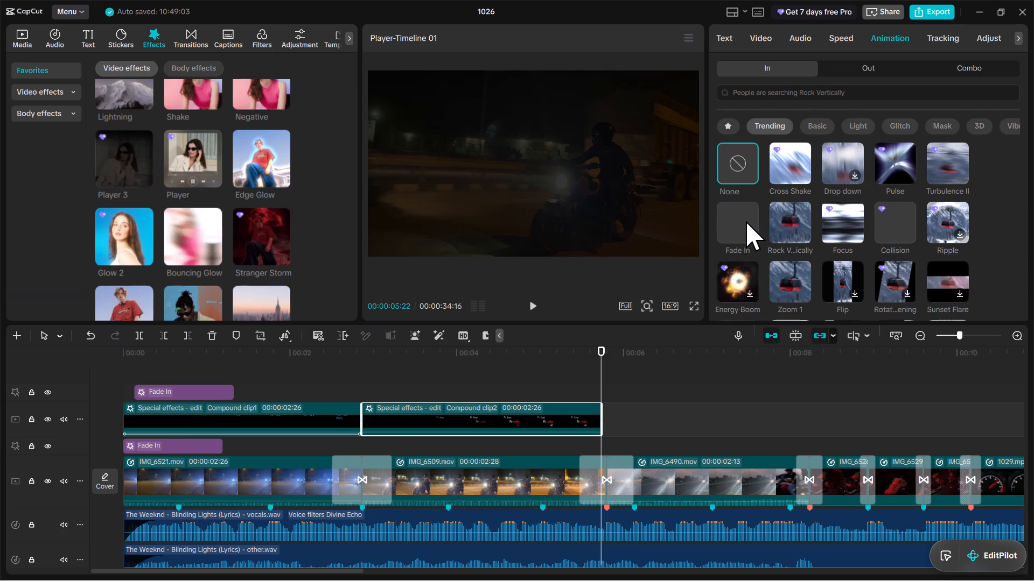
left_click(738, 219)
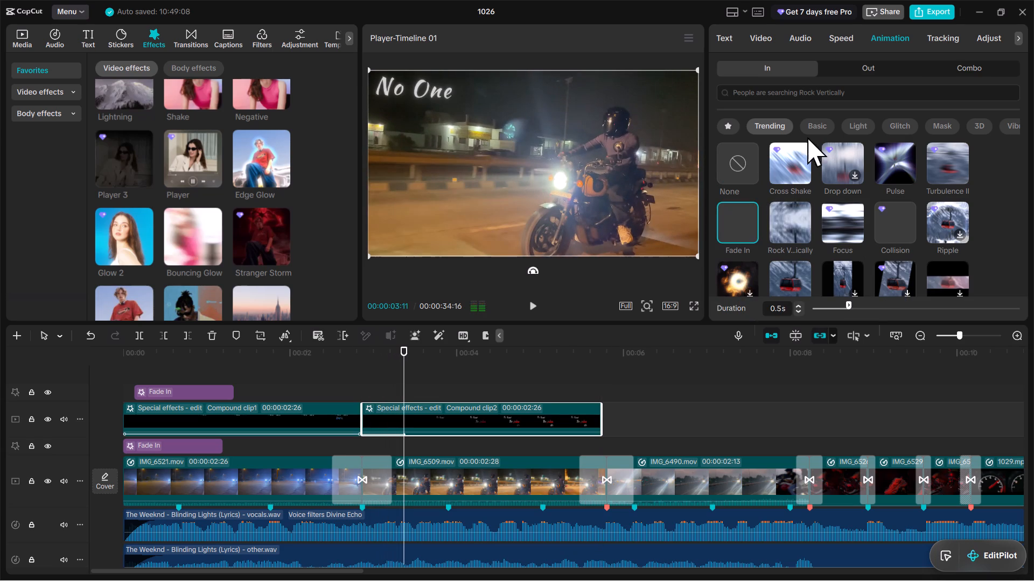
Apply the Smoke exit animation to Compound clip2.
left_click(873, 79)
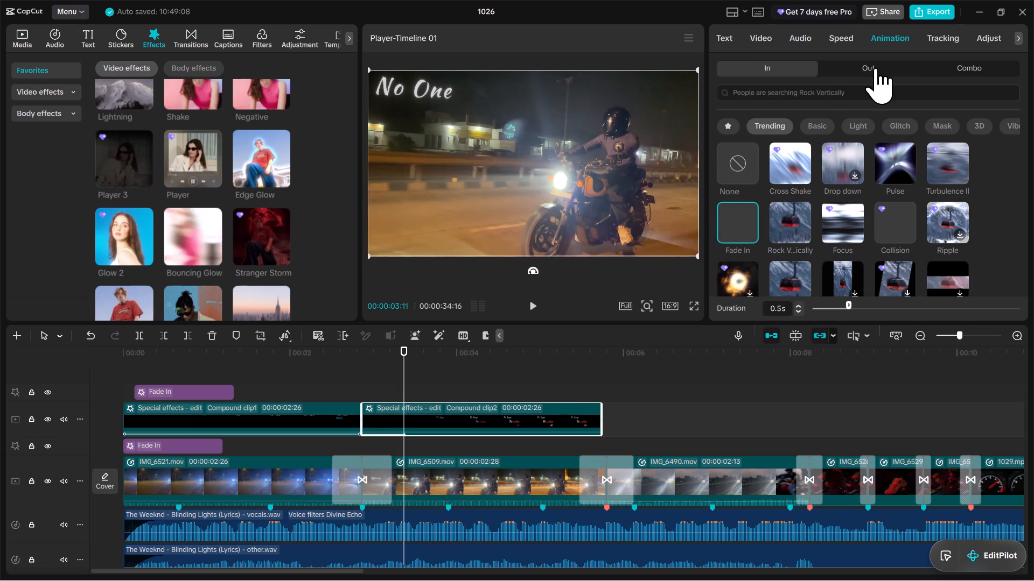
left_click(876, 68)
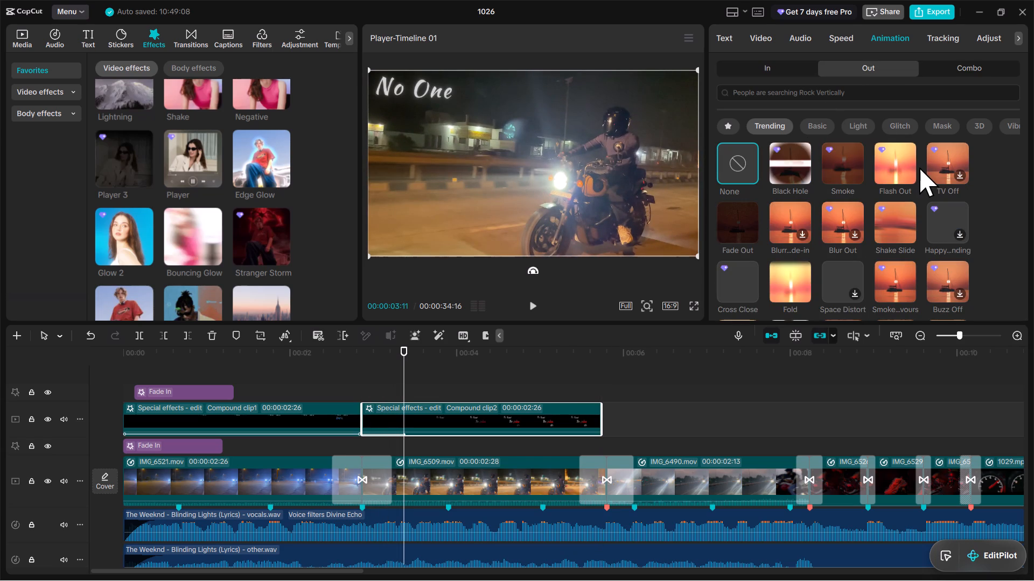
left_click(846, 151)
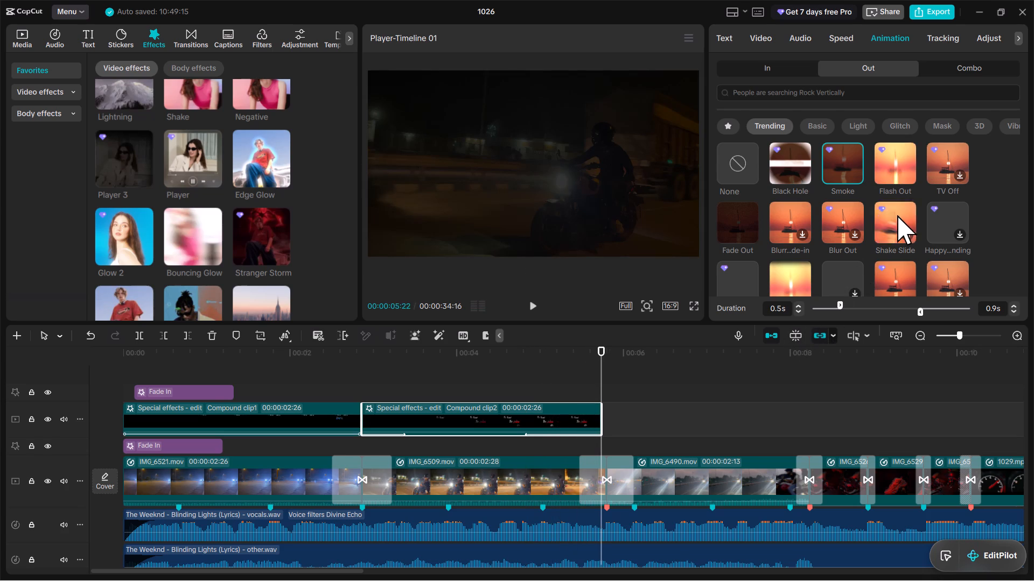
Replace Compound clip2's exit animation with Fade Out and set its duration to 0.5 s.
left_click(745, 210)
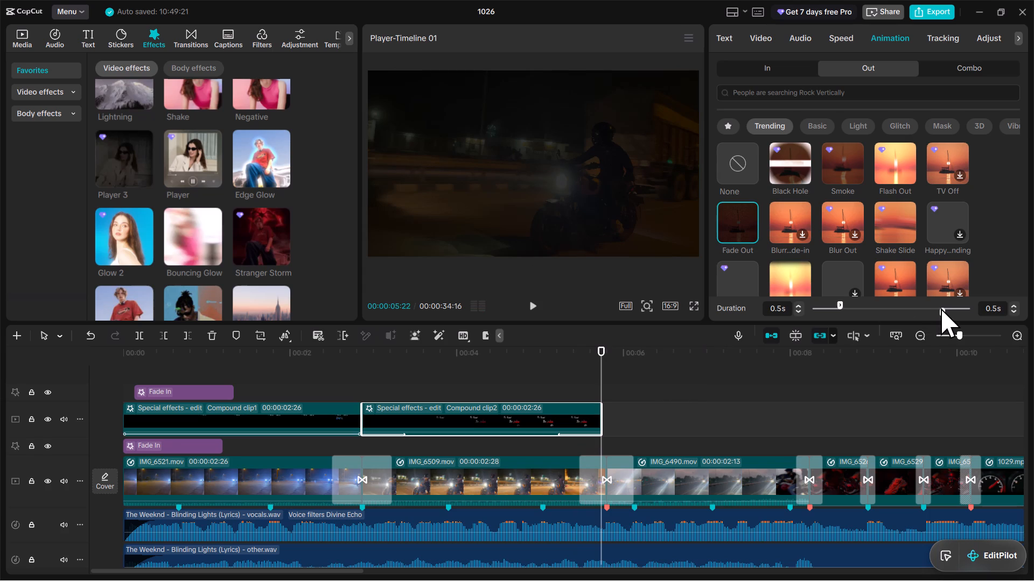
left_click_drag(941, 308, 919, 316)
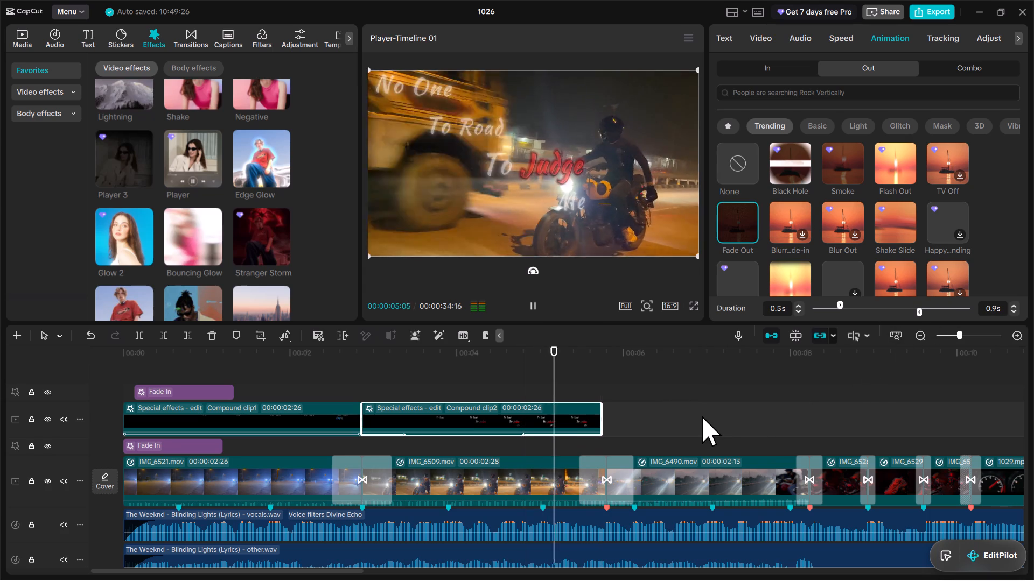
left_click_drag(917, 307, 954, 310)
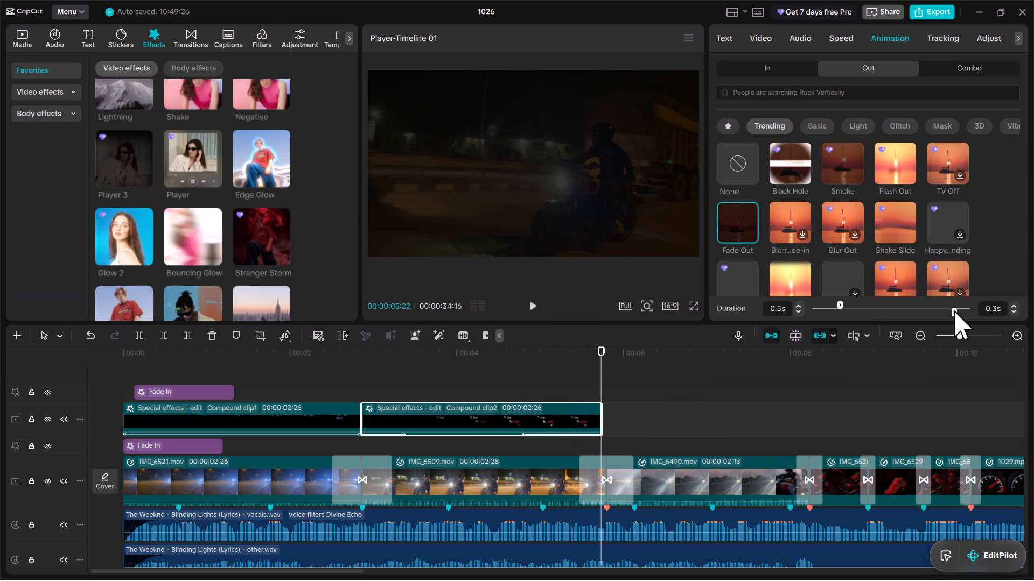
left_click_drag(954, 310, 953, 312)
left_click_drag(951, 314, 960, 314)
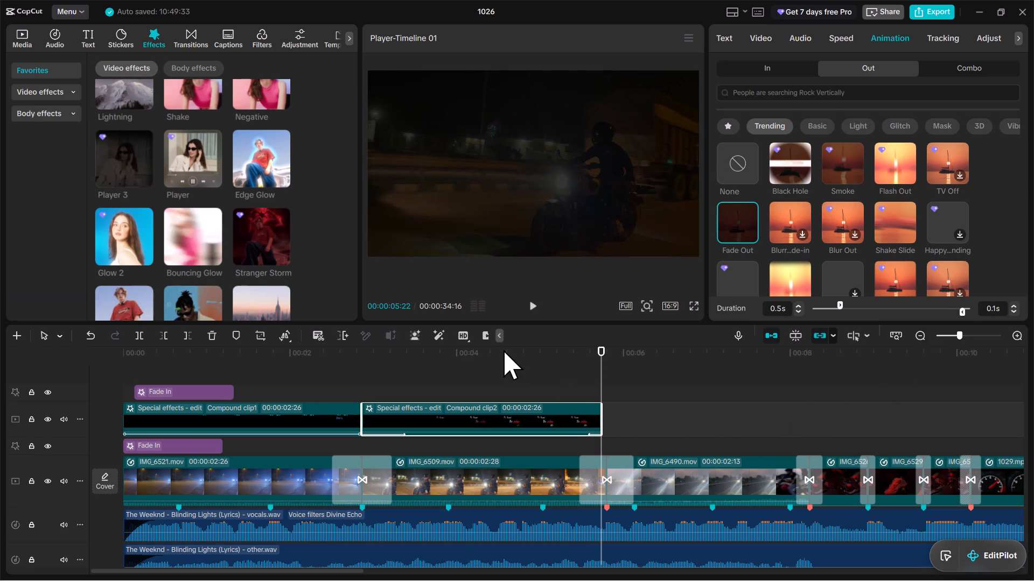
left_click_drag(959, 309, 942, 316)
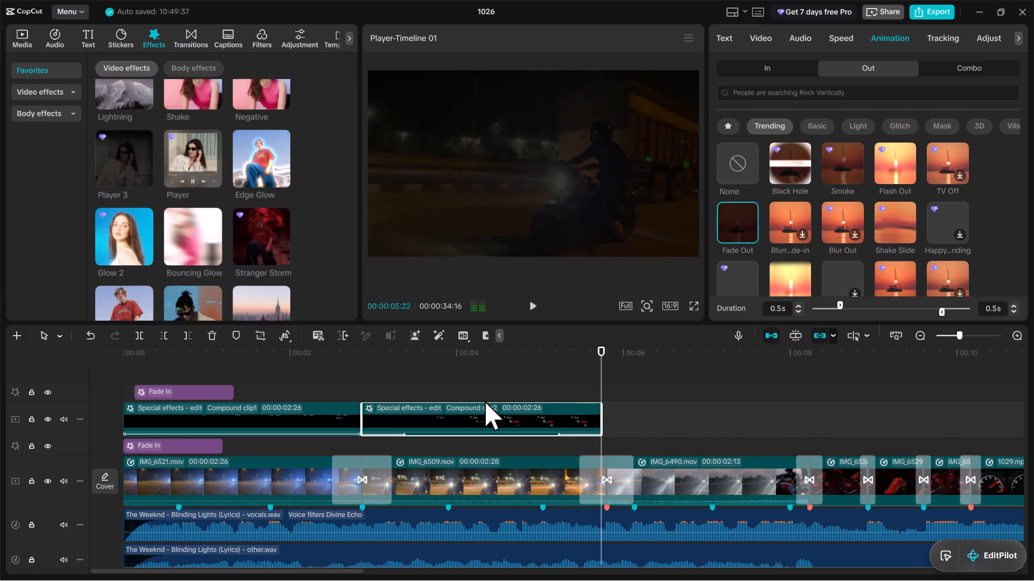
Play back the edit from the end of Compound clip2 into IMG_6493.mov to check picture and sound.
key("space")
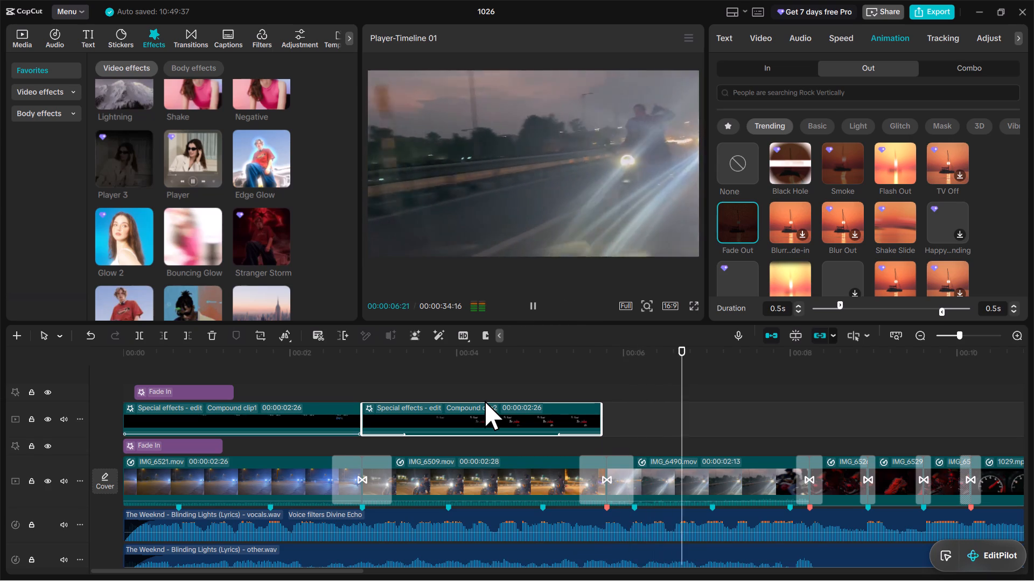
key("space")
key("space")
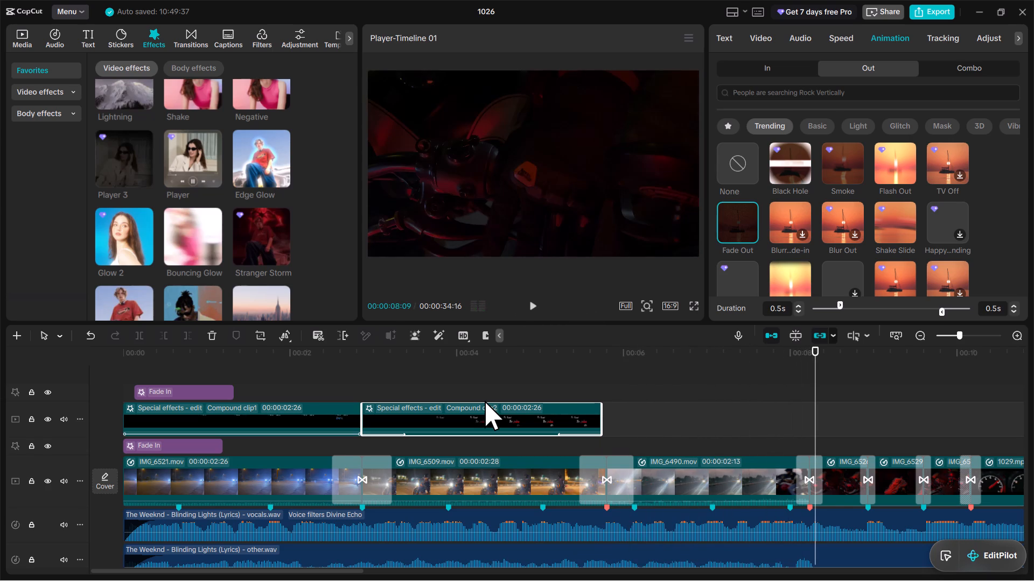
key("space")
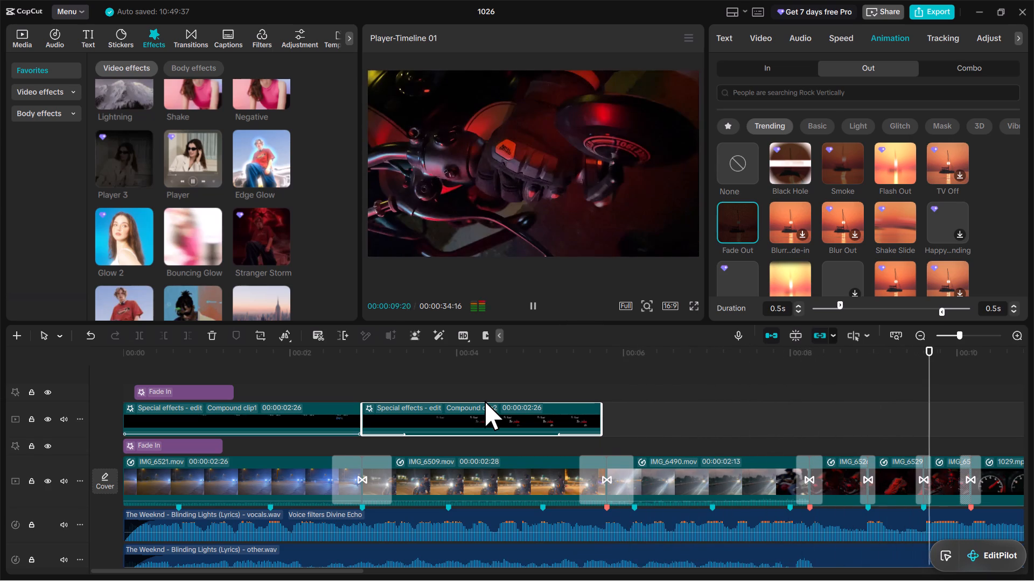
key("space")
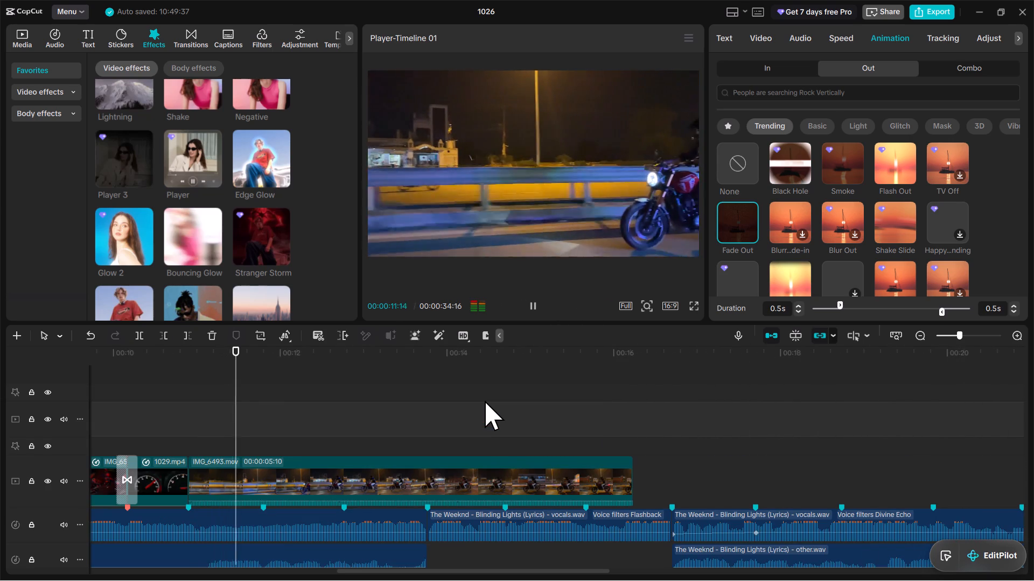
key("space")
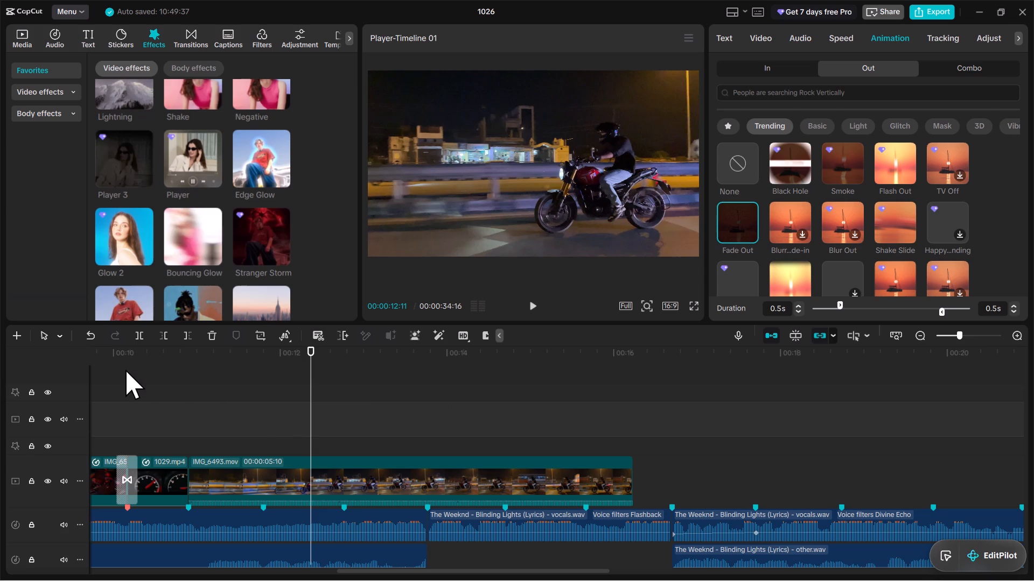
left_click(115, 356)
key("space")
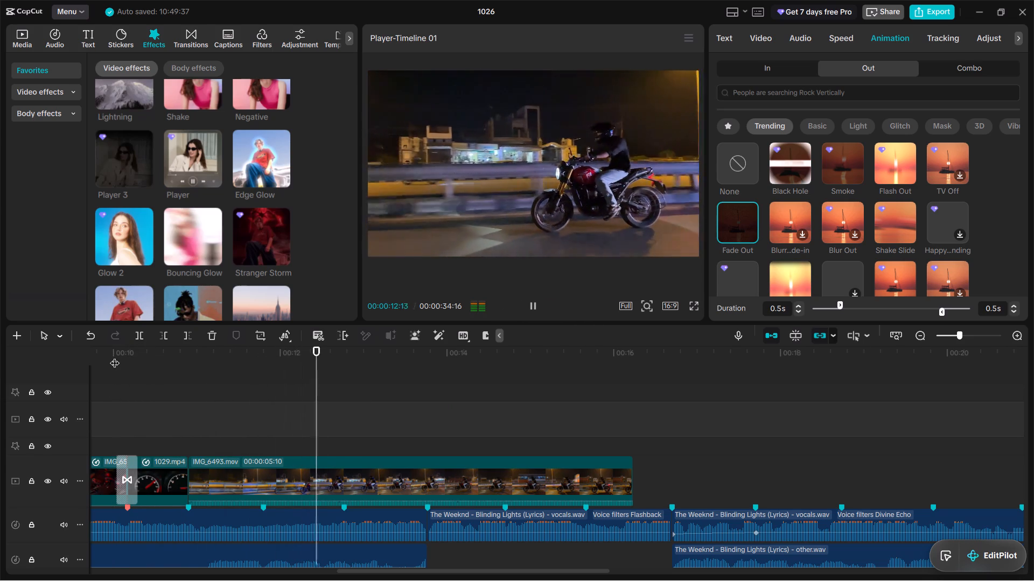
key("space")
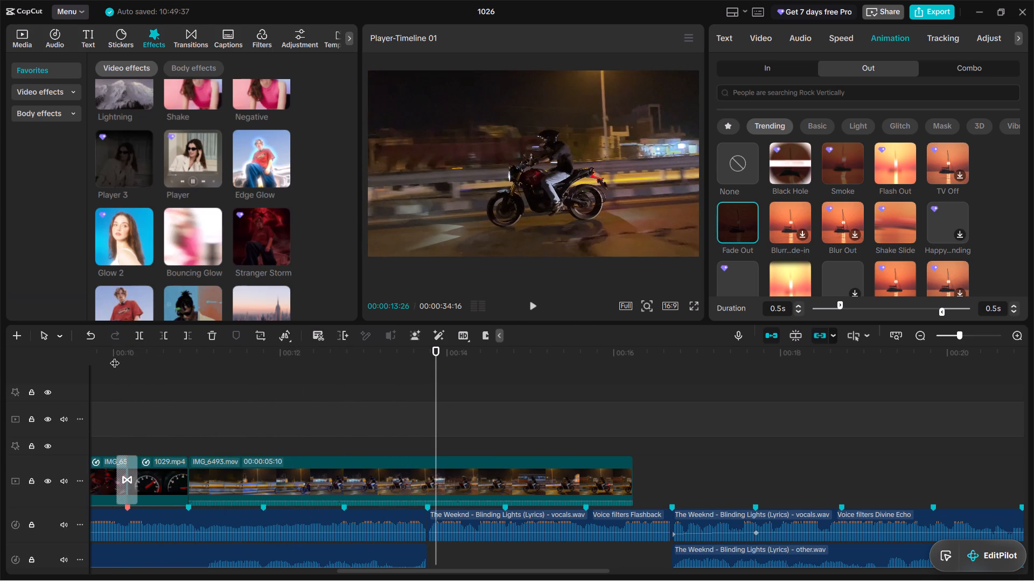
Add volume keyframes to the first Blinding Lights vocals clip at 00:00:10:05 and 00:00:10:27, around the 1029.mp4 tachometer shot.
scroll(155, 435, "down", 5)
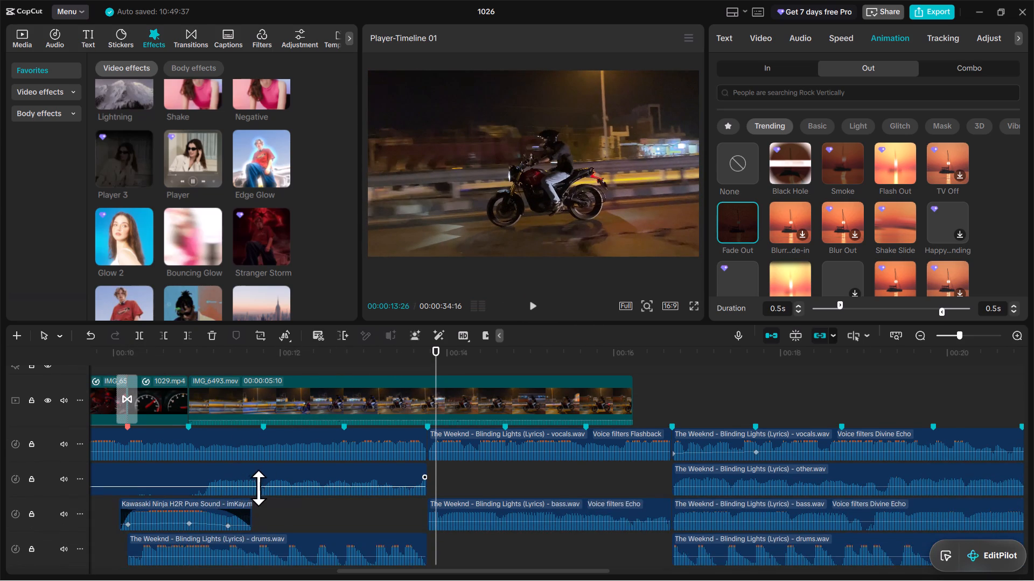
scroll(263, 487, "down", 3)
scroll(262, 492, "up", 3)
left_click(134, 363)
left_click_drag(134, 363, 131, 364)
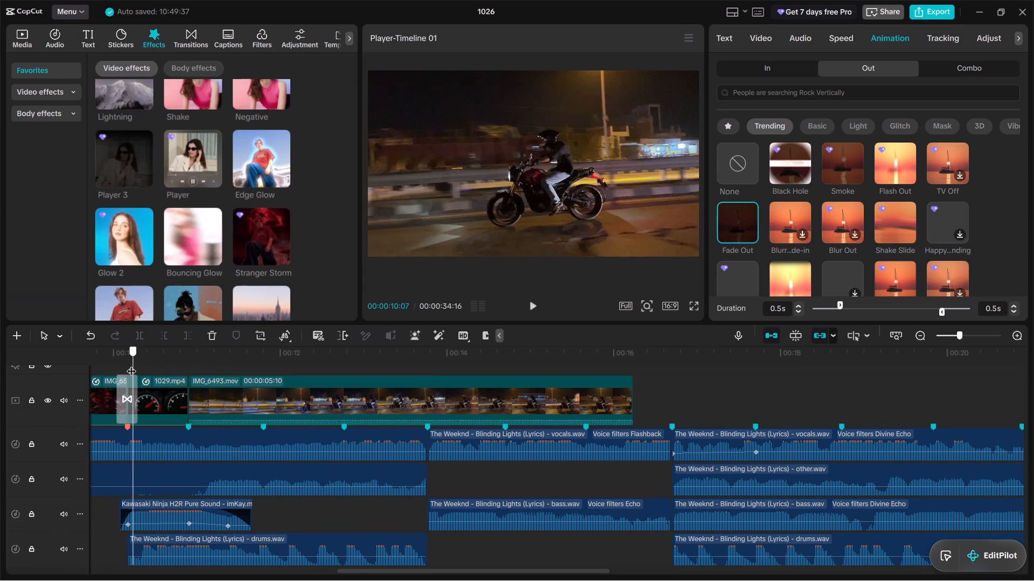
left_click_drag(131, 364, 263, 360)
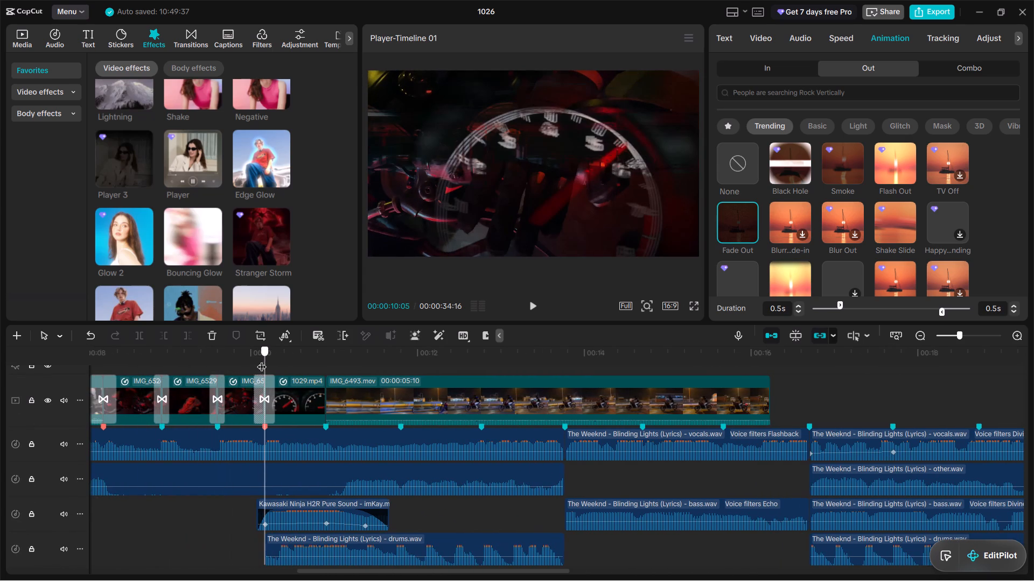
left_click(768, 41)
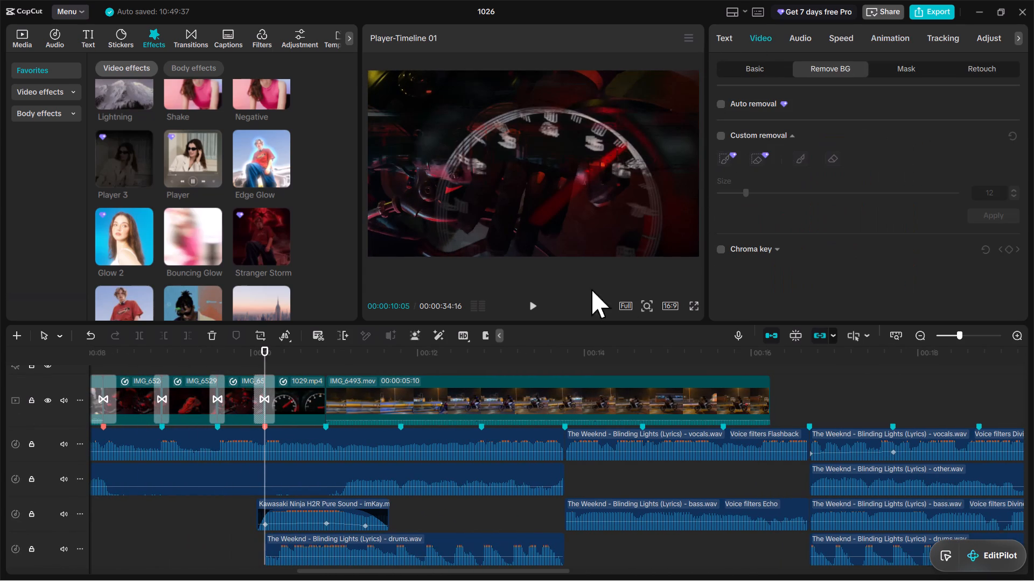
left_click(334, 434)
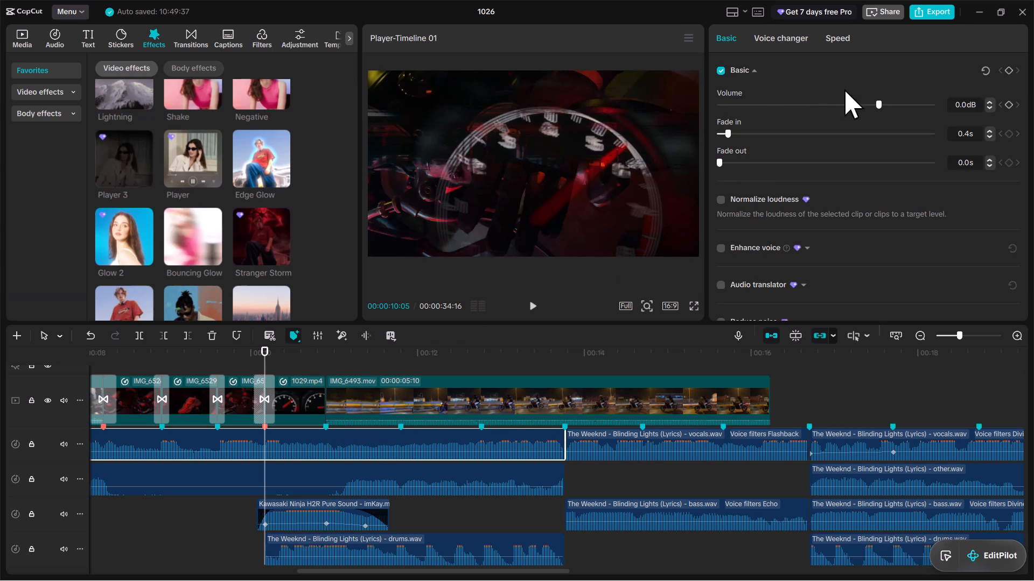
left_click(1008, 105)
left_click_drag(269, 353, 326, 350)
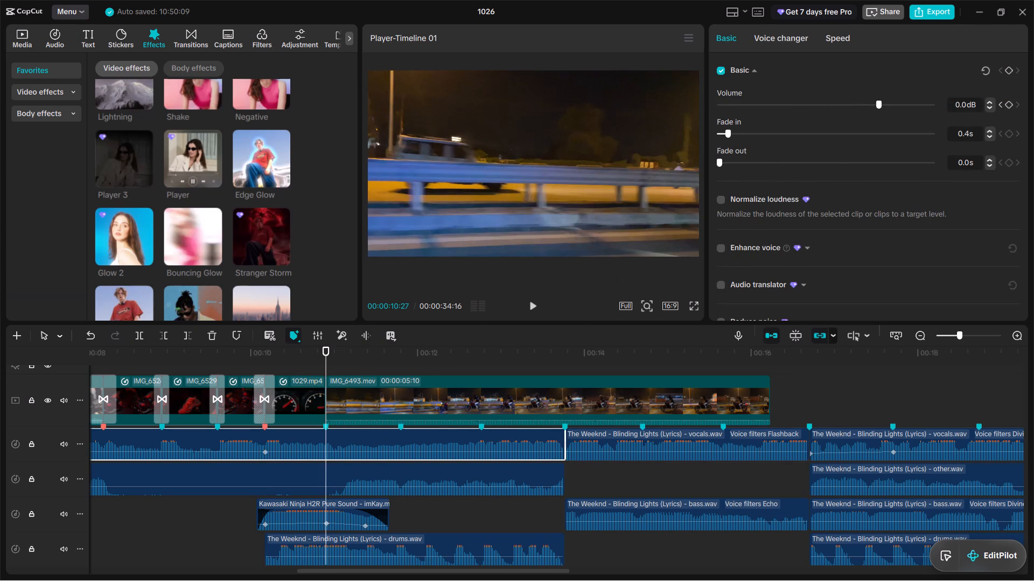
left_click(1004, 109)
left_click(1007, 105)
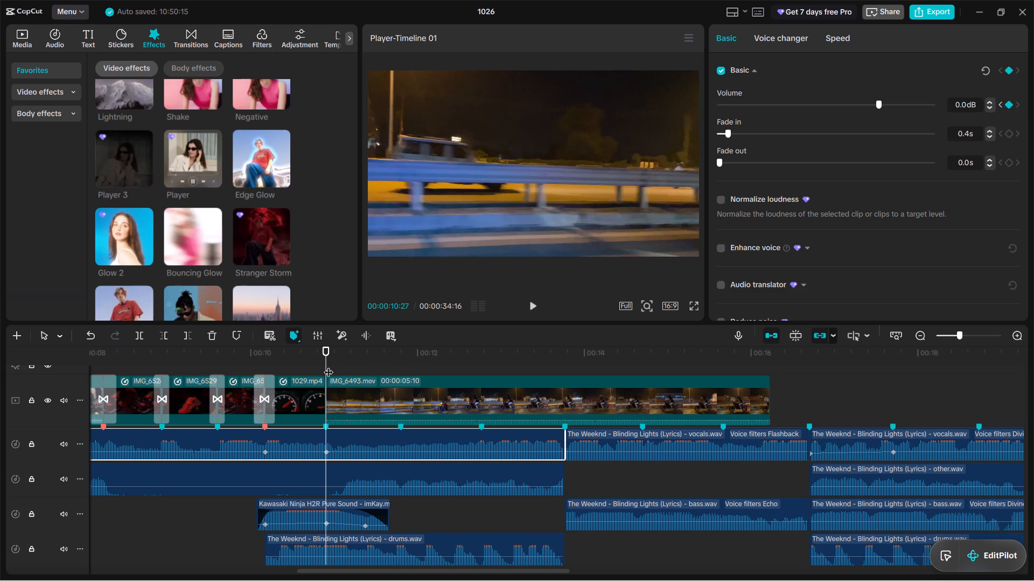
Raise the first vocals clip's volume to 8.0 dB at 00:00:10:13, between the two keyframes, and listen to the passage.
left_click_drag(327, 353, 288, 358)
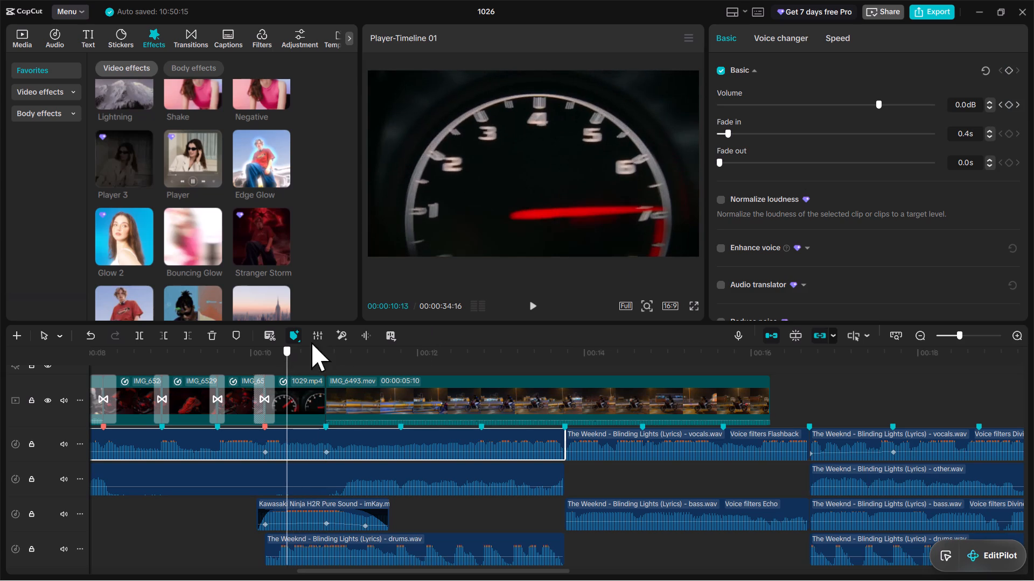
left_click_drag(877, 104, 894, 104)
left_click_drag(894, 104, 898, 105)
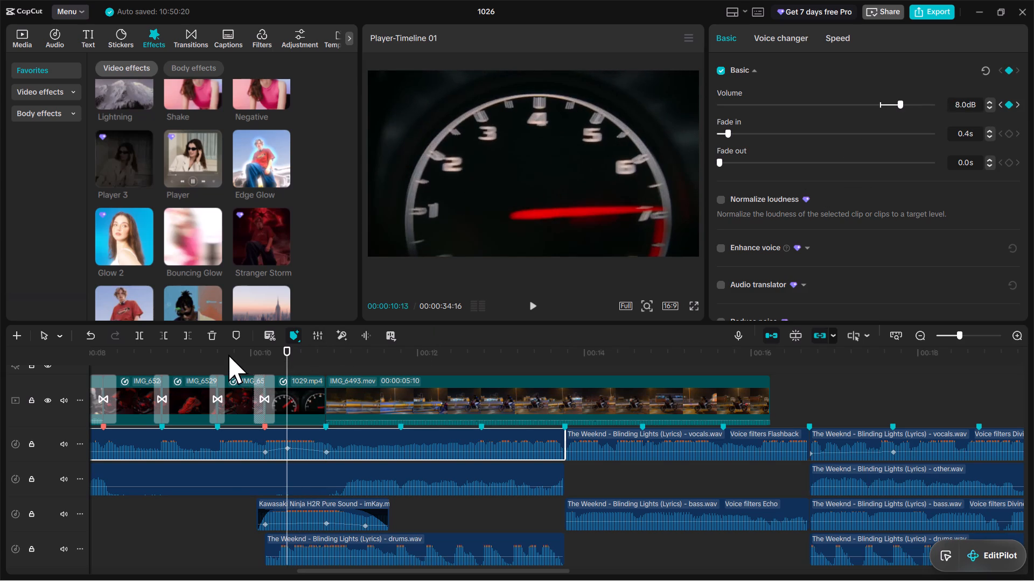
left_click(228, 355)
key("space")
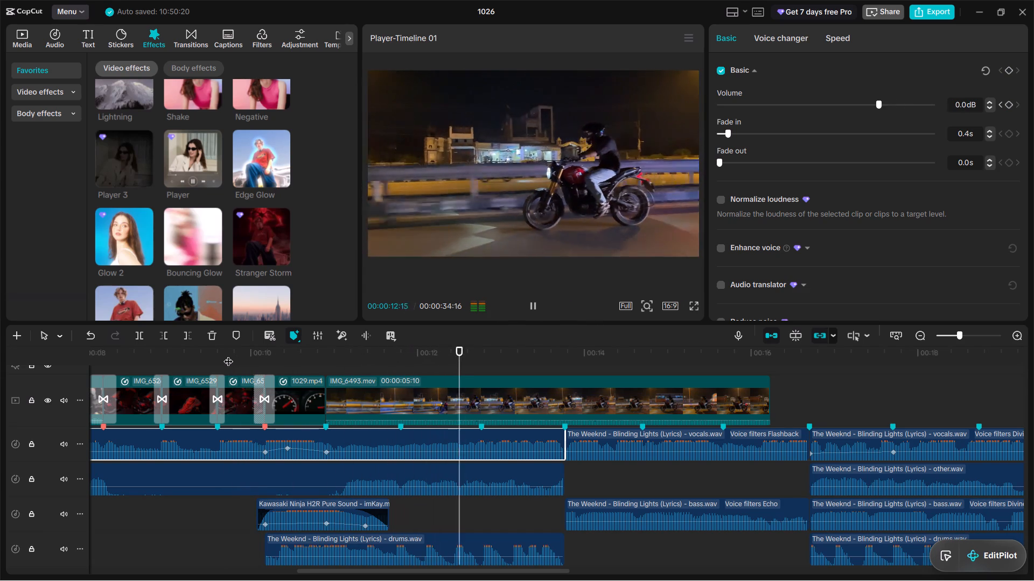
key("space")
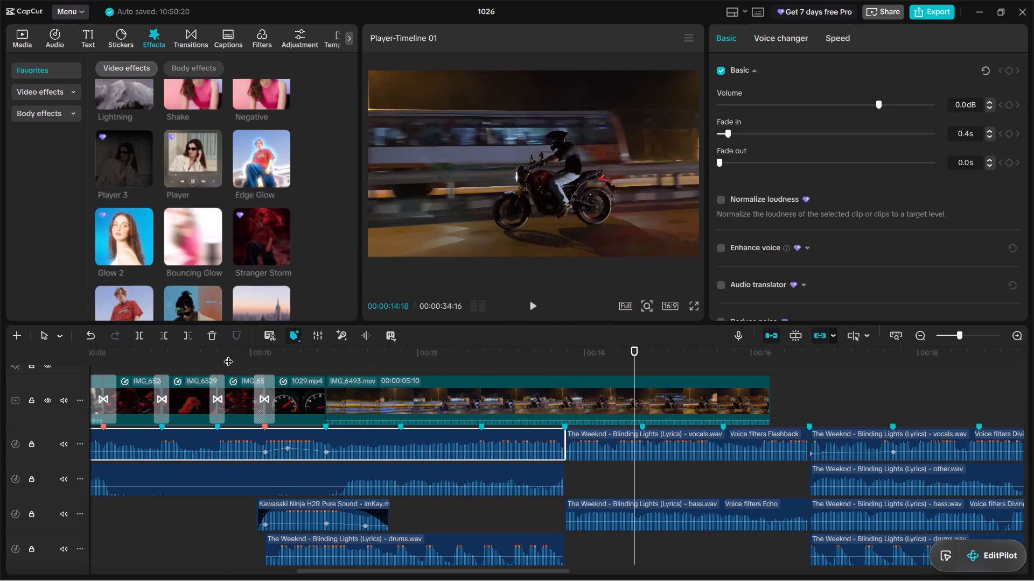
Review the IMG_6490.mov section following Compound clip2 and place the playhead at 00:00:05:25, just past the compound clip's end.
left_click_drag(961, 338, 954, 340)
left_click_drag(958, 338, 954, 339)
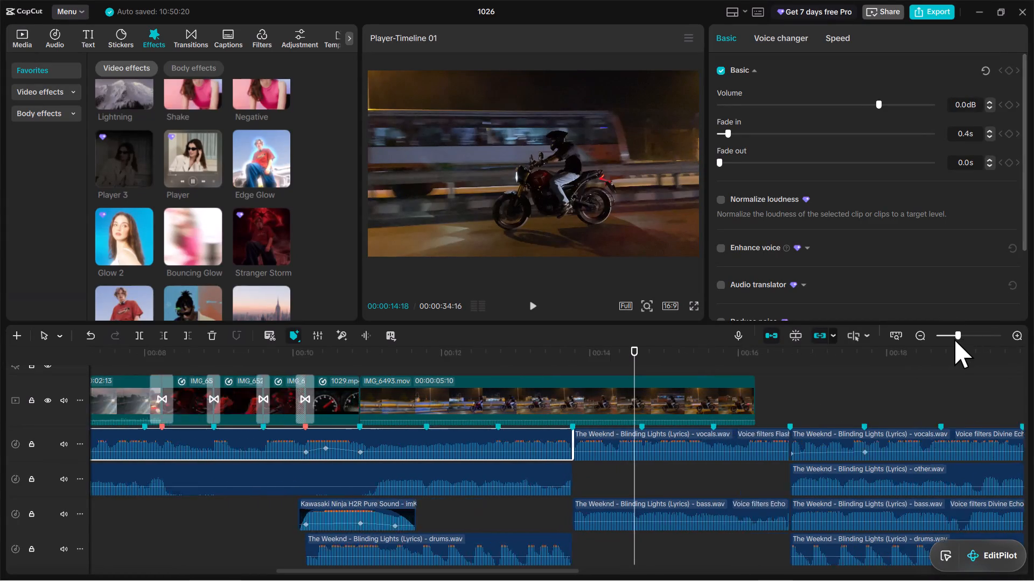
left_click_drag(954, 339, 953, 339)
left_click_drag(602, 426, 494, 492)
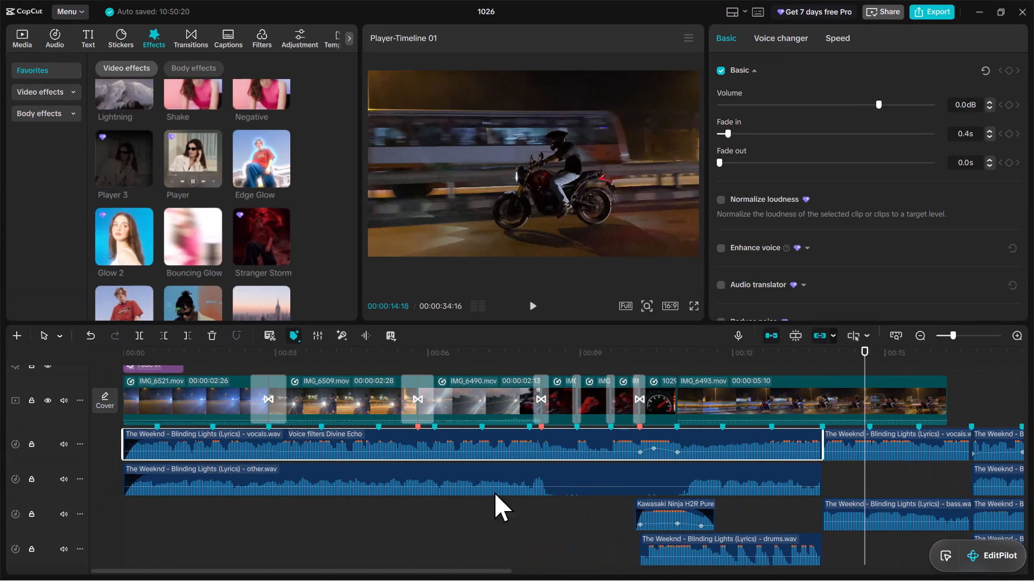
left_click_drag(494, 492, 468, 493)
scroll(427, 480, "up", 7)
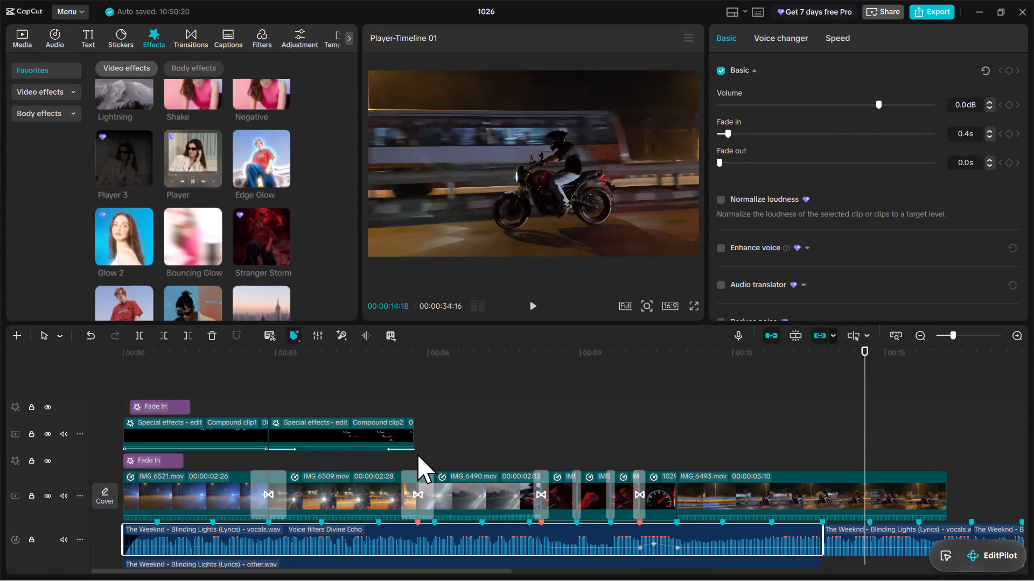
left_click(417, 455)
left_click_drag(413, 378, 419, 378)
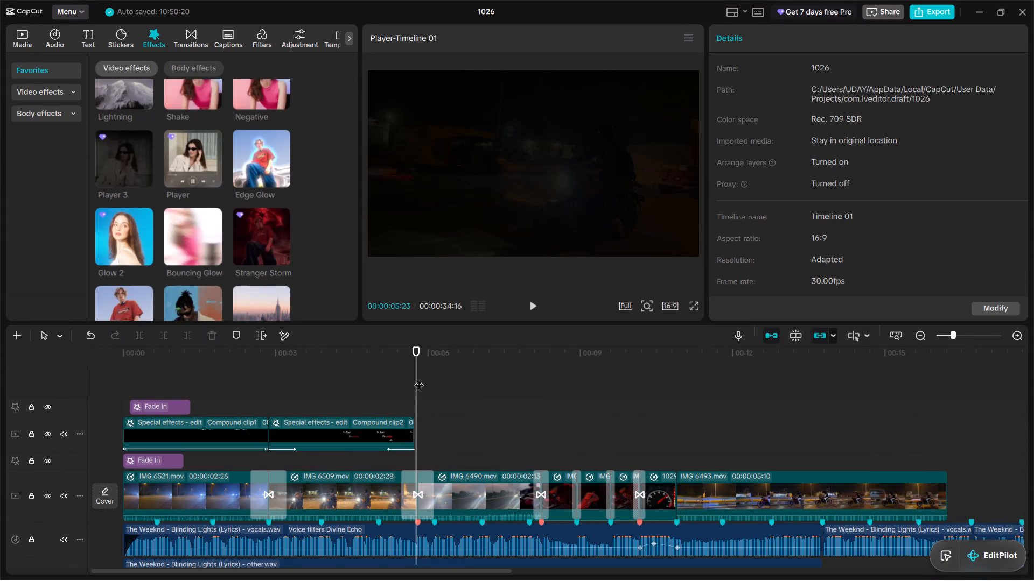
left_click_drag(419, 378, 446, 379)
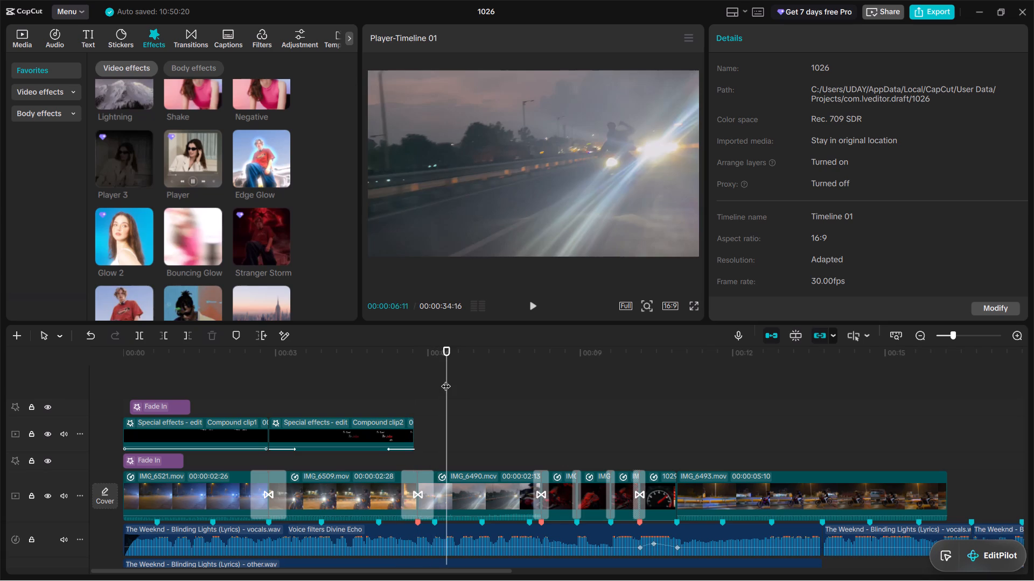
key("space")
key("space")
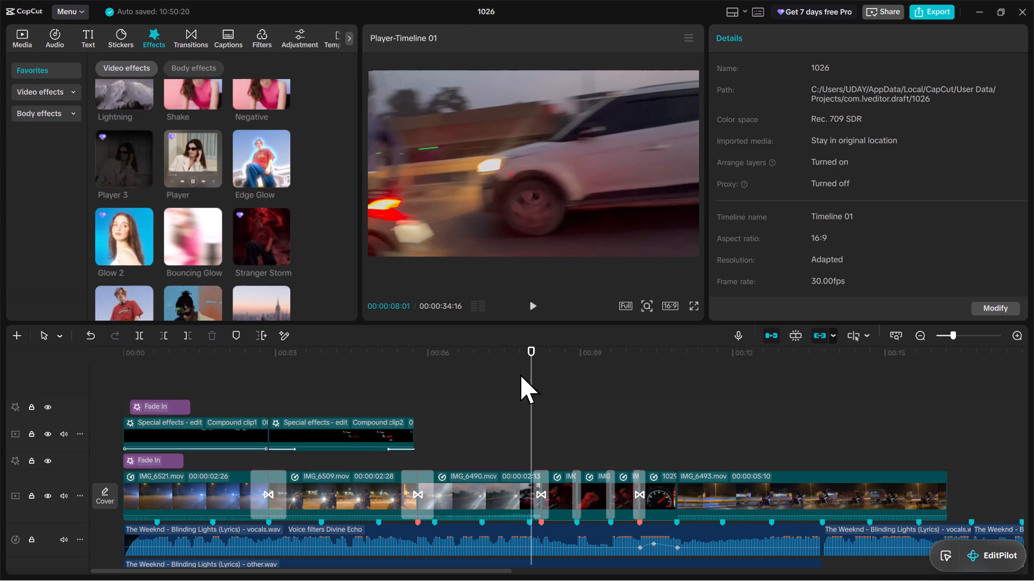
left_click(456, 354)
left_click_drag(454, 356, 410, 376)
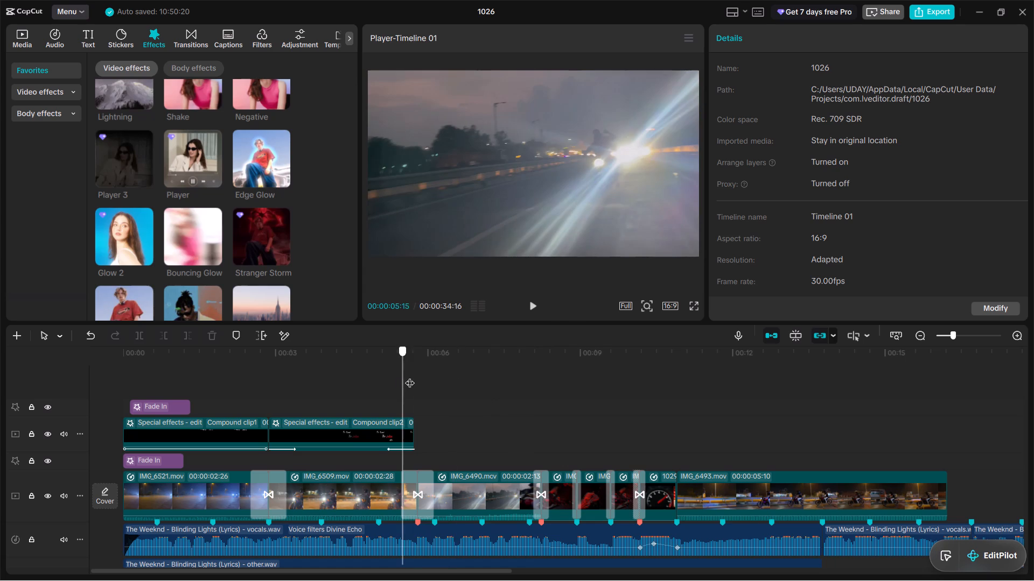
left_click_drag(410, 376, 420, 383)
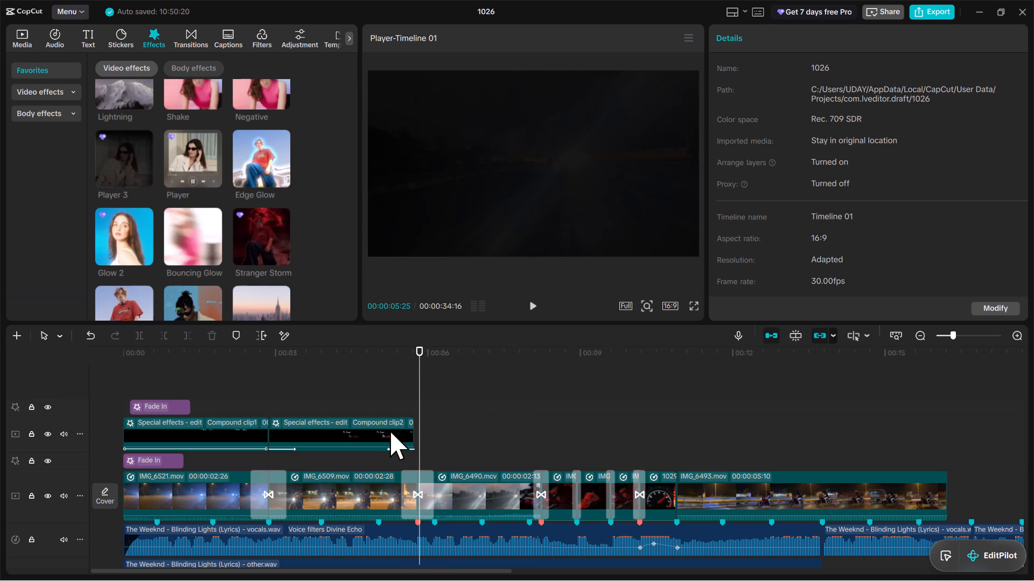
Copy Compound clip2 and paste the duplicate at 00:00:05:25, above IMG_6490.mov.
left_click(381, 436)
key("ctrl+c")
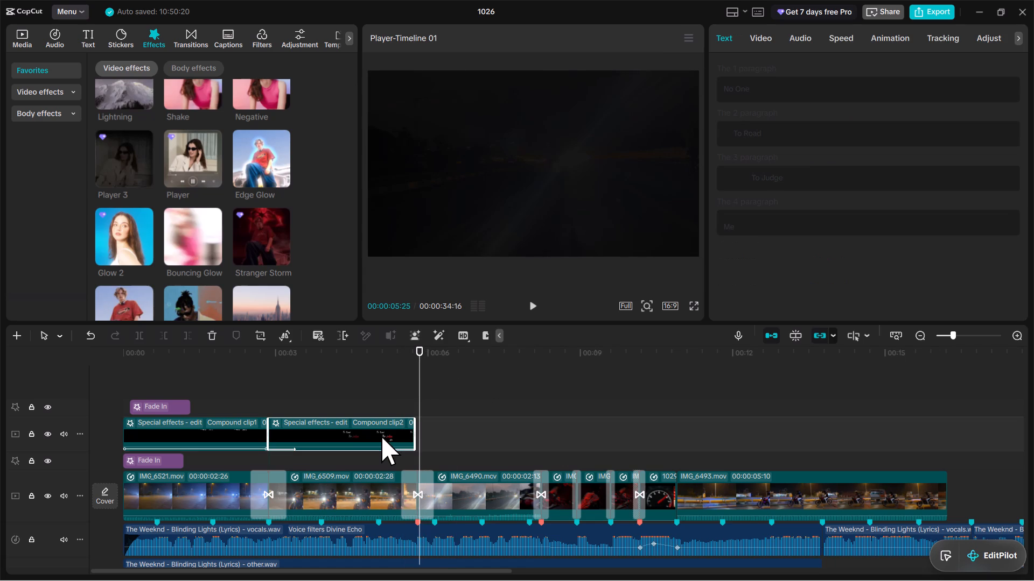
key("ctrl+v")
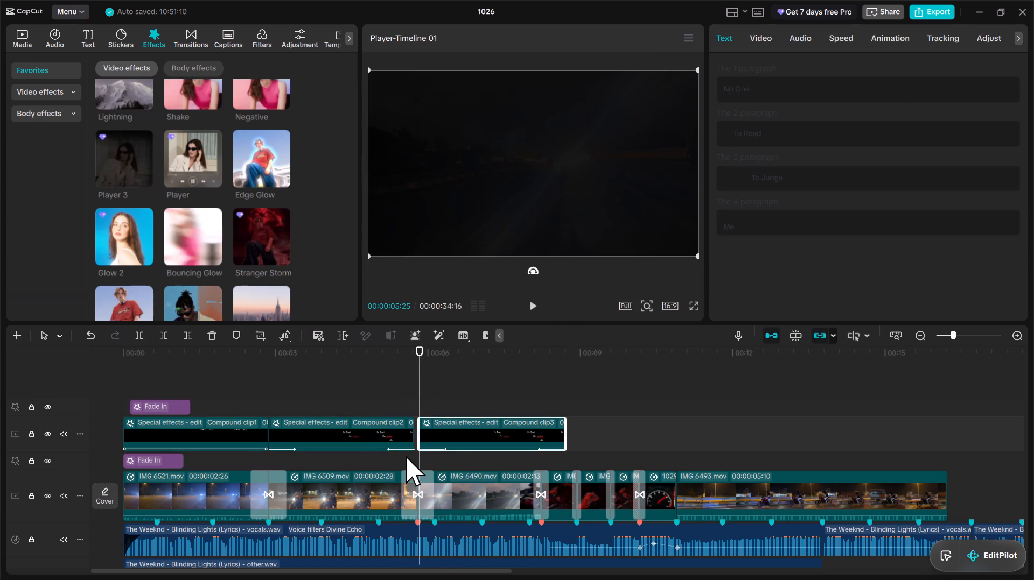
Trim the pasted compound clip's end to the cut after IMG_6490.mov, around 00:00:08:07, and move it against Compound clip2.
left_click_drag(423, 460, 540, 469)
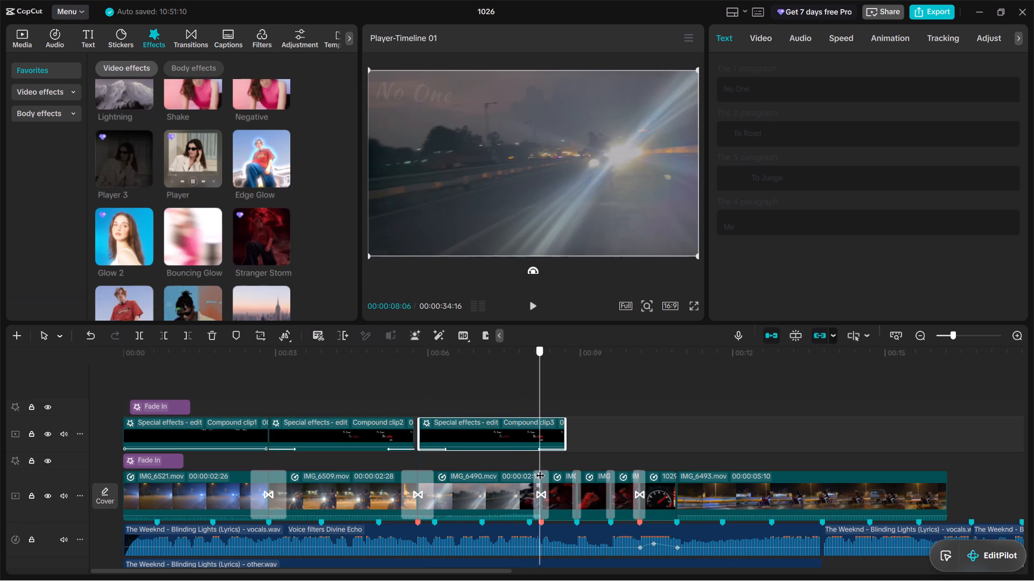
left_click_drag(540, 469, 543, 475)
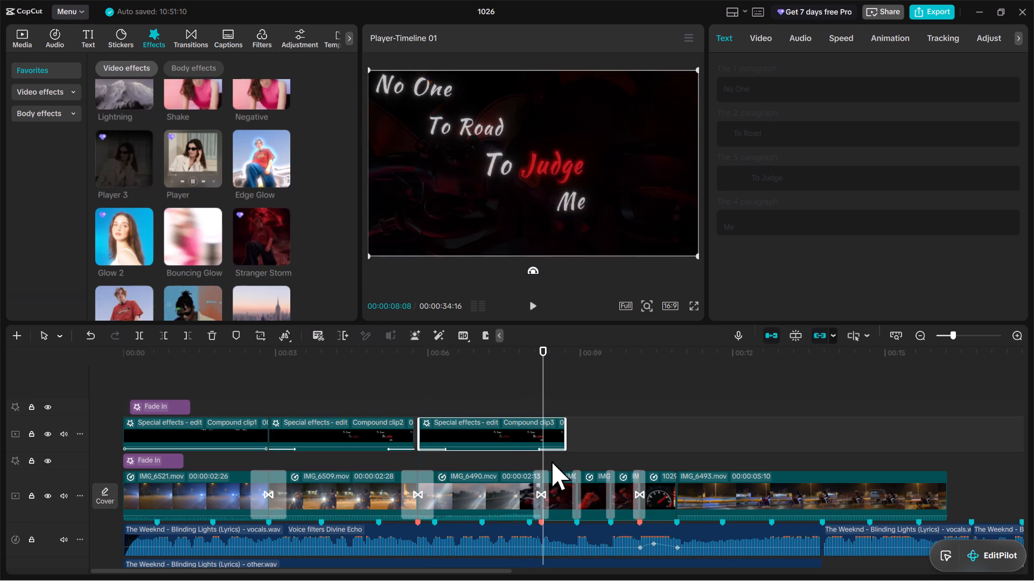
left_click_drag(565, 433, 544, 441)
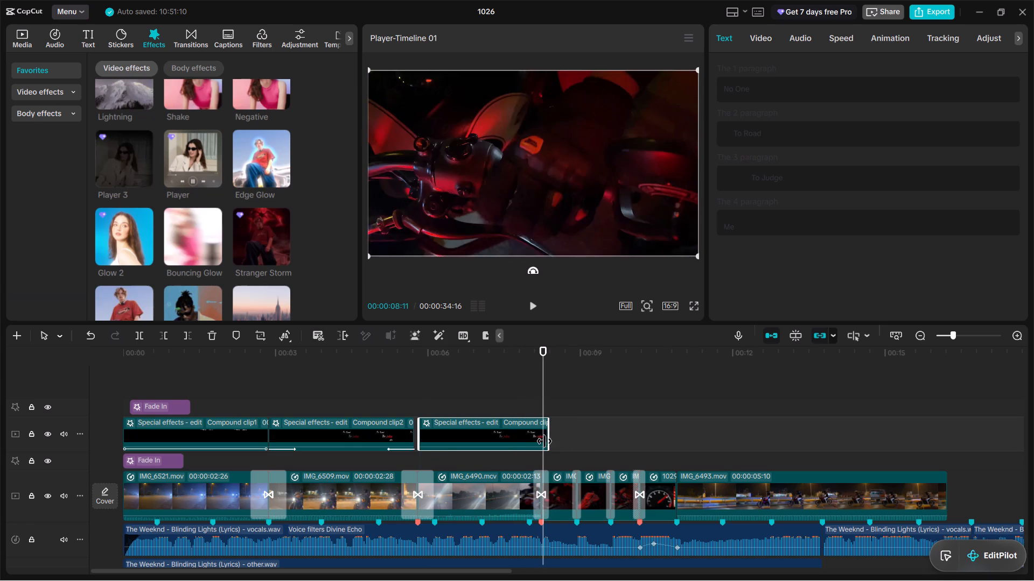
left_click_drag(544, 441, 542, 443)
left_click(533, 523)
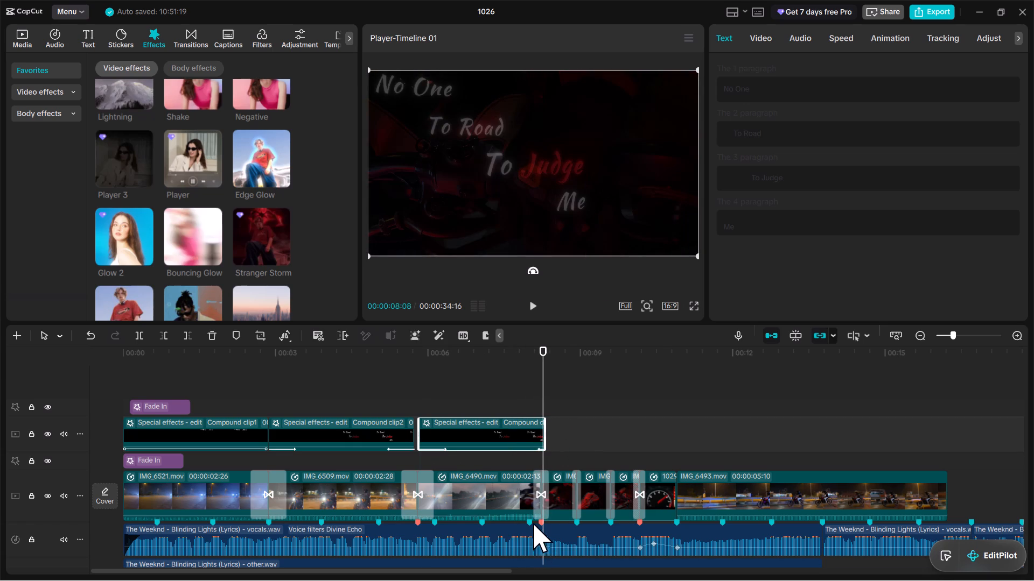
left_click(540, 523)
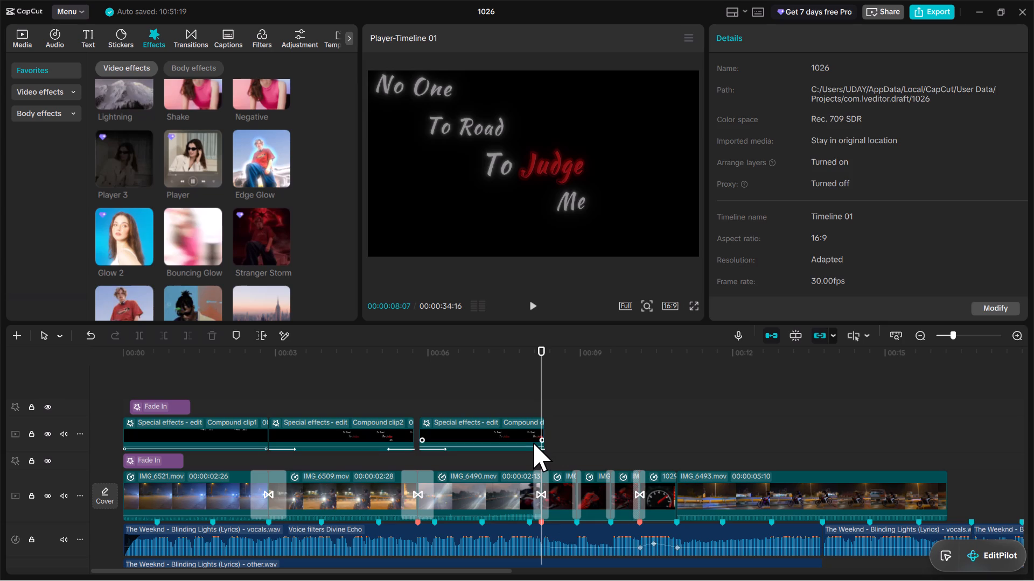
left_click(533, 442)
left_click(543, 441)
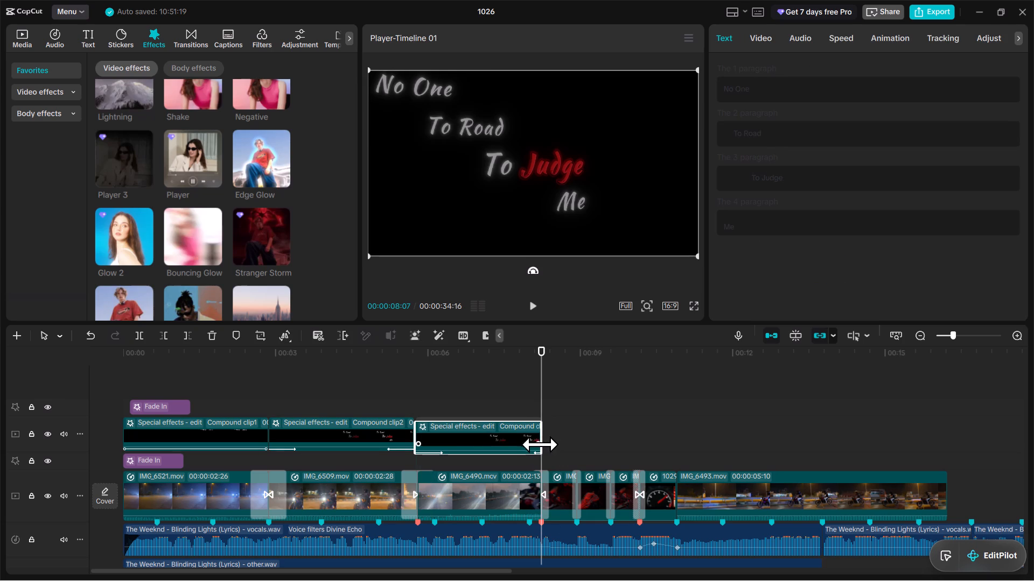
Trim the start of Compound clip3 to the beat marker at 00:00:05:24 and preview its opening.
left_click(416, 523)
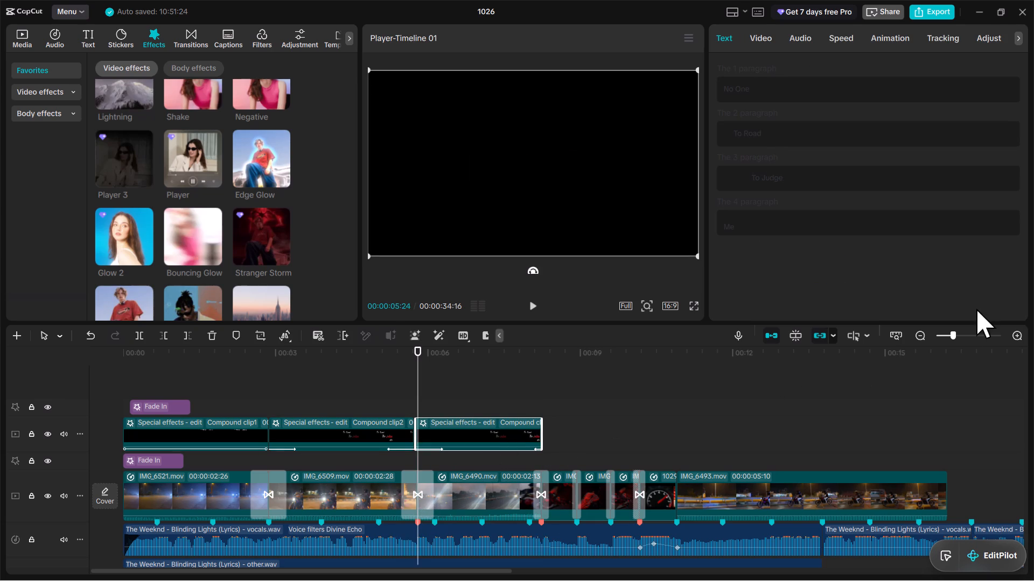
left_click_drag(957, 335, 973, 334)
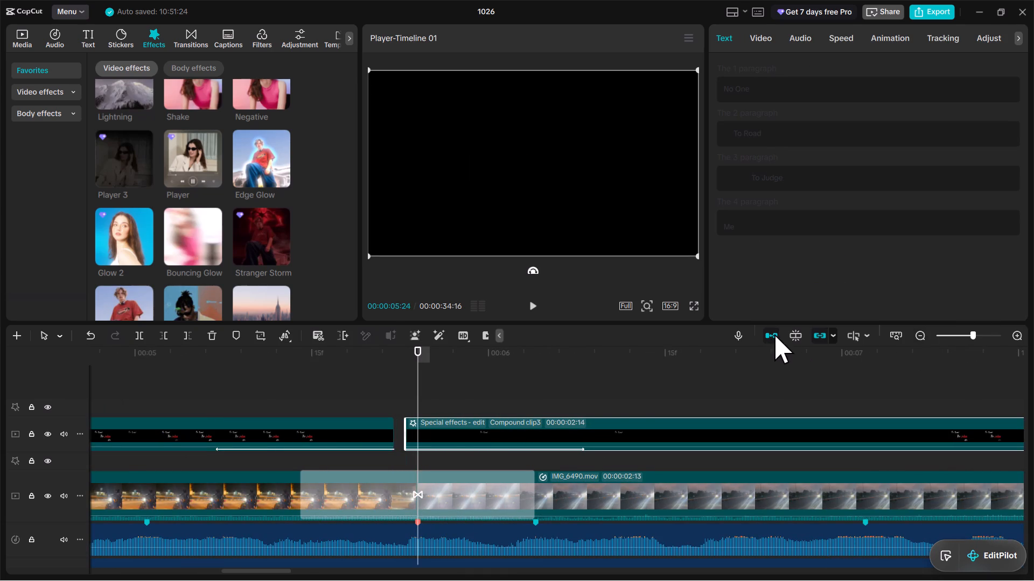
left_click_drag(404, 440, 424, 441)
left_click_drag(450, 487, 457, 485)
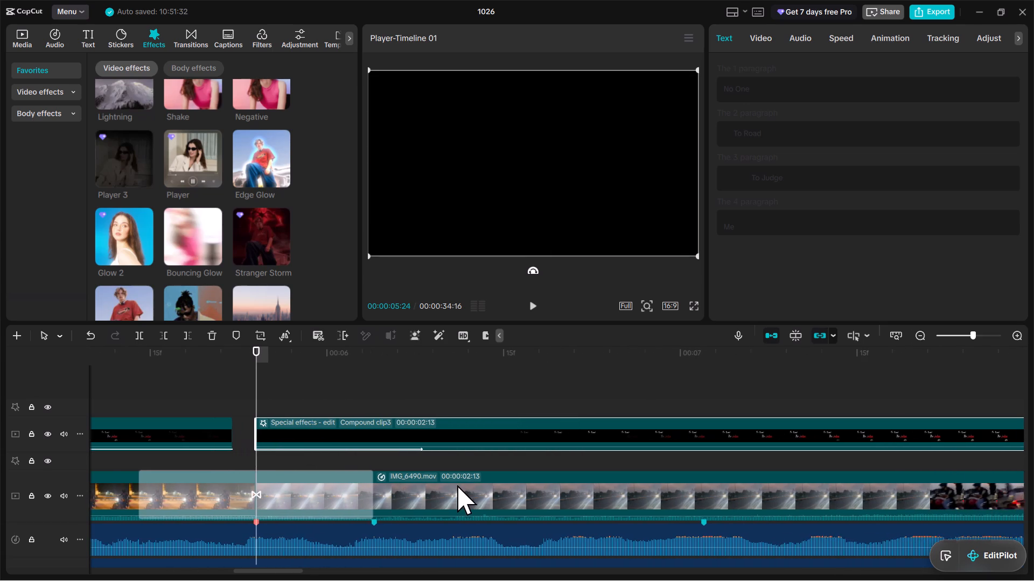
left_click_drag(973, 337, 966, 339)
left_click_drag(243, 392, 290, 395)
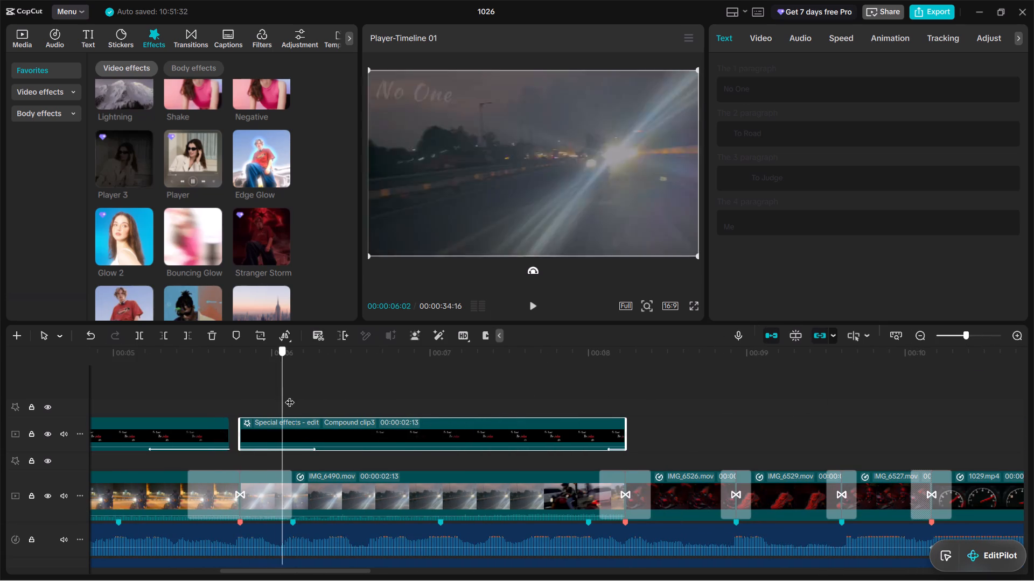
left_click_drag(290, 395, 298, 398)
Open Compound clip3 and replace its "No One" text with "I Can" in title case.
double_click(414, 436)
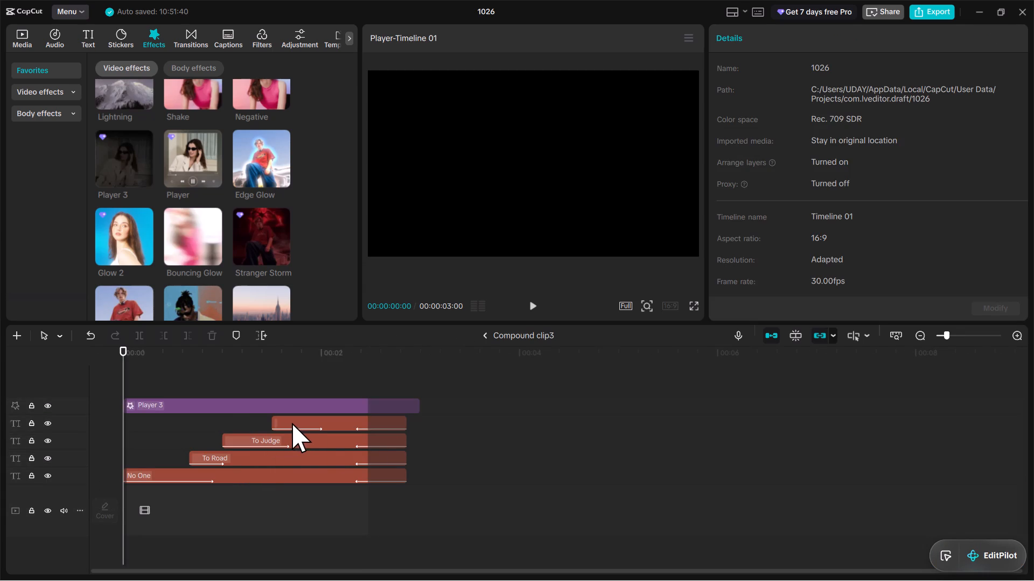
left_click(279, 469)
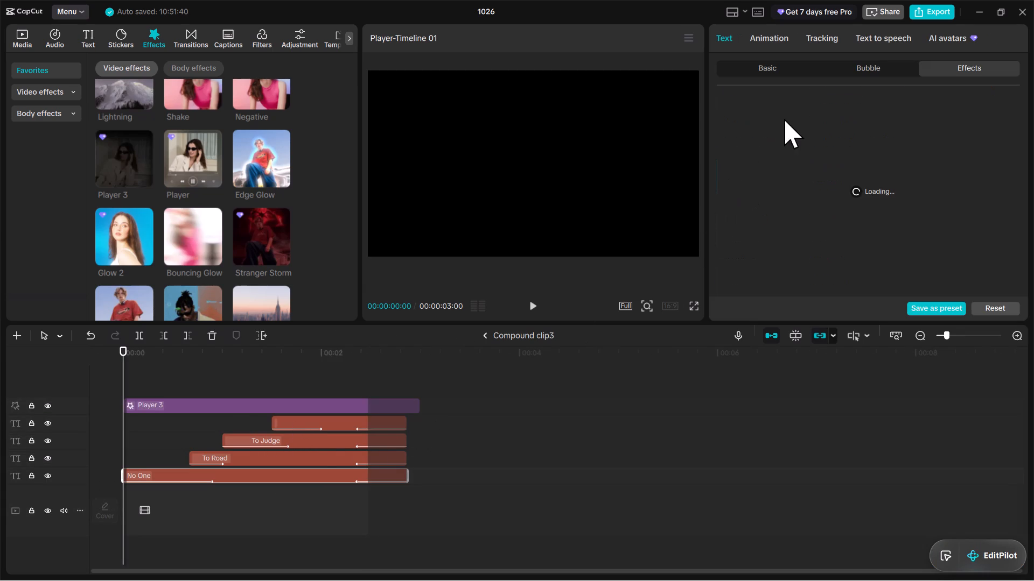
left_click(761, 70)
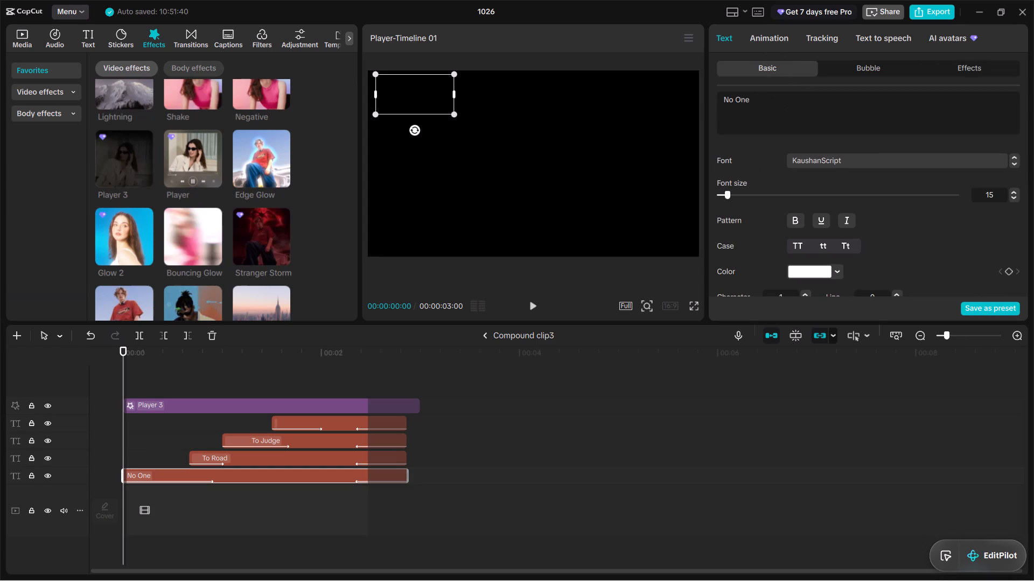
left_click_drag(723, 100, 797, 105)
key("BackSpace")
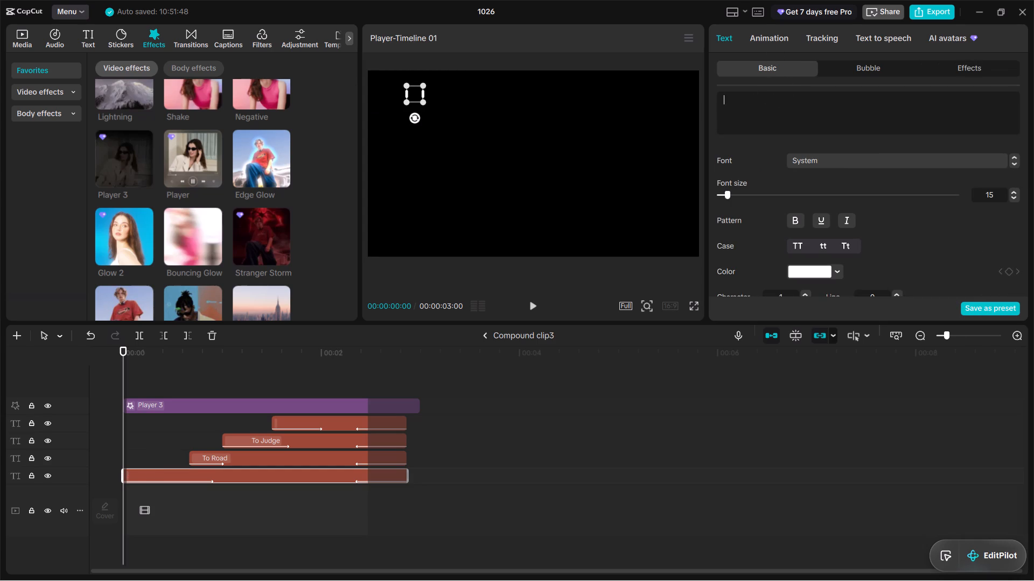
type("I")
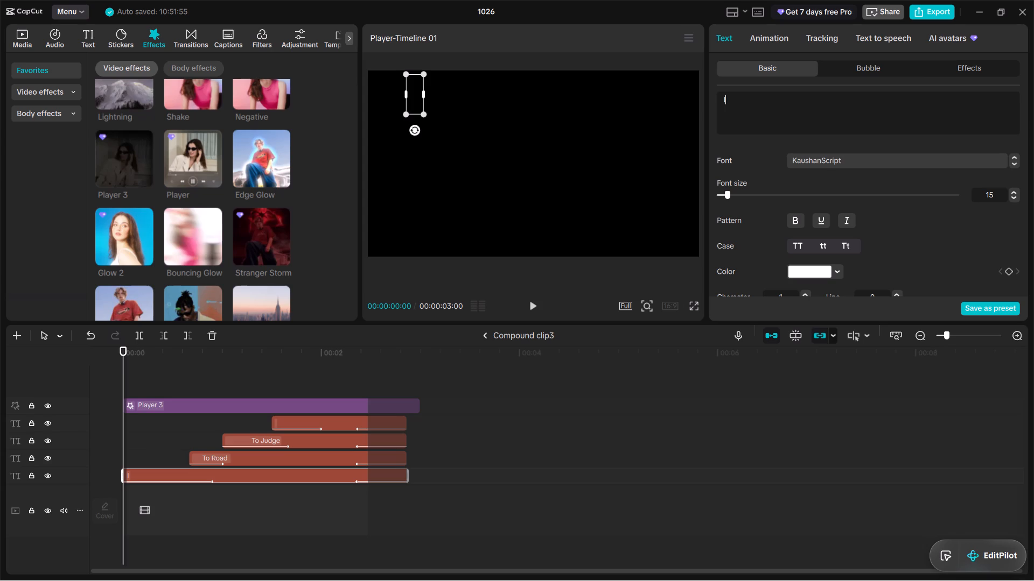
key("space")
type("CAB")
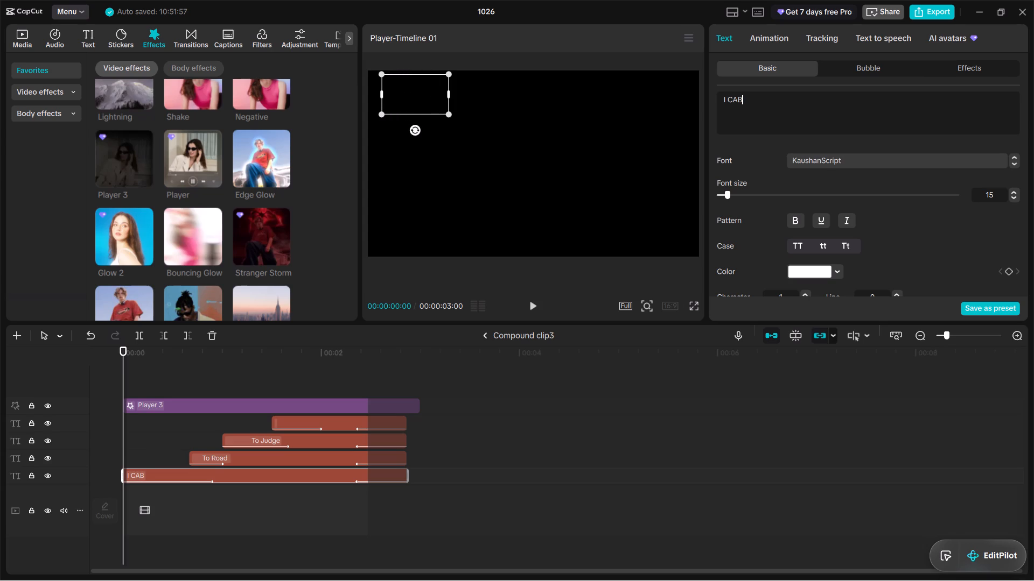
key("BackSpace")
key("n")
scroll(797, 105, "up", 1)
left_click(847, 249)
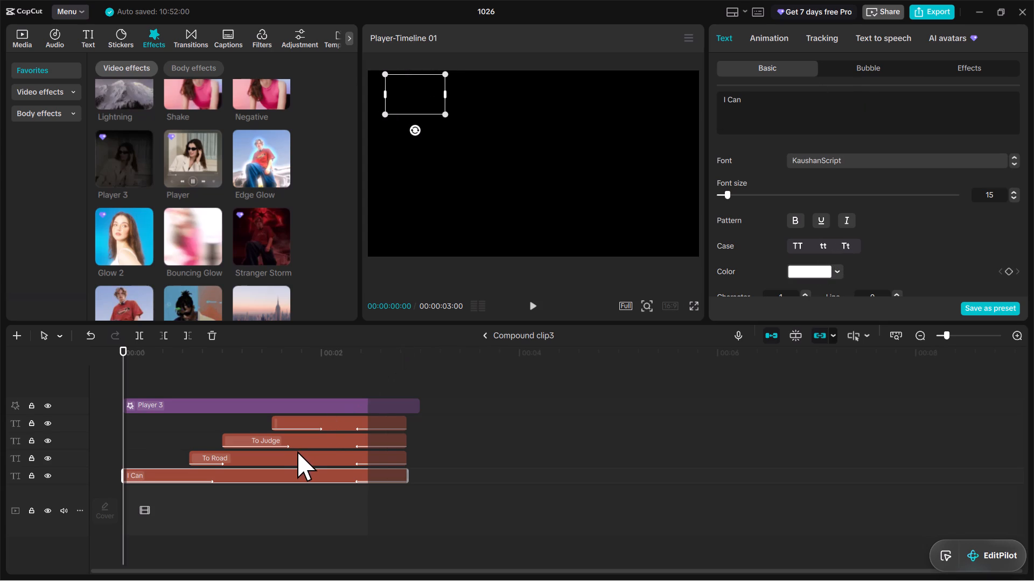
Replace the "To Road" text with "See Clearely" in title case.
left_click(298, 456)
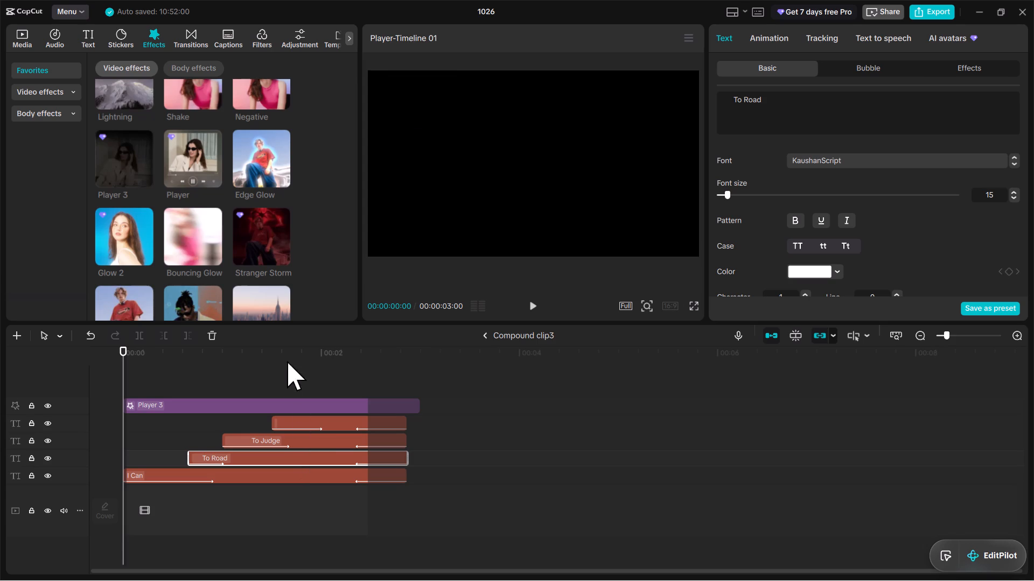
left_click_drag(730, 91, 879, 90)
left_click_drag(743, 100, 799, 102)
left_click_drag(728, 101, 793, 102)
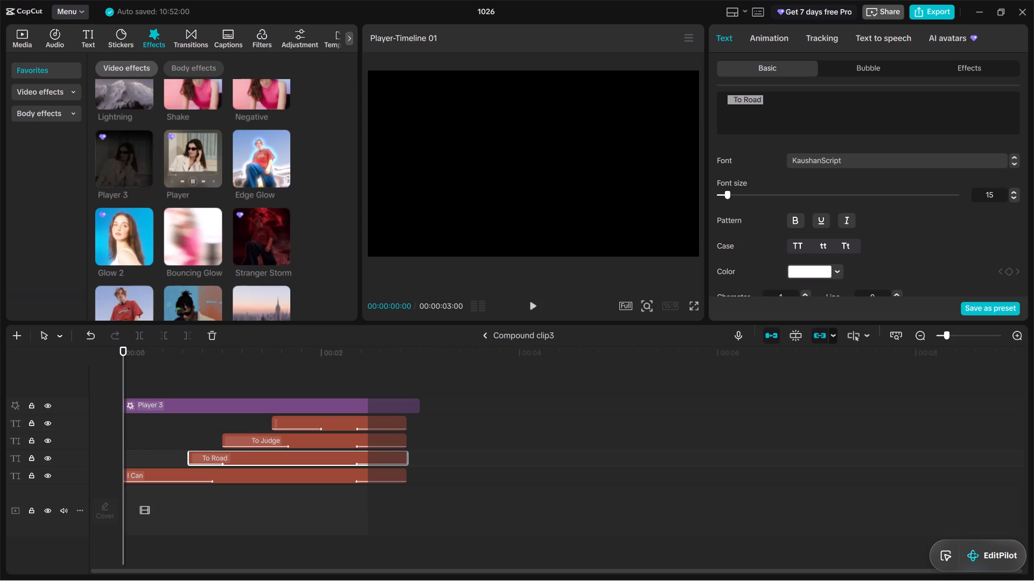
key("BackSpace")
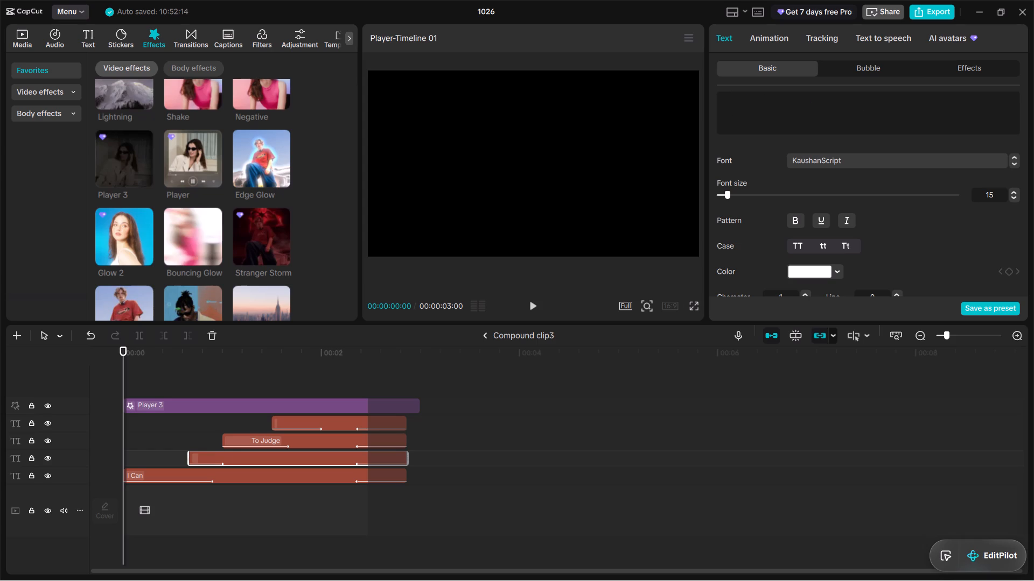
type("SEE CLEAR")
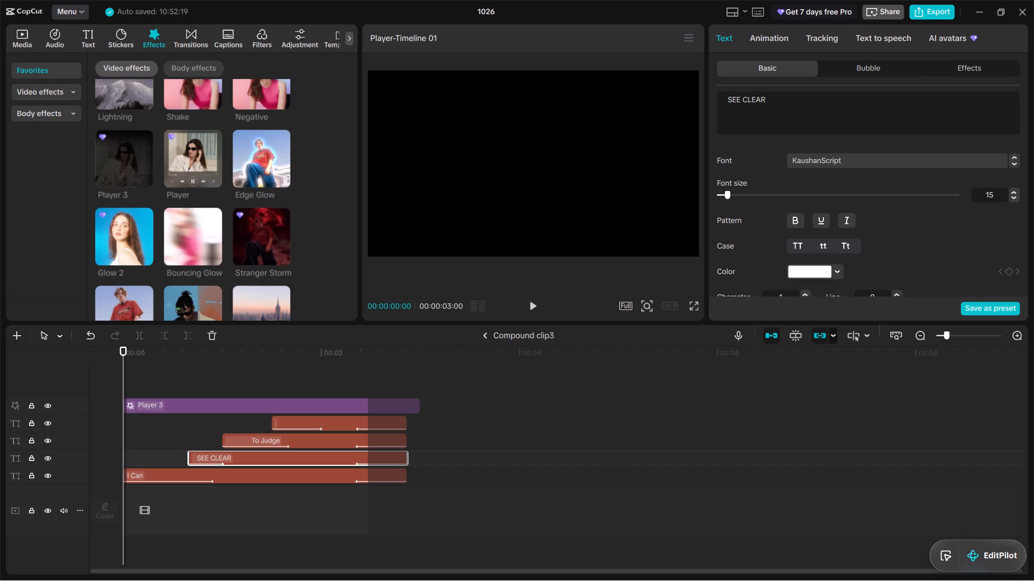
type("ELY")
left_click(847, 246)
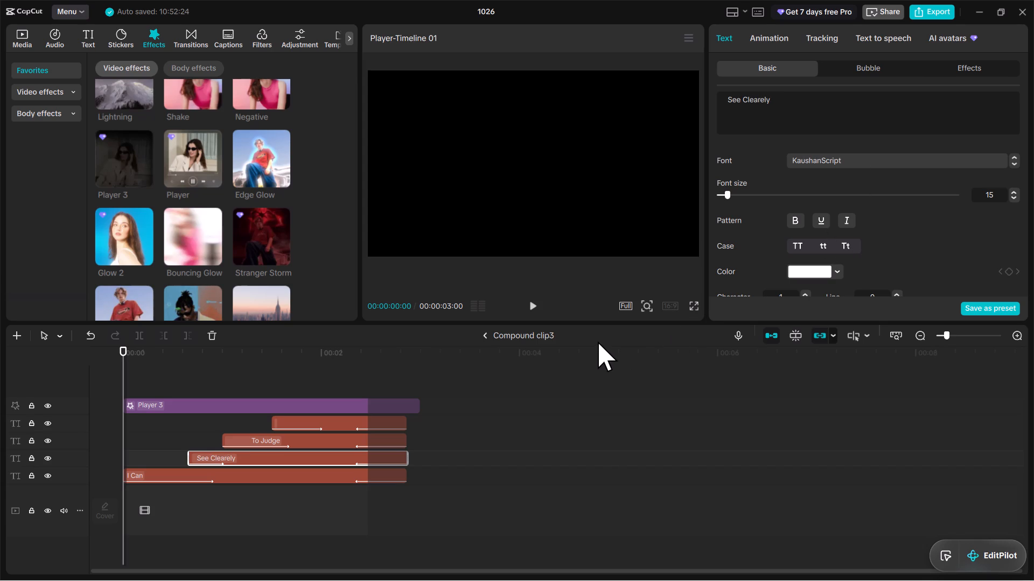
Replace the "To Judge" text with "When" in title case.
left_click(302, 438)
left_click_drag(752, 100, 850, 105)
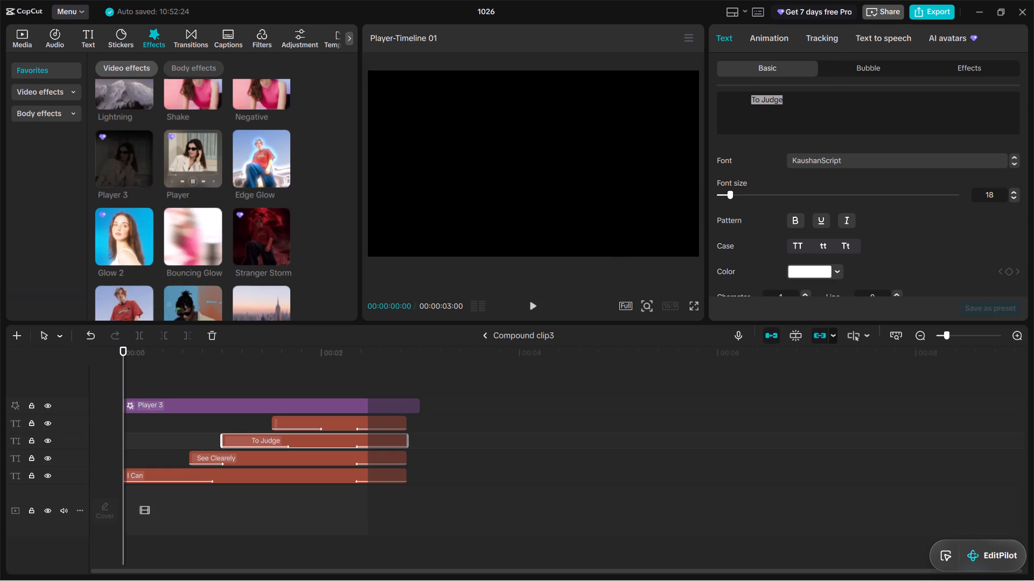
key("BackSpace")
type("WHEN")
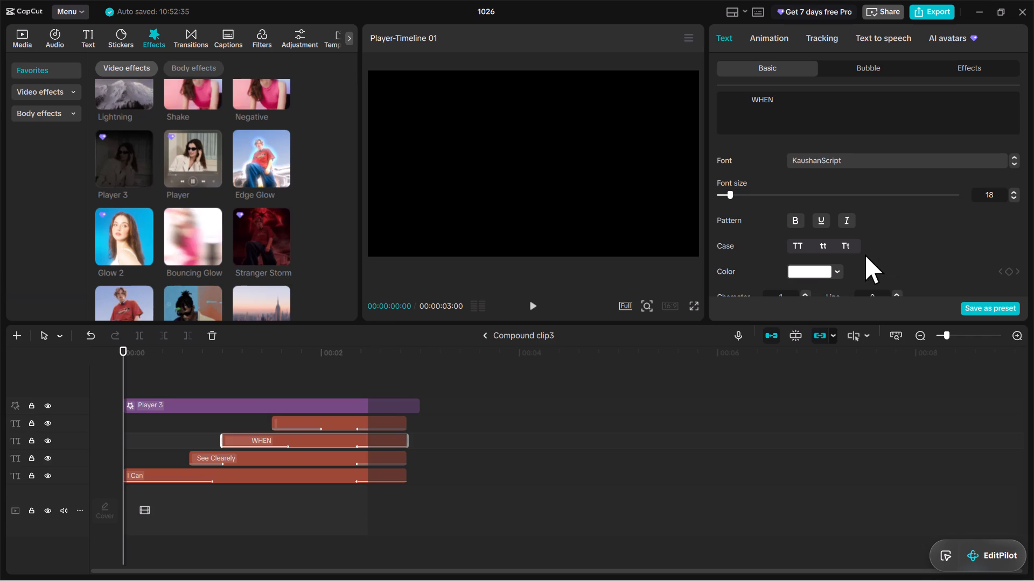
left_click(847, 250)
Shorten the second text line to "See" by removing the word "Clearely".
left_click(310, 419)
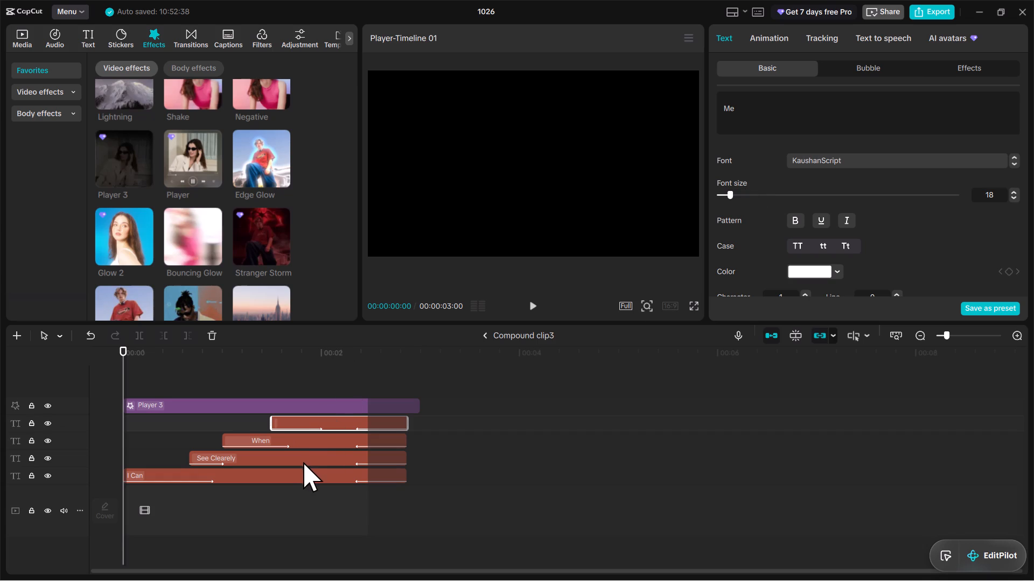
left_click_drag(303, 462, 303, 457)
left_click_drag(742, 102, 827, 107)
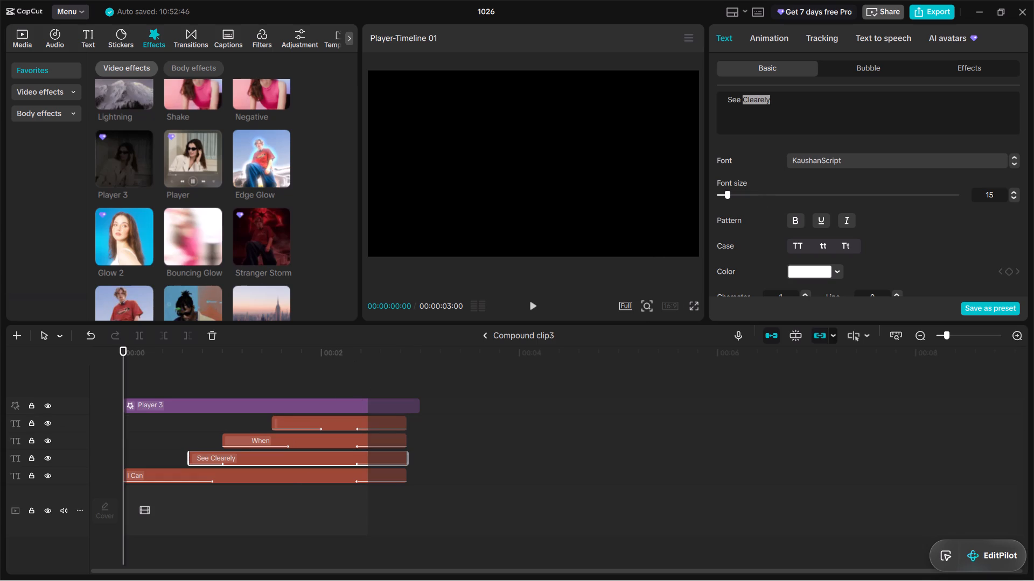
key("BackSpace")
Replace the "When" text with "Clearely" in title case.
left_click(274, 434)
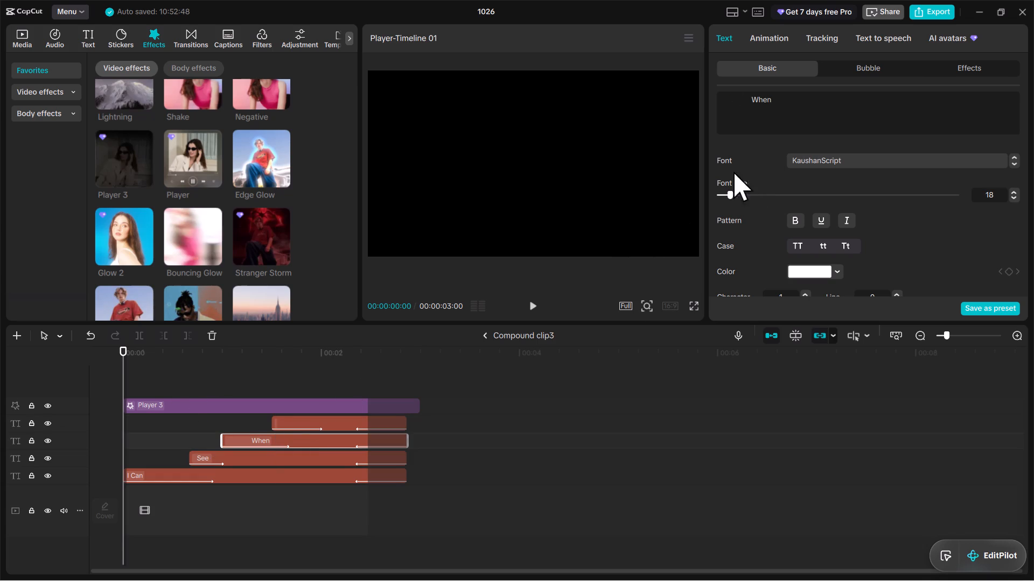
left_click_drag(751, 101, 931, 98)
key("BackSpace")
type("CLEARELY")
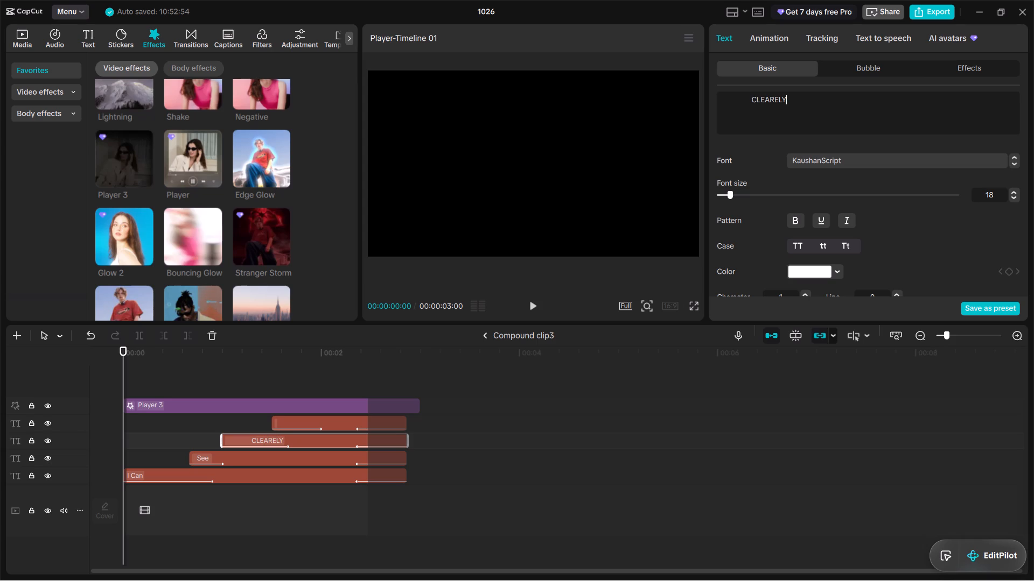
left_click(845, 248)
Replace the "Me" text in the topmost text clip with "When You" in title case.
left_click(349, 419)
left_click_drag(725, 112, 822, 109)
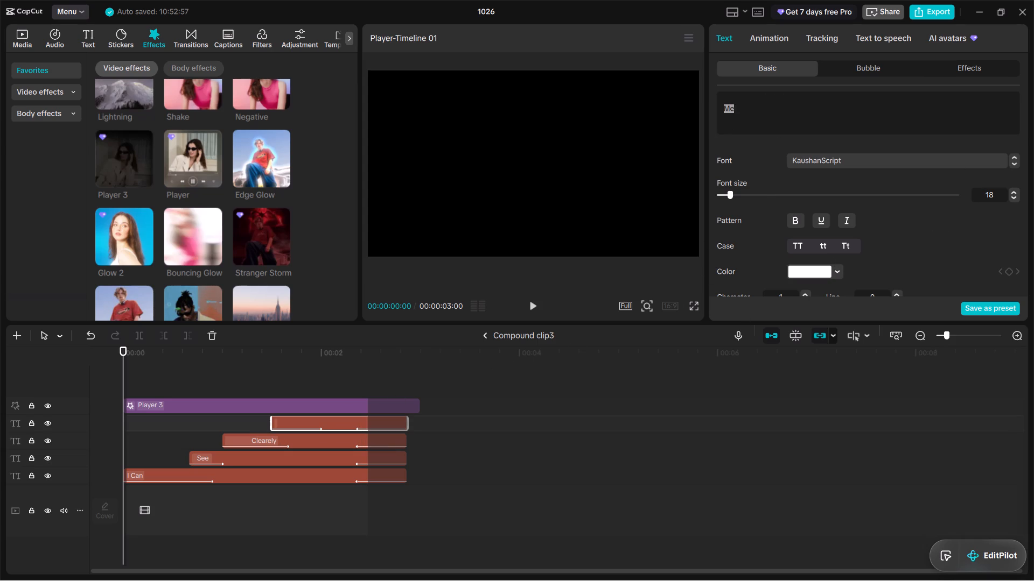
key("BackSpace")
type("WH")
type("EN")
key("space")
type("YOU")
left_click(846, 243)
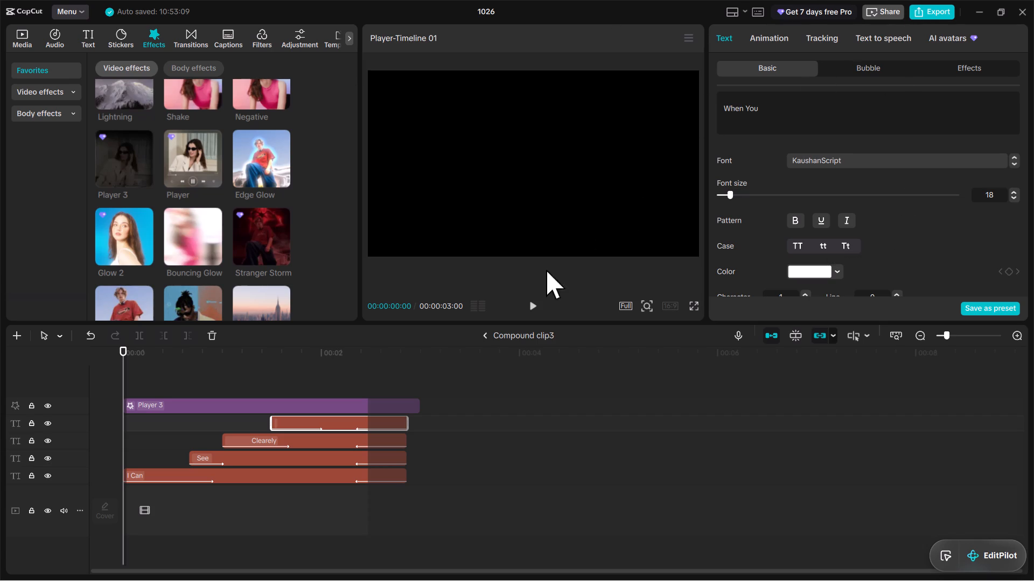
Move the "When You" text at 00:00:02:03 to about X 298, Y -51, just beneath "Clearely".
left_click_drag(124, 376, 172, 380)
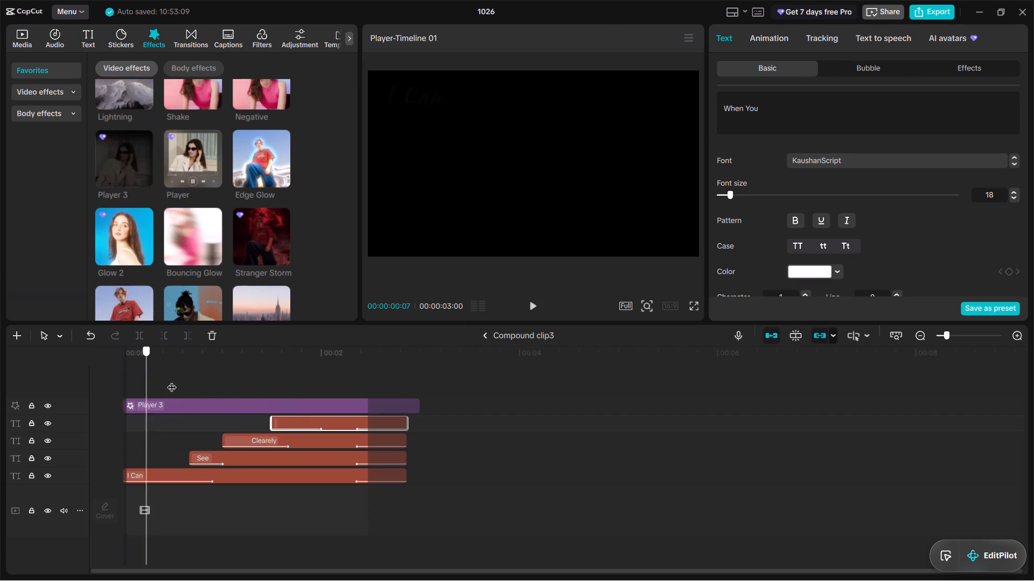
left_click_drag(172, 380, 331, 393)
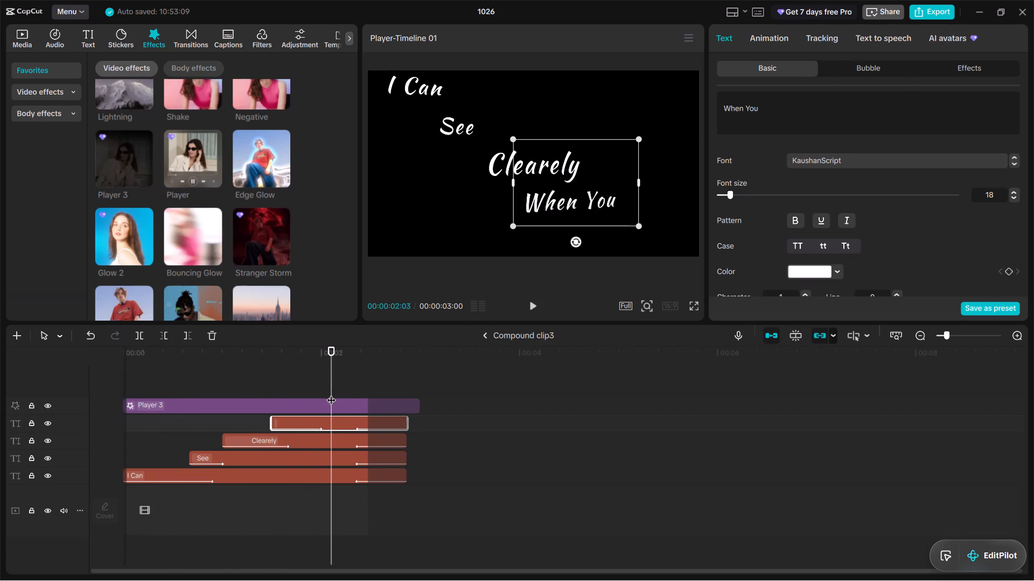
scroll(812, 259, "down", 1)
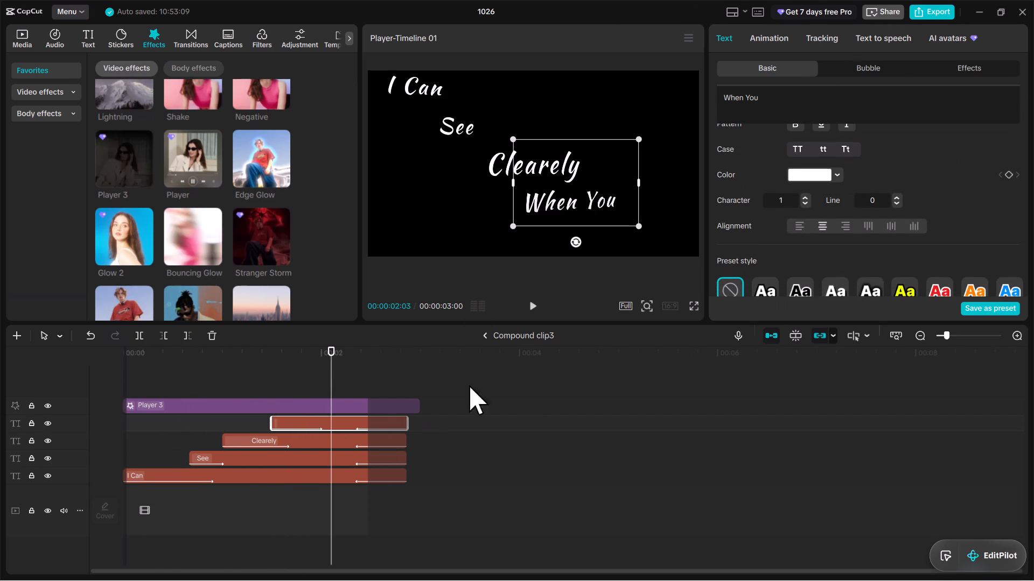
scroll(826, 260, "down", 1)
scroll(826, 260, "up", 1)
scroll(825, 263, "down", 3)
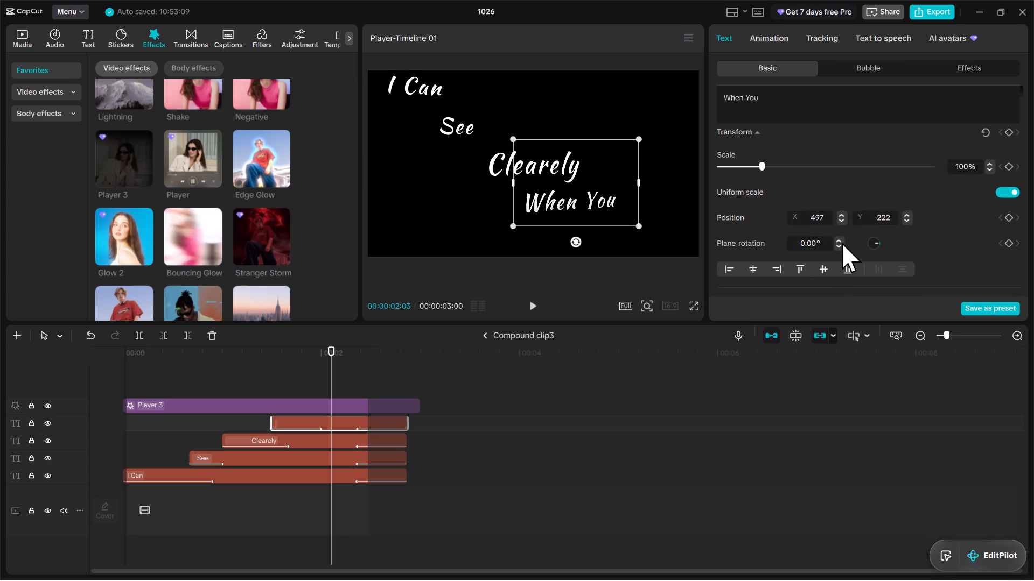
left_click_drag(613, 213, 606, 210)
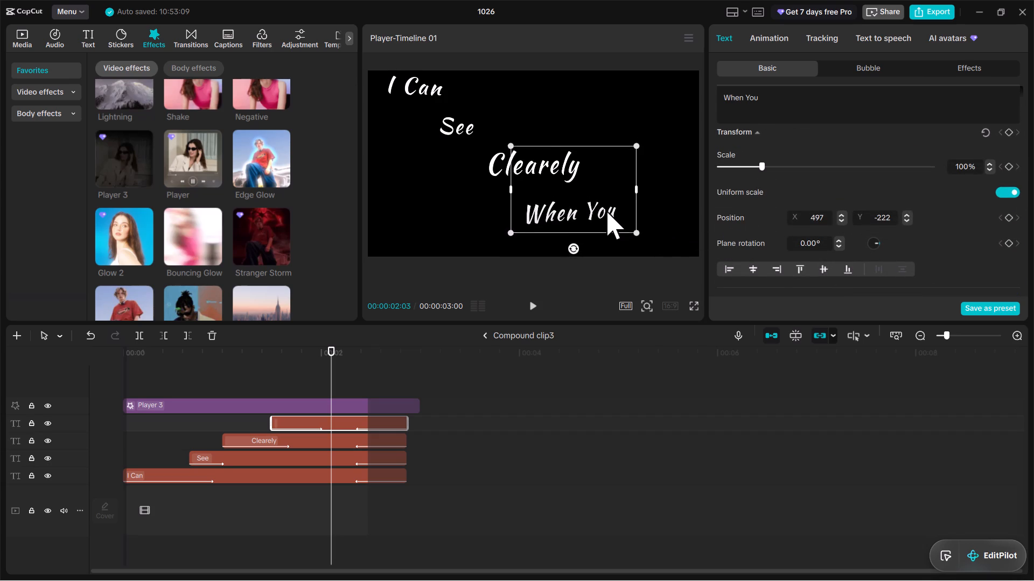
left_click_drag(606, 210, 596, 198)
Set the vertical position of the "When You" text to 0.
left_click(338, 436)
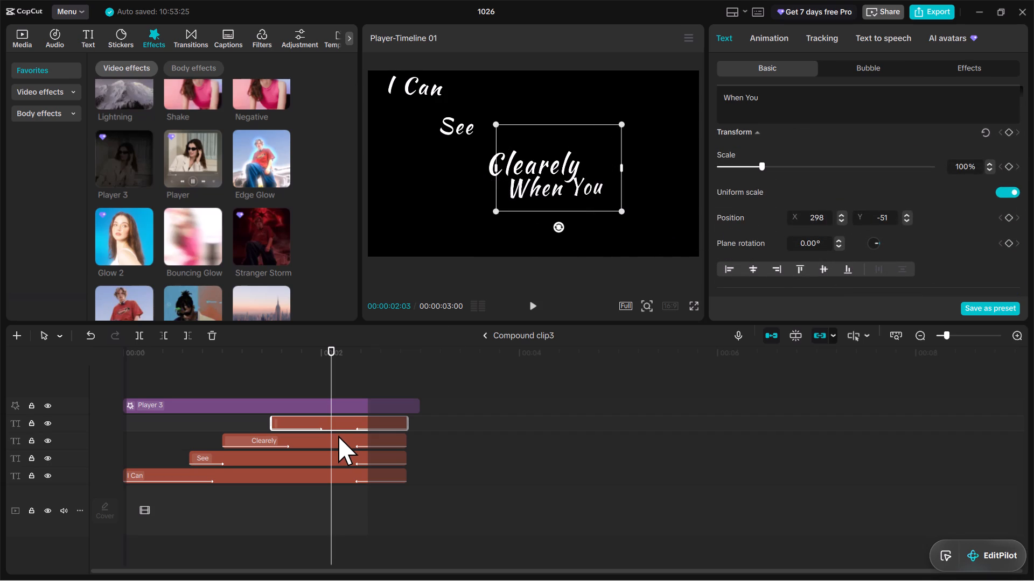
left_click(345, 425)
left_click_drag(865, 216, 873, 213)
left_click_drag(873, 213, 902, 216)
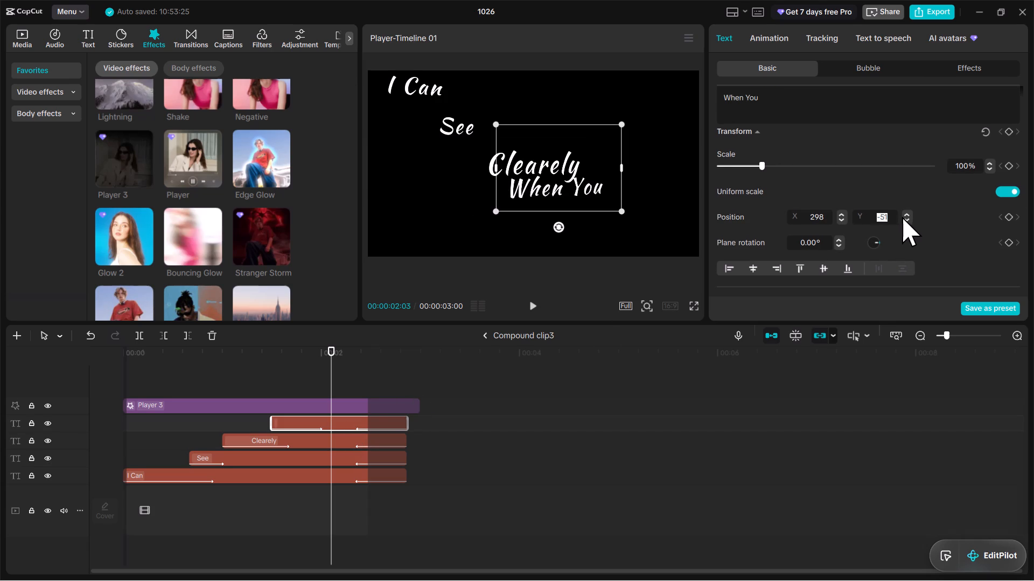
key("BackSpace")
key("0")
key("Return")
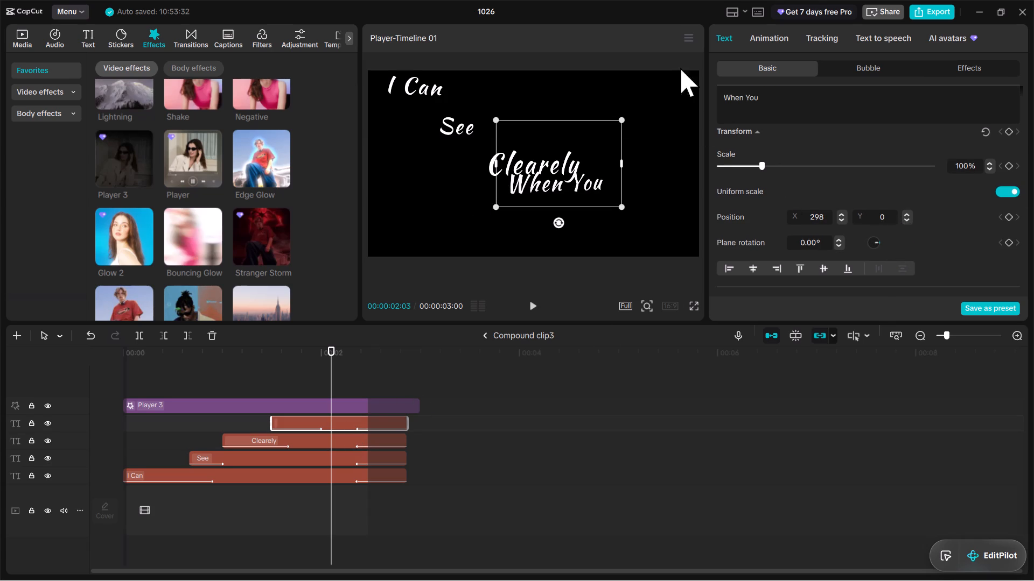
Move the "When You" text diagonally down past "Clearely" to about X 848, Y -187.
left_click_drag(574, 163, 624, 175)
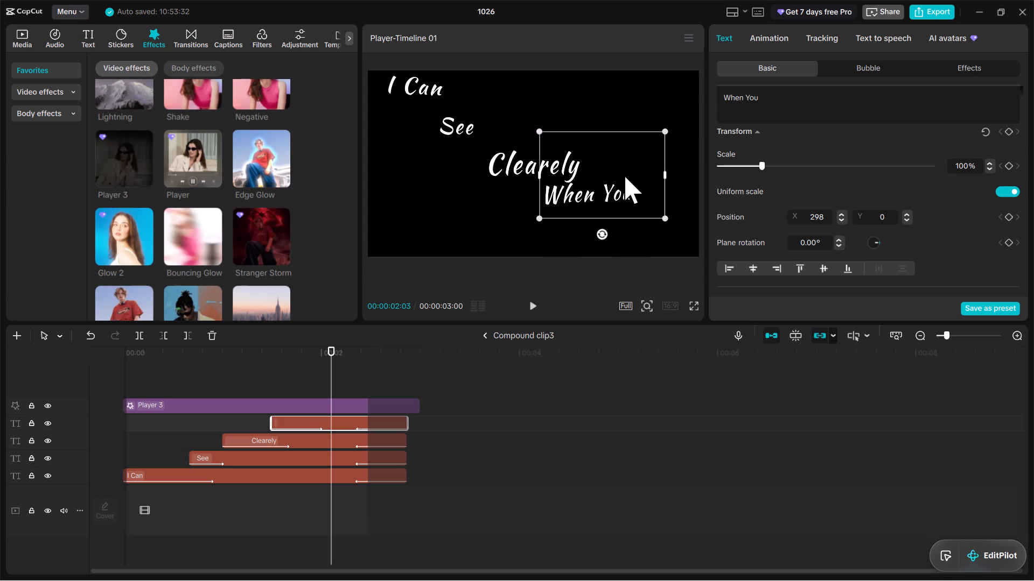
left_click_drag(624, 175, 621, 179)
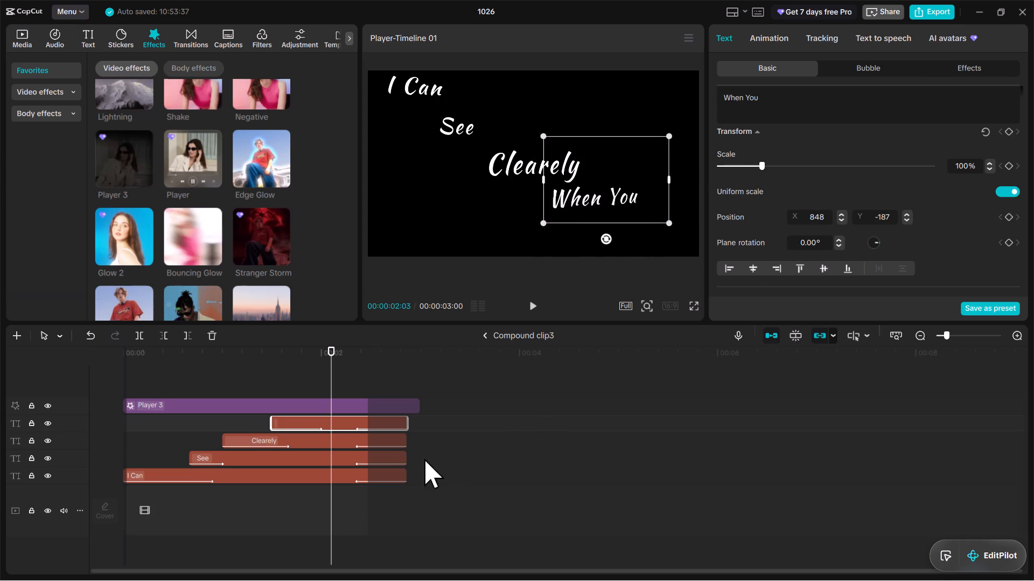
Check the "Clearely" text's scale and set the "When You" text's scale to 115%.
left_click(316, 442)
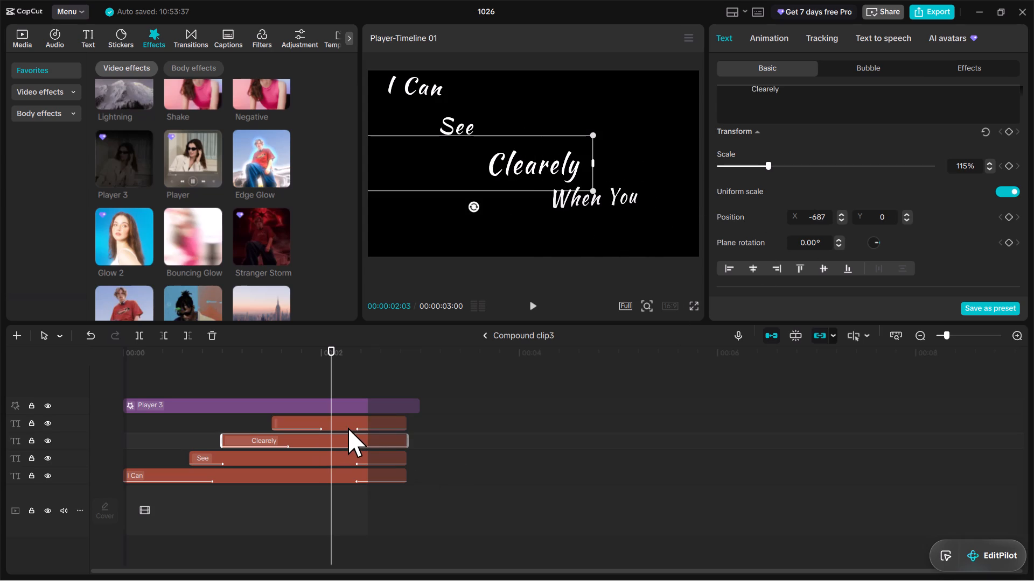
left_click(352, 423)
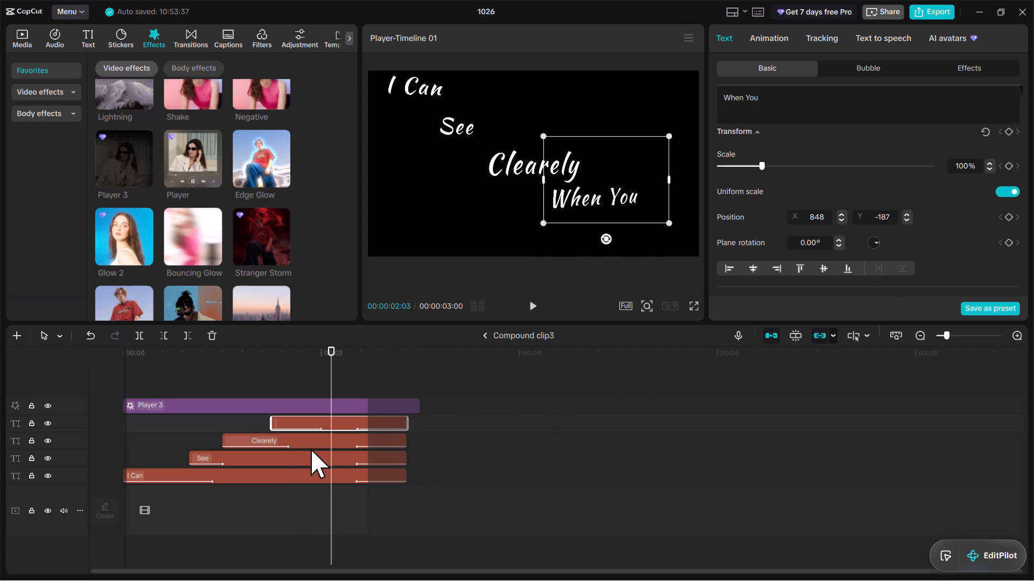
left_click(966, 168)
key("BackSpace")
key("BackSpace")
key("1")
key("5")
key("Return")
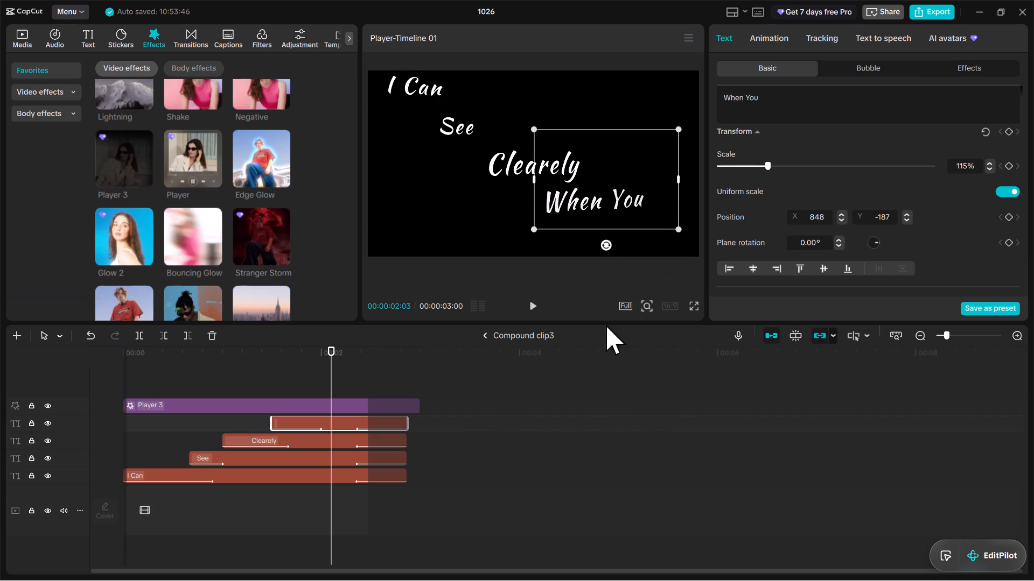
Examine the "When You" text's transform, opacity and style settings, including its plane rotation.
scroll(868, 245, "down", 2)
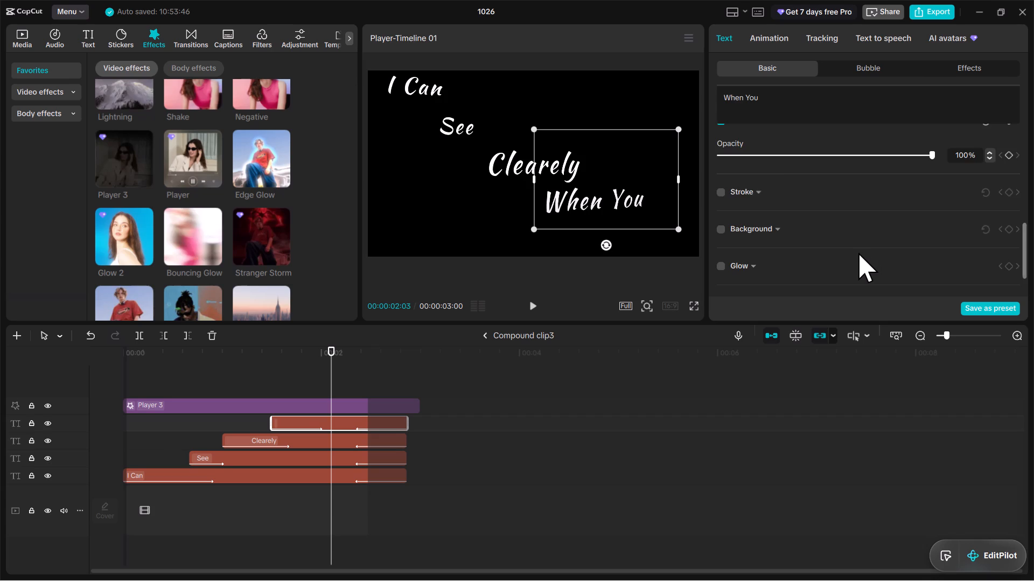
scroll(858, 253, "down", 9)
scroll(833, 271, "up", 5)
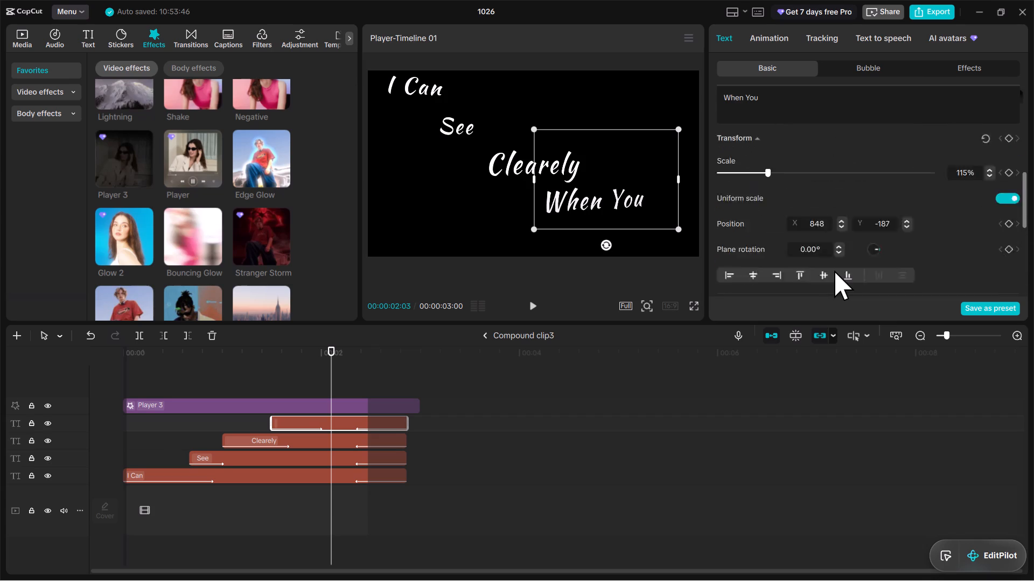
scroll(835, 271, "down", 1)
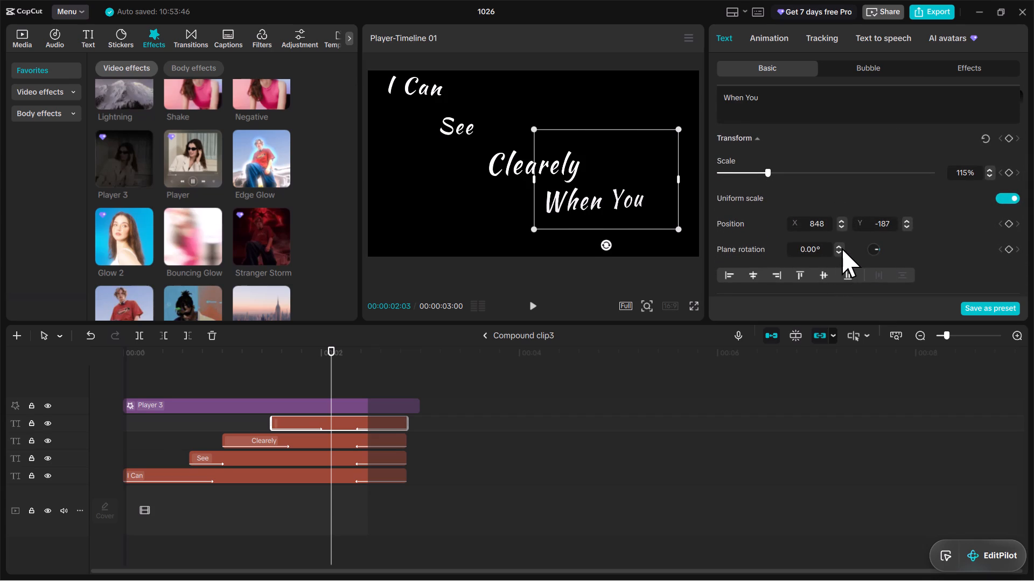
left_click(842, 248)
left_click(842, 251)
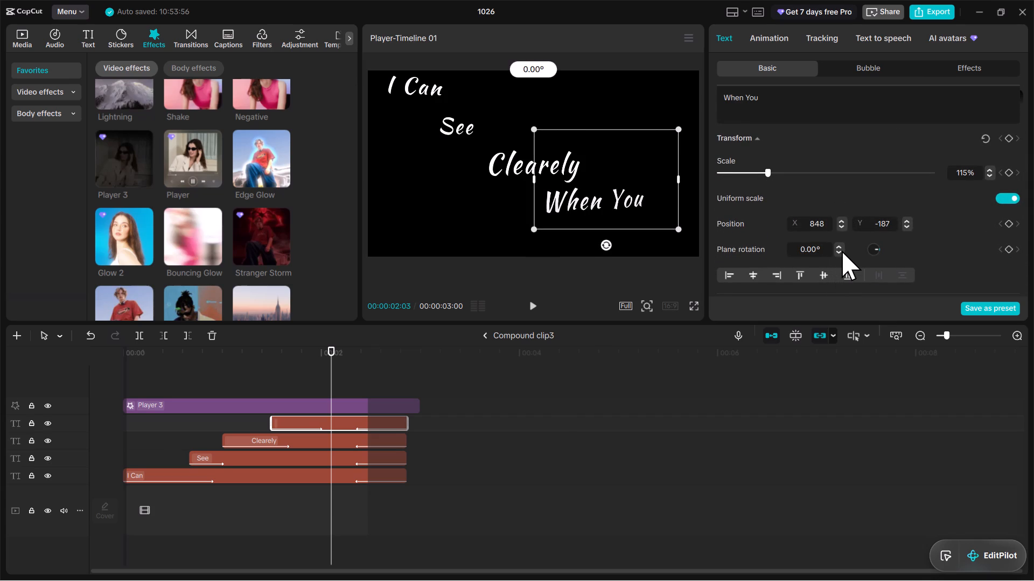
scroll(844, 251, "up", 3)
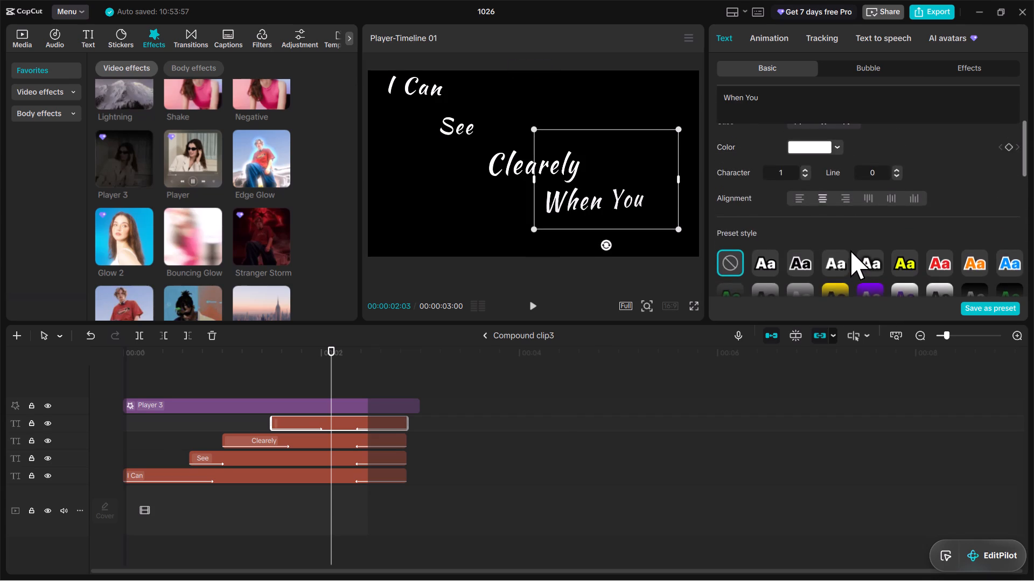
scroll(847, 282, "up", 1)
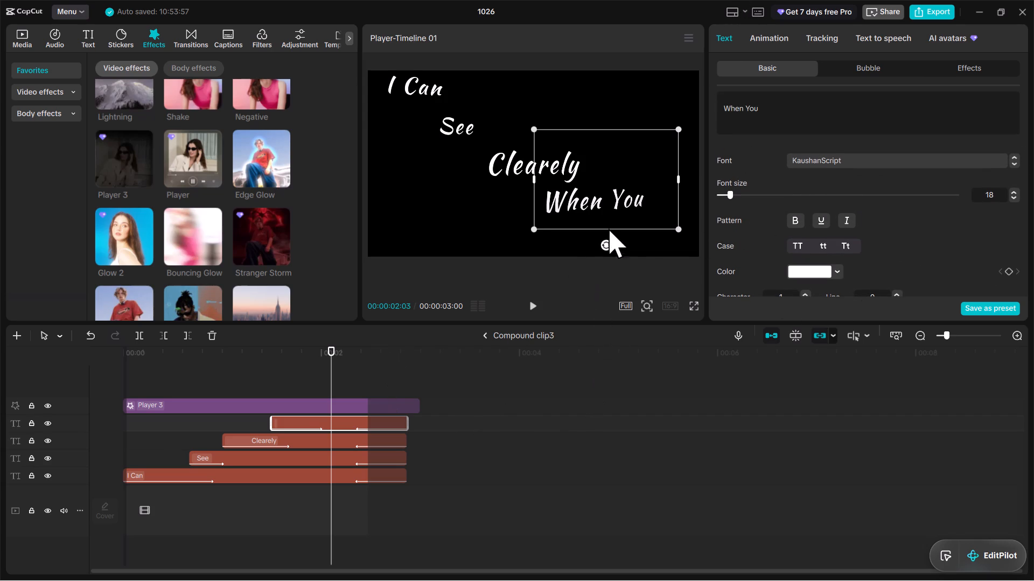
Nudge the enlarged "When You" text slightly to the right in the frame, below "Clearely".
left_click_drag(628, 216, 637, 218)
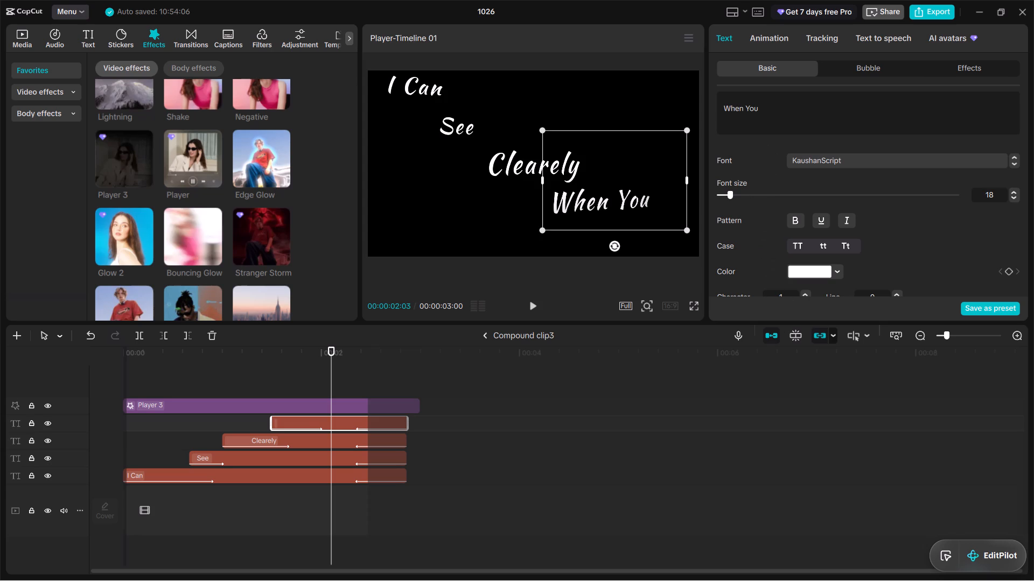
Browse the trending text effect styles for the "Clearely" text.
left_click(290, 440)
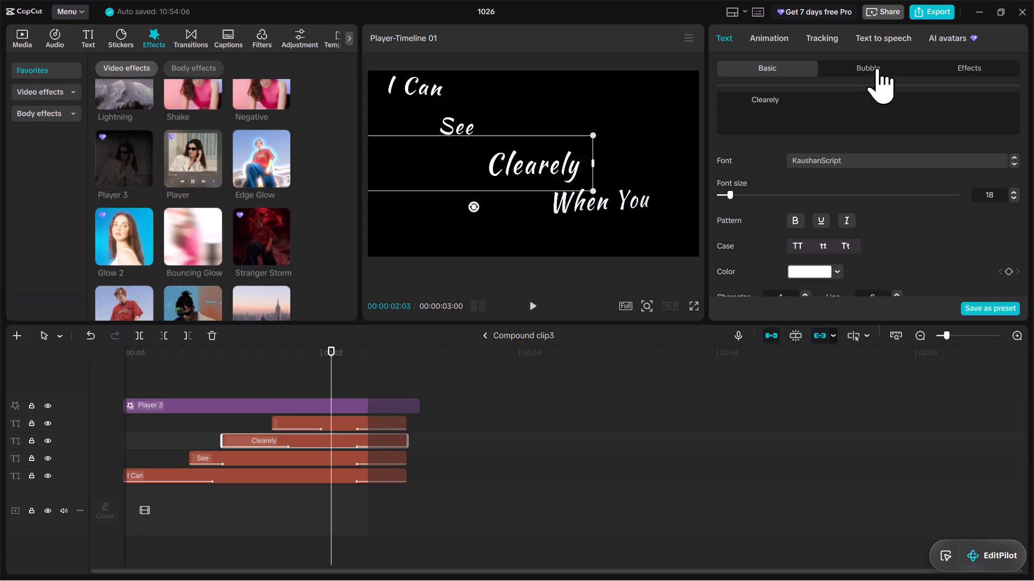
left_click(977, 72)
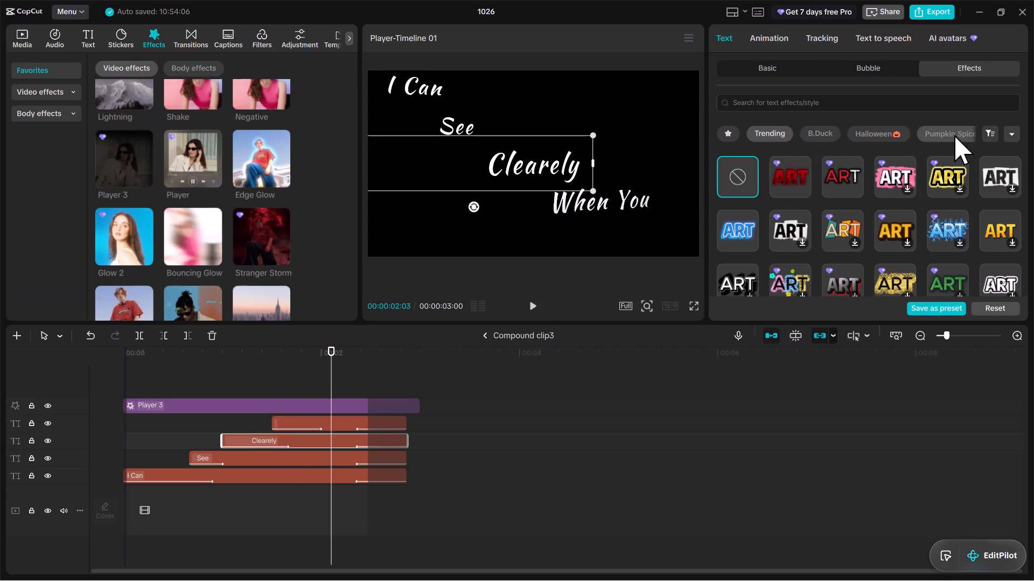
left_click_drag(953, 136, 864, 151)
scroll(827, 192, "up", 1)
middle_click(828, 193)
scroll(871, 251, "down", 3)
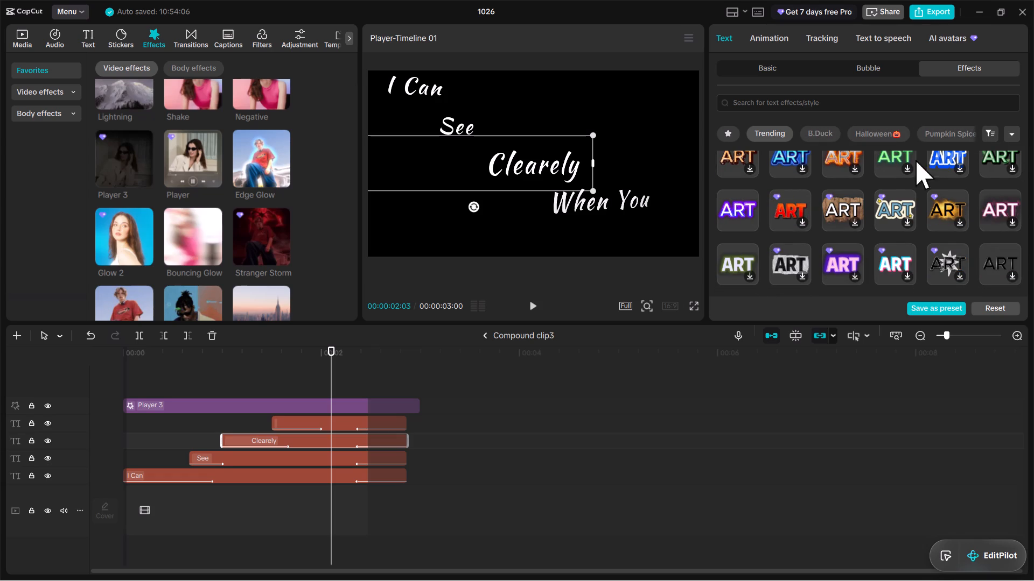
scroll(780, 217, "up", 1)
scroll(966, 244, "down", 3)
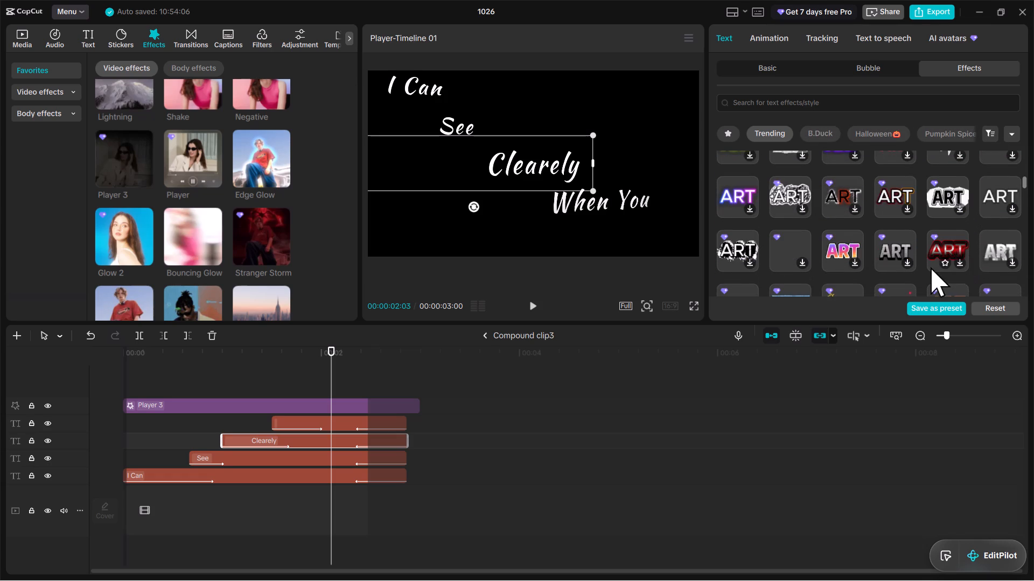
scroll(824, 290, "down", 4)
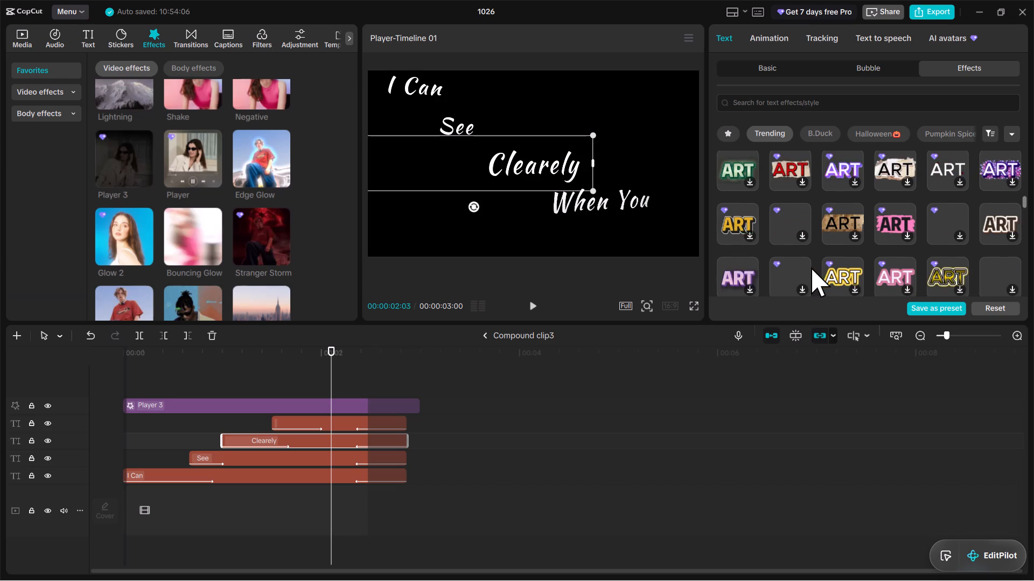
scroll(811, 267, "down", 2)
scroll(815, 261, "up", 8)
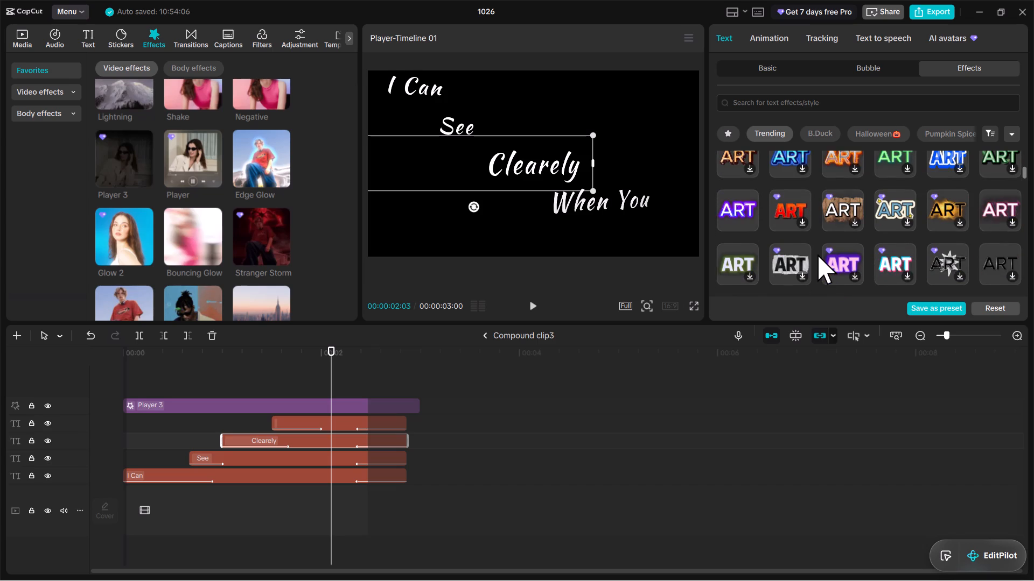
scroll(818, 254, "up", 10)
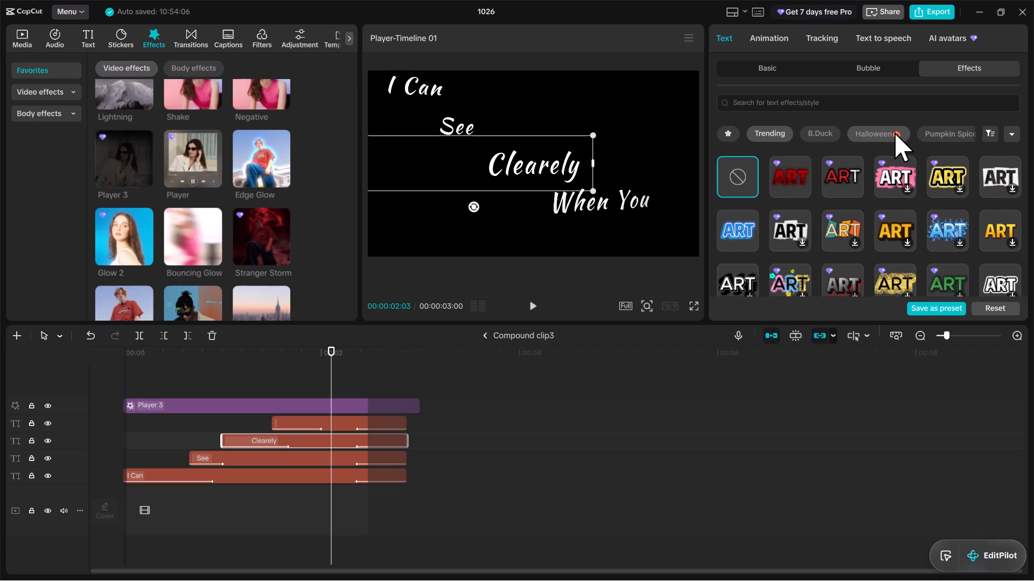
left_click_drag(895, 132, 809, 155)
scroll(957, 227, "down", 7)
scroll(898, 270, "down", 2)
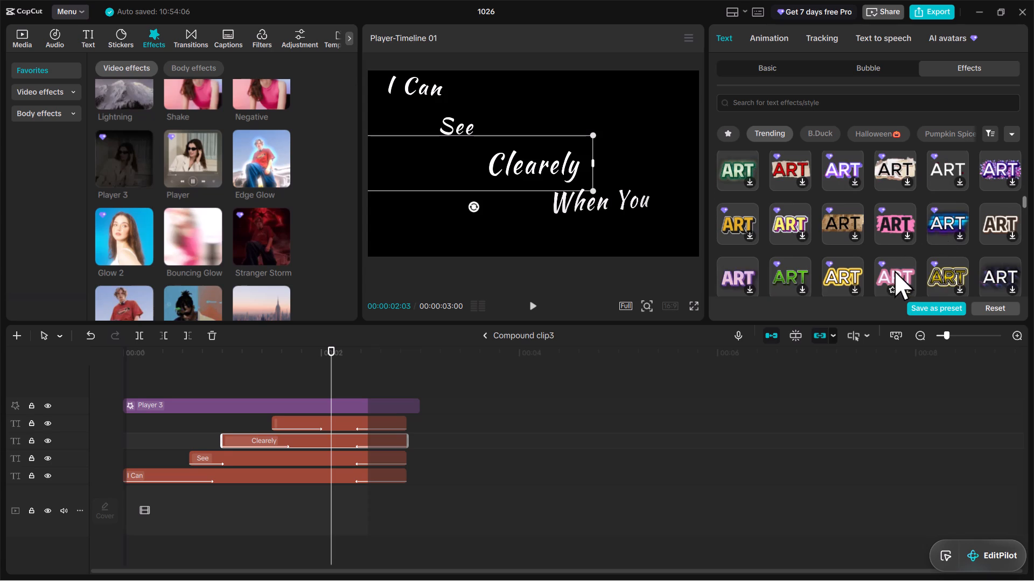
scroll(780, 239, "up", 10)
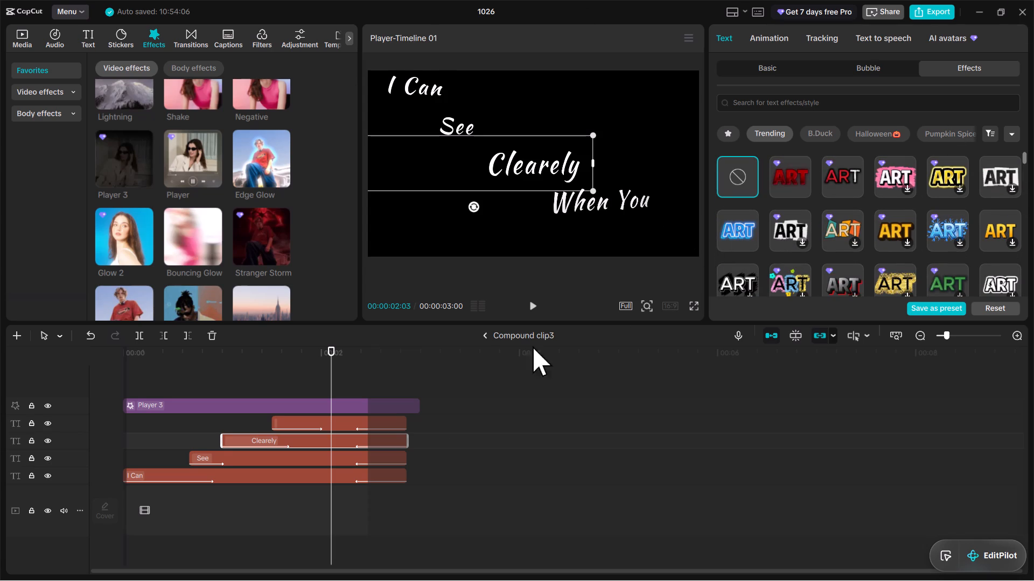
Change the "Clearely" text's fill color to a fully saturated yellow-orange, keeping the other text lines white.
left_click(751, 68)
scroll(863, 266, "down", 1)
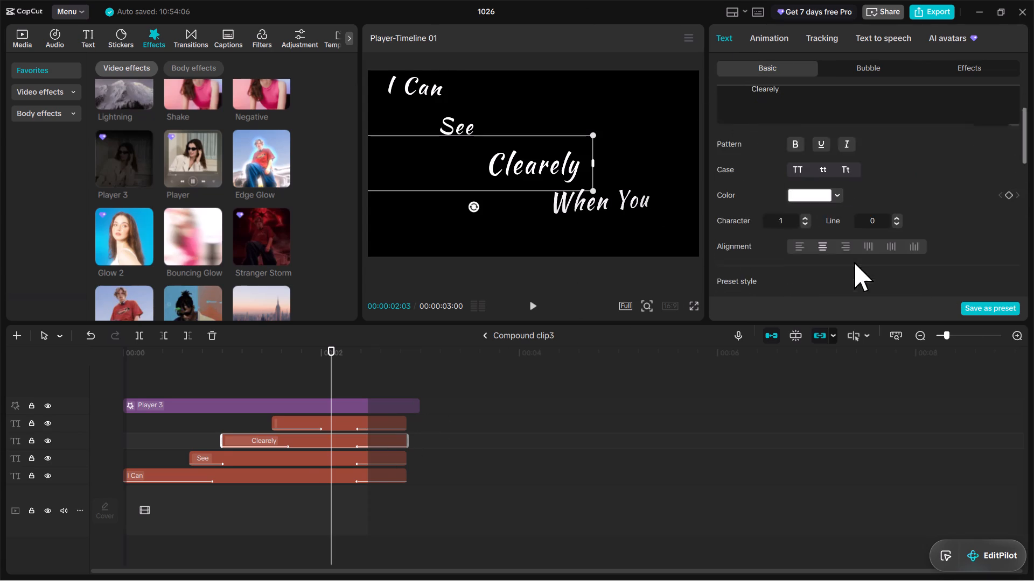
left_click(805, 175)
left_click_drag(798, 290, 732, 303)
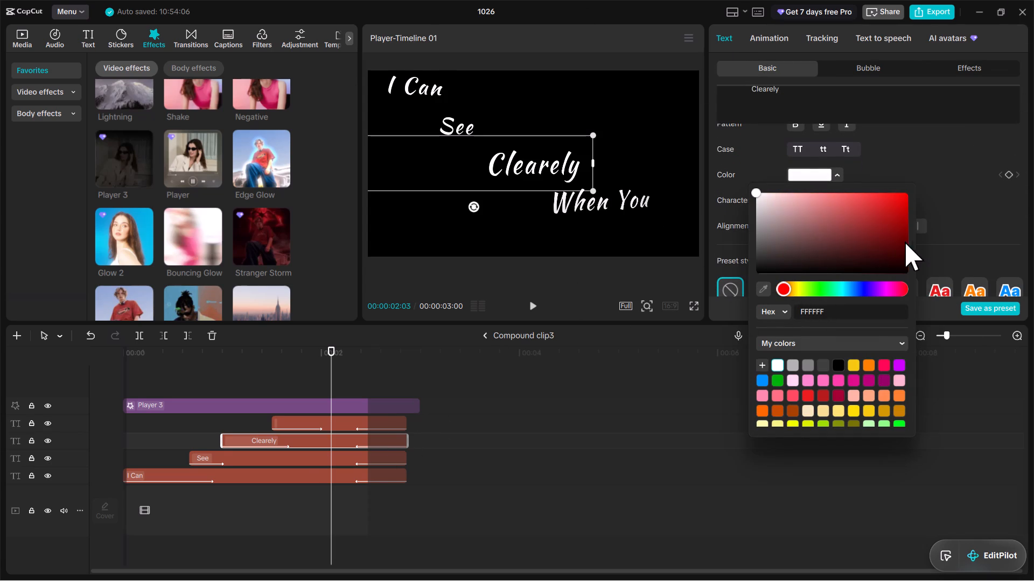
left_click_drag(925, 222, 1010, 133)
left_click_drag(855, 221, 995, 119)
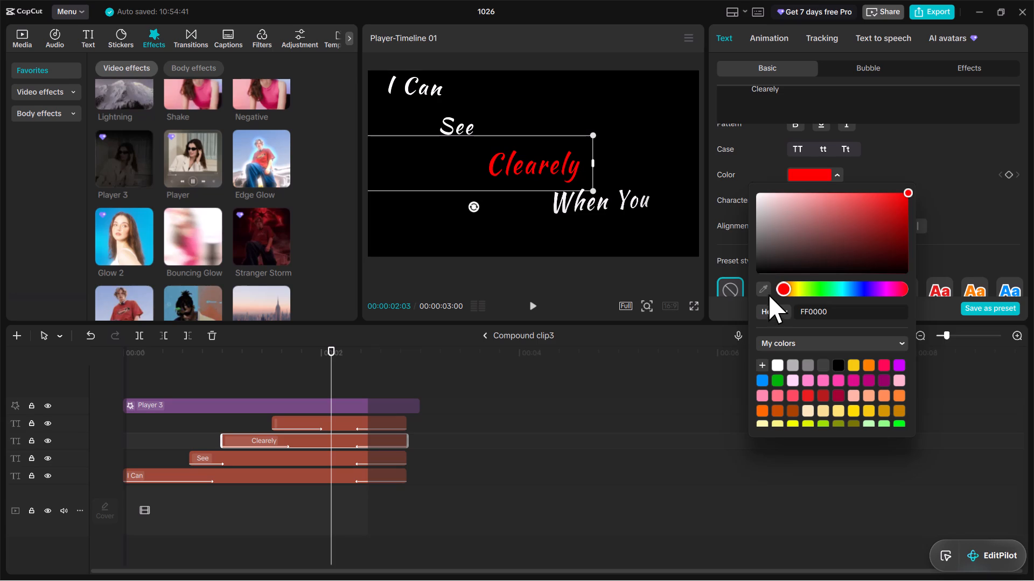
left_click_drag(788, 286, 812, 287)
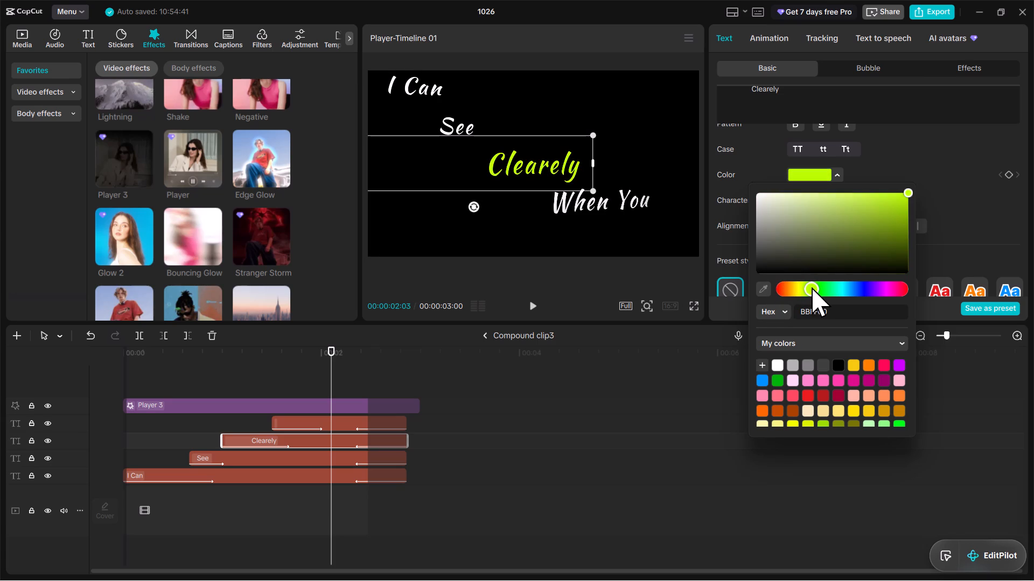
left_click_drag(812, 287, 803, 294)
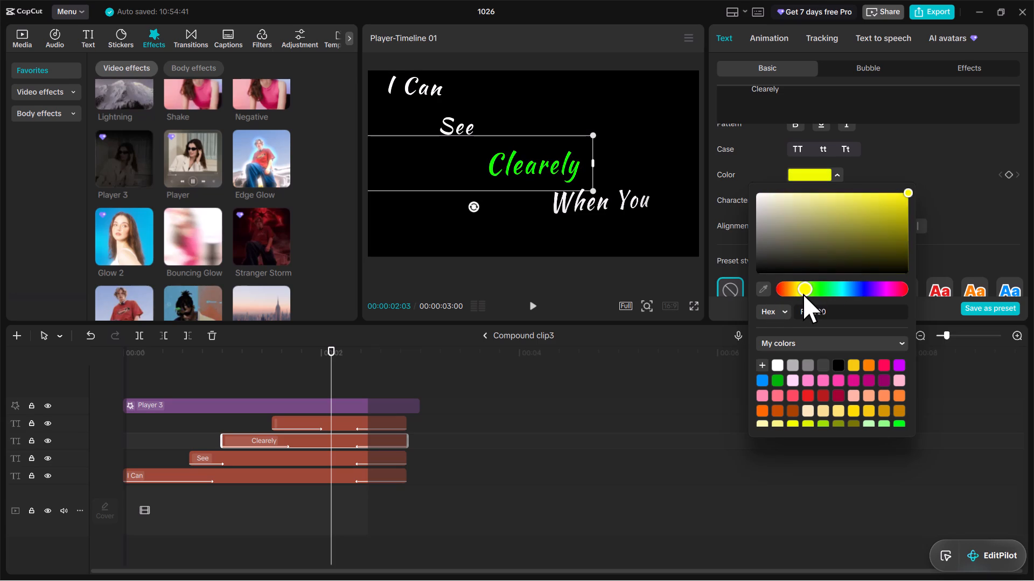
left_click_drag(803, 294, 800, 294)
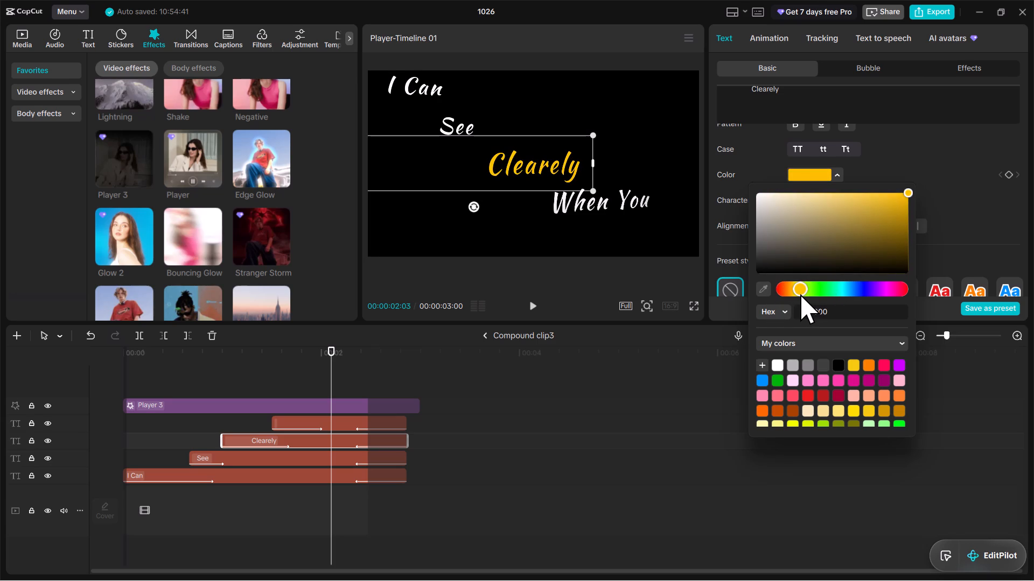
left_click_drag(800, 294, 805, 294)
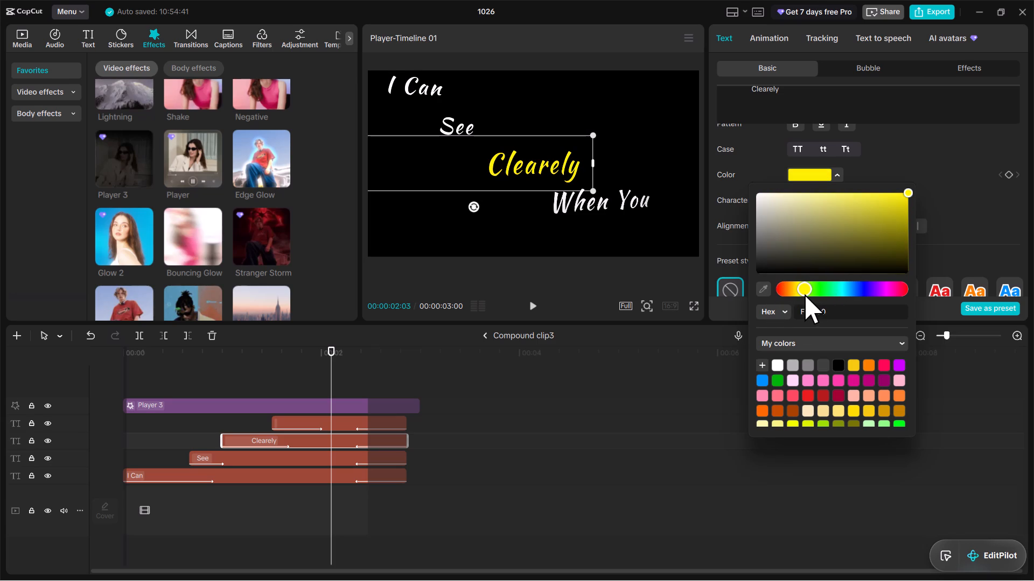
left_click_drag(805, 294, 798, 299)
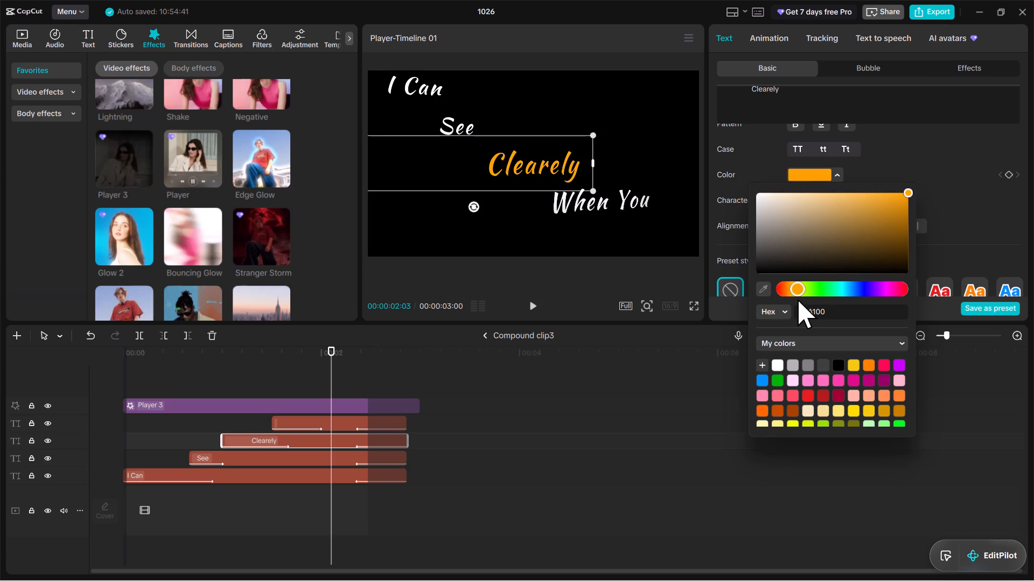
left_click_drag(798, 299, 799, 300)
left_click(930, 159)
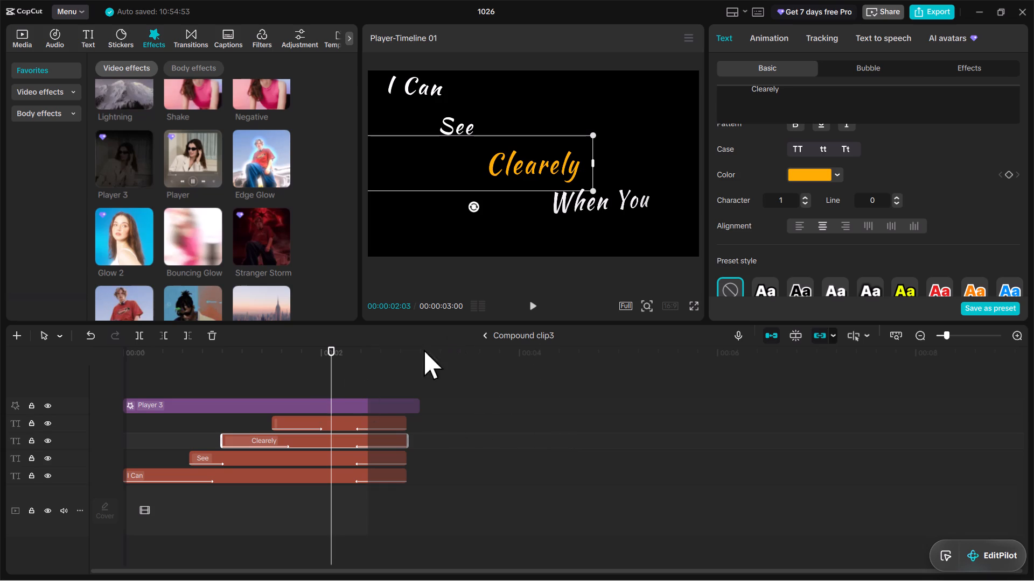
Lower the Rotate setting of the Player 3 effect to 49 so the text lines sit nearly flat.
left_click(303, 402)
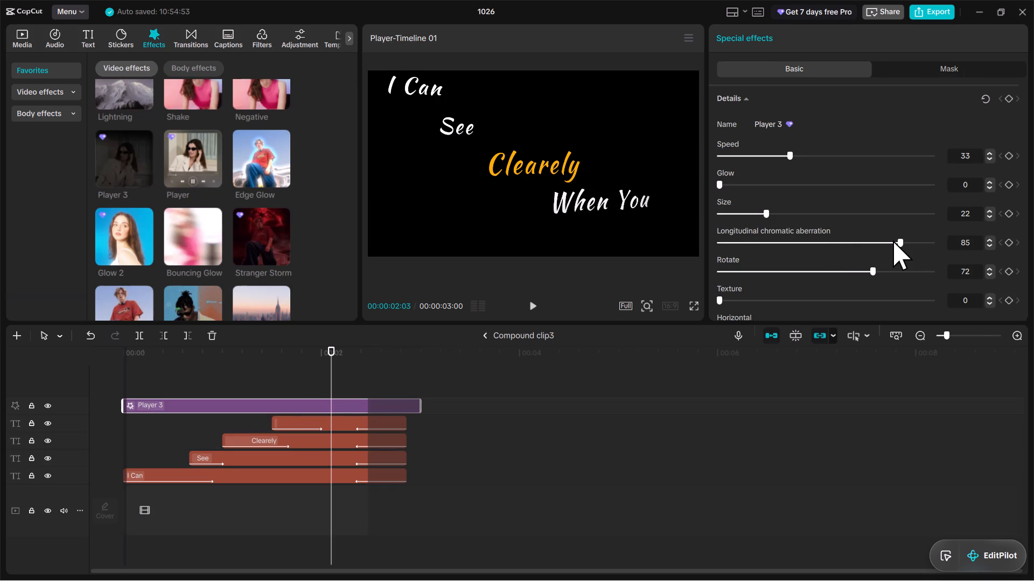
left_click_drag(872, 267, 836, 275)
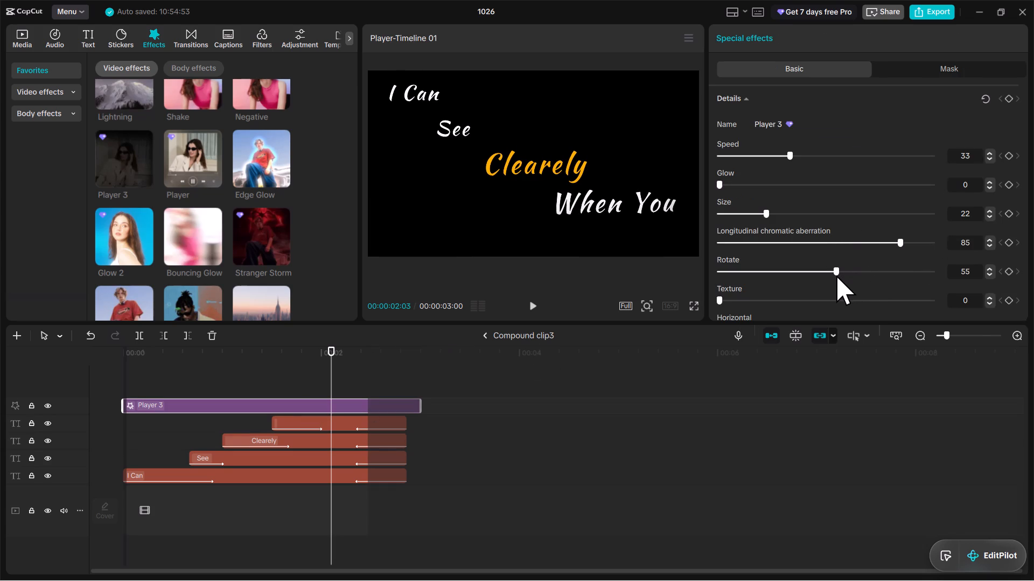
left_click_drag(836, 275, 817, 282)
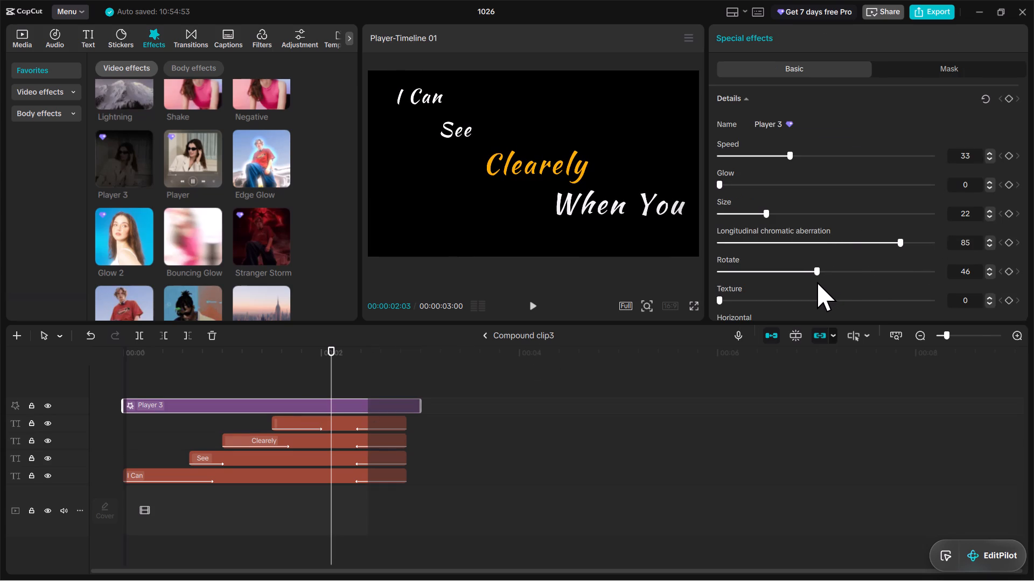
left_click_drag(817, 282, 822, 280)
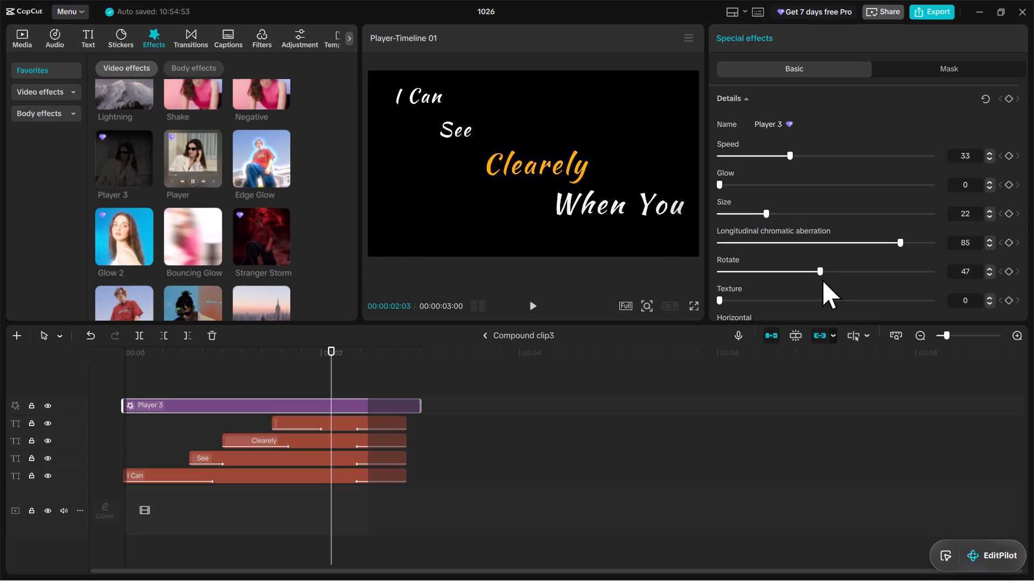
left_click_drag(822, 280, 831, 280)
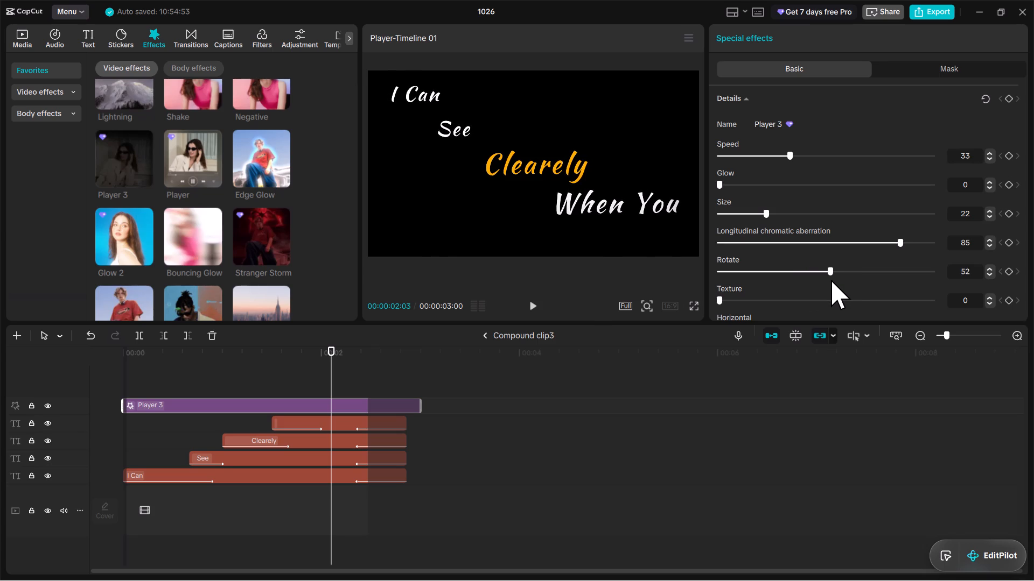
left_click_drag(831, 280, 826, 282)
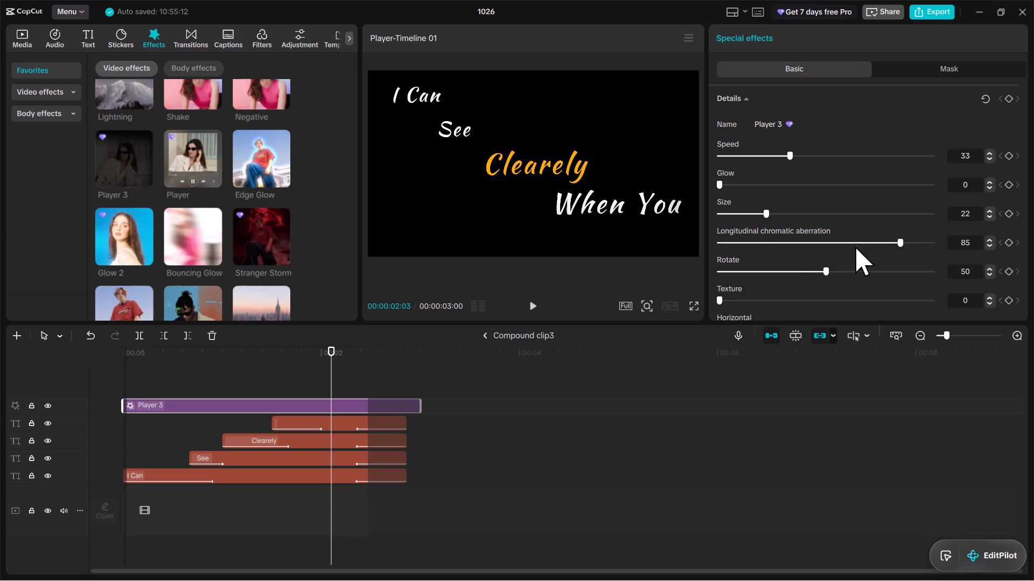
left_click_drag(826, 271, 871, 285)
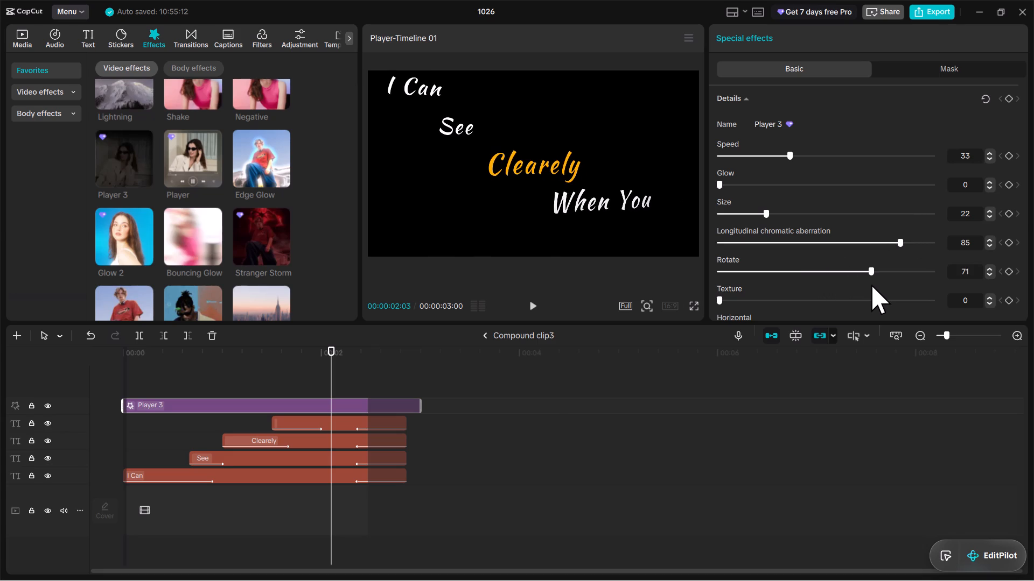
left_click_drag(871, 285, 860, 288)
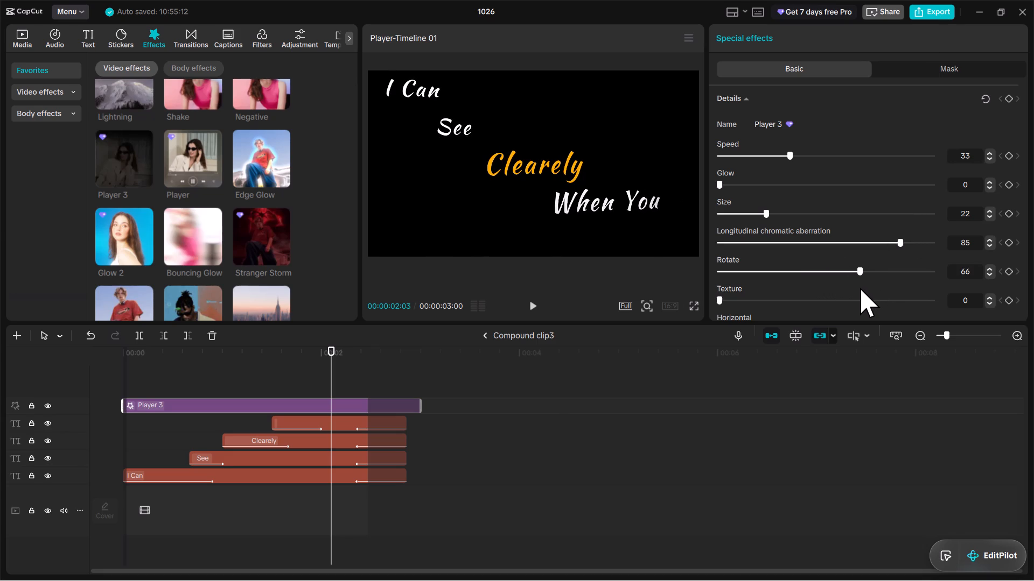
left_click_drag(860, 288, 822, 294)
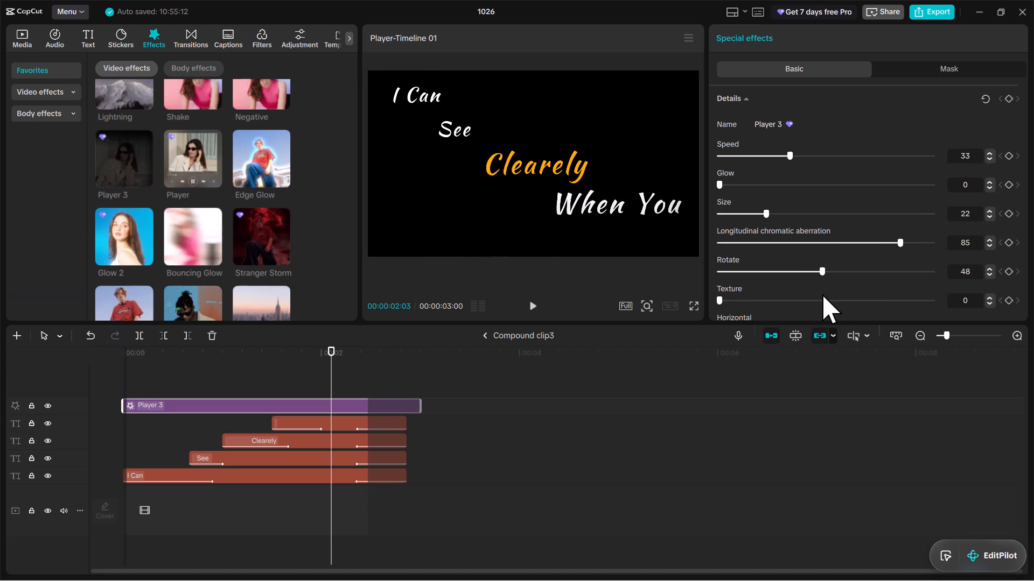
left_click_drag(822, 294, 824, 294)
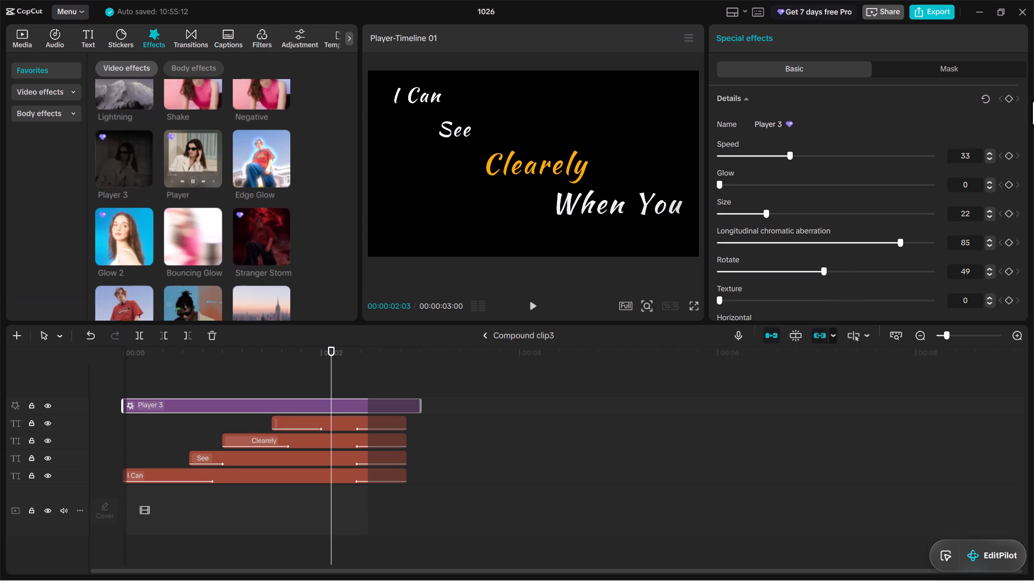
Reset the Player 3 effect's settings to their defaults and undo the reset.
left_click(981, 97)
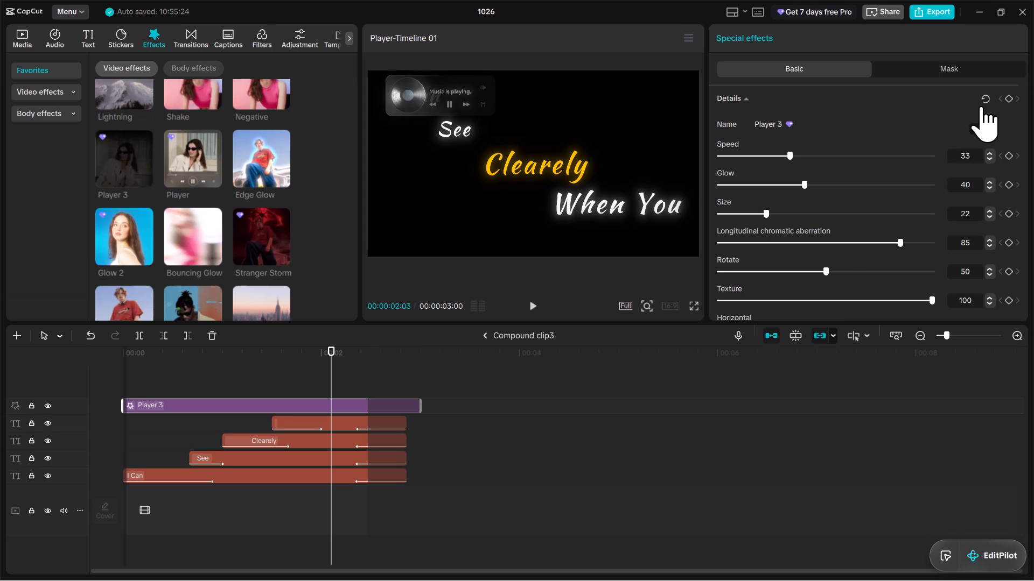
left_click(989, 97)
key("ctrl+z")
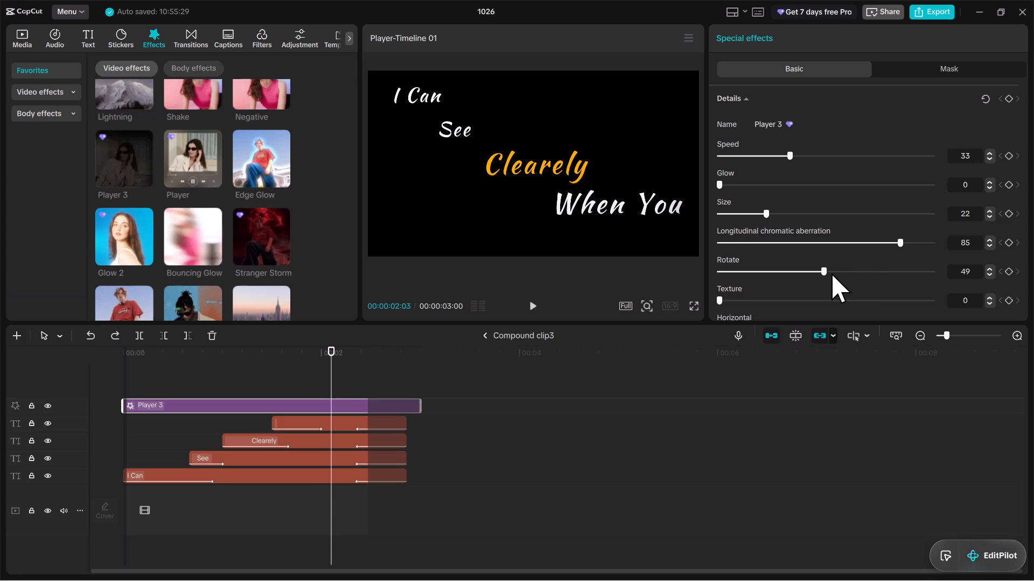
Raise the Rotate setting of the Player 3 effect to 69 to tilt the text lines in perspective.
left_click_drag(820, 273, 827, 272)
left_click_drag(827, 272, 866, 275)
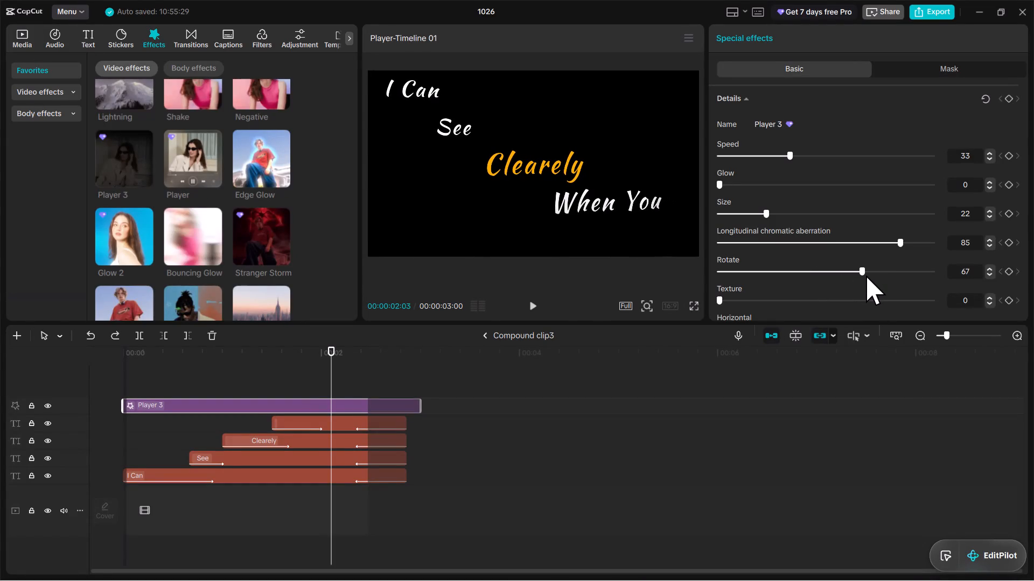
left_click_drag(866, 275, 867, 275)
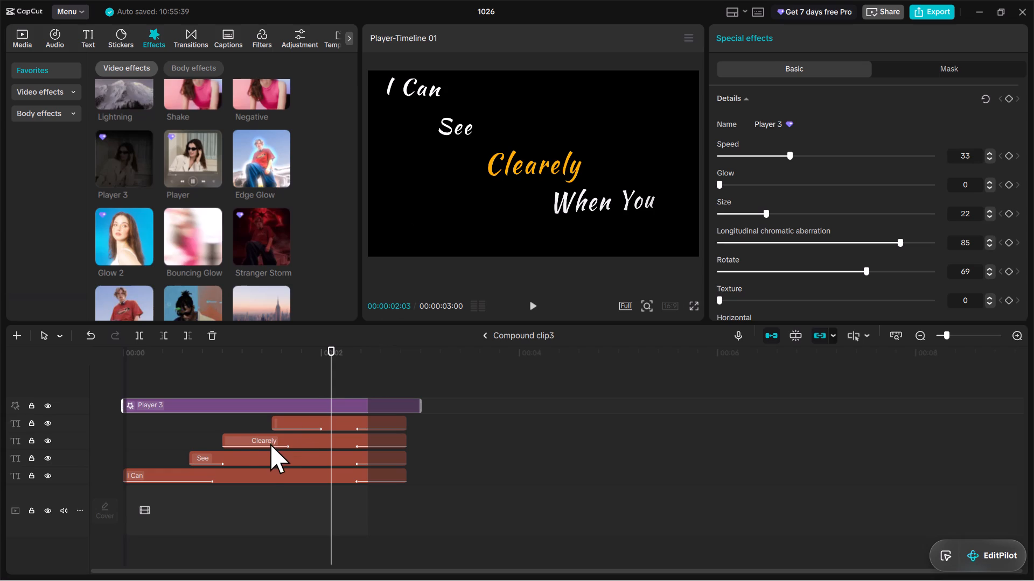
Move "See" slightly up, "Clearely" up beside it and "When You" just below "Clearely", then return to the main timeline.
left_click(254, 457)
left_click_drag(445, 131, 432, 122)
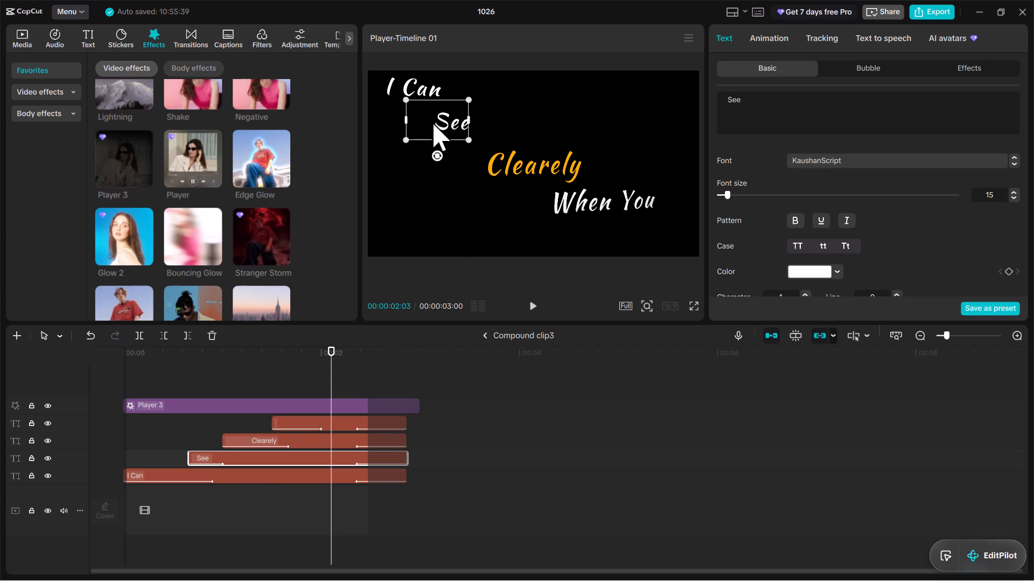
left_click_drag(432, 122, 443, 122)
left_click(290, 434)
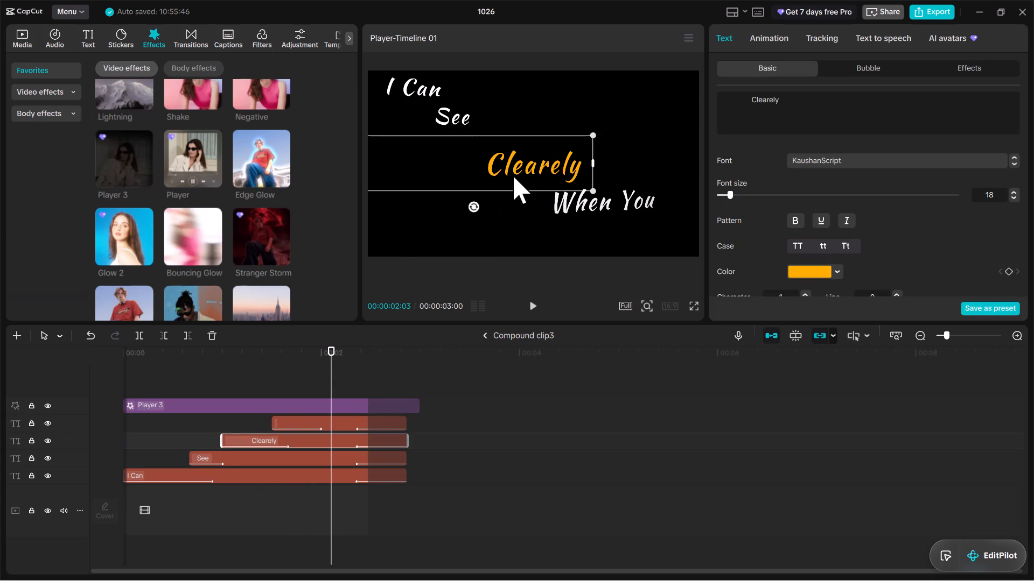
left_click_drag(513, 175, 522, 125)
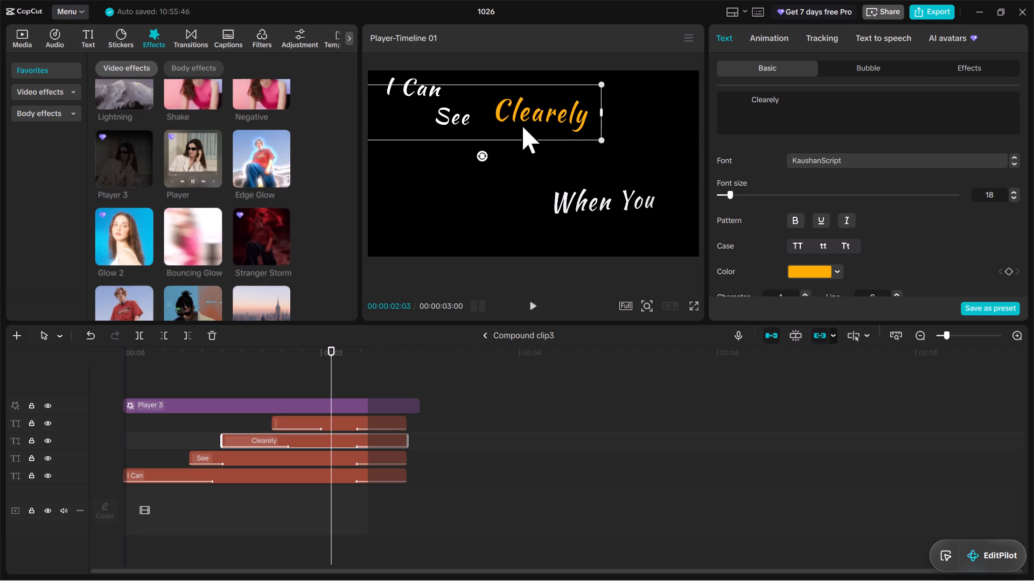
left_click_drag(522, 125, 515, 131)
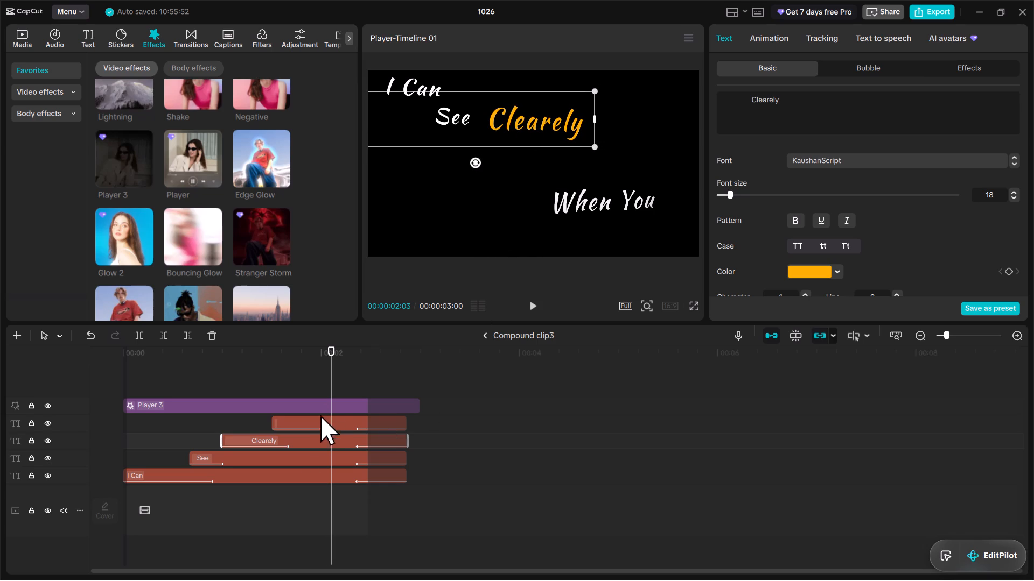
left_click(318, 420)
left_click_drag(564, 204, 583, 178)
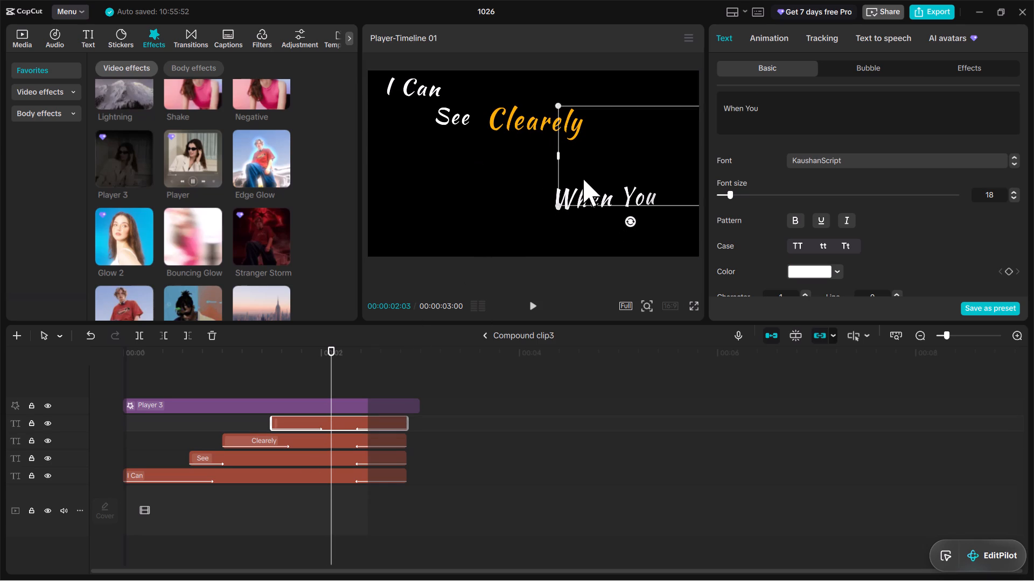
left_click_drag(583, 178, 583, 164)
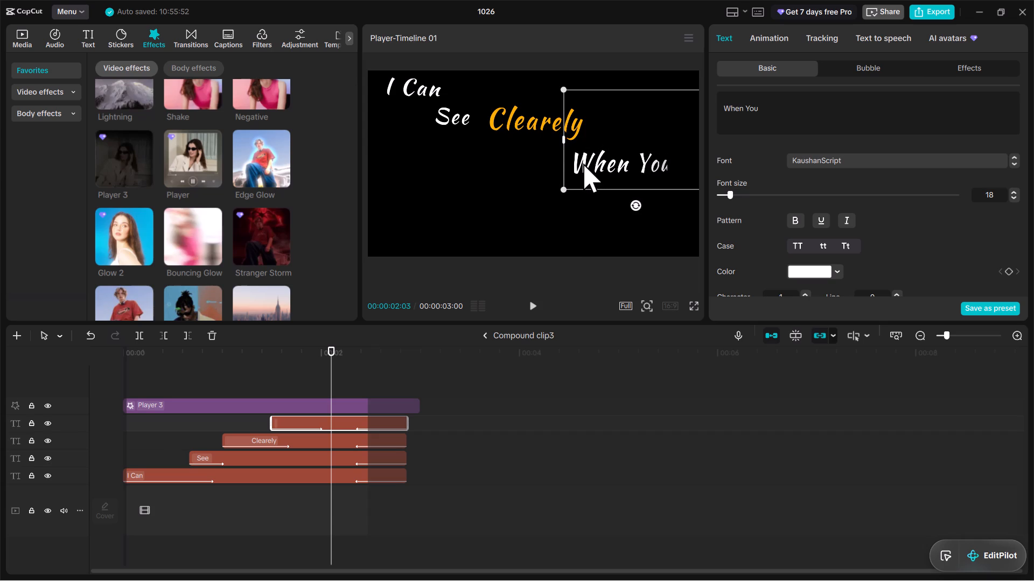
left_click_drag(583, 164, 579, 159)
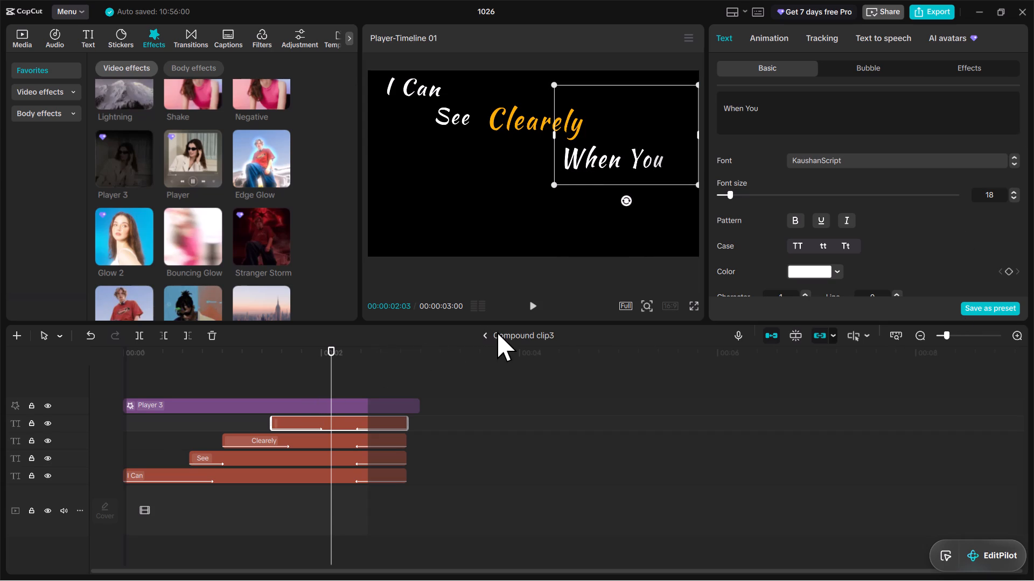
left_click(499, 332)
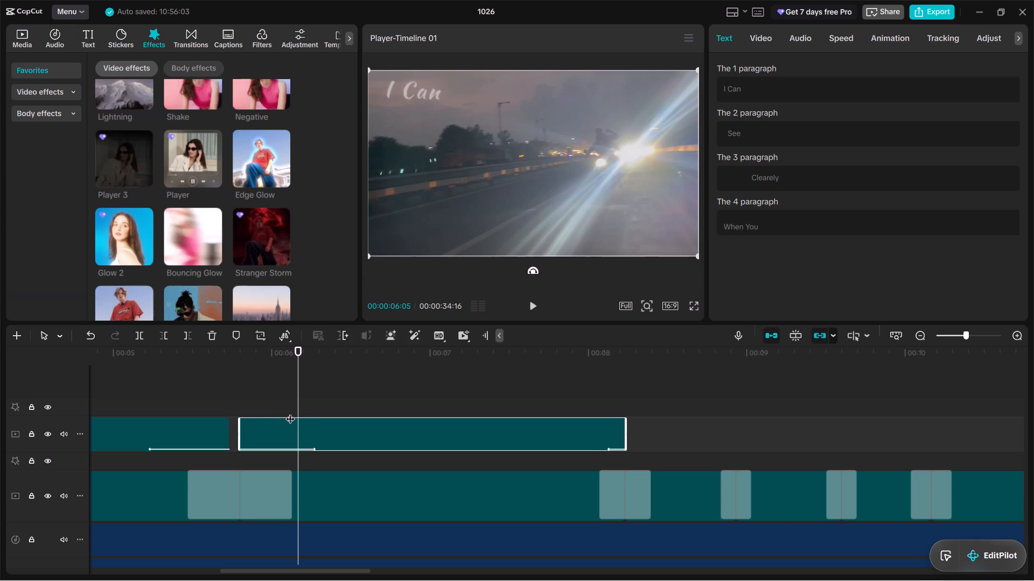
Play the main timeline from just before the third lyric compound clip to check the rearranged text over the footage.
left_click(273, 415)
left_click(237, 351)
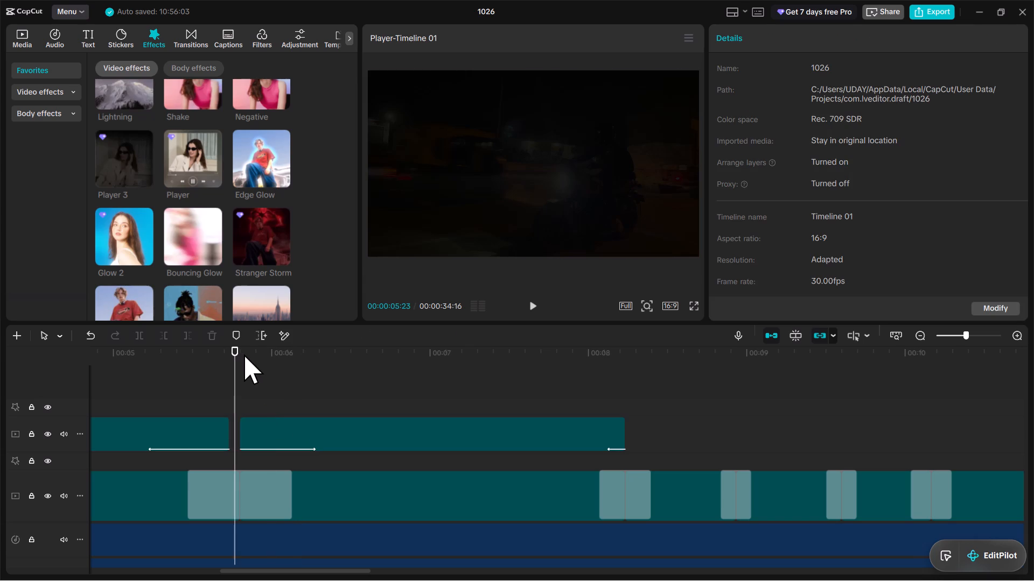
key("space")
key("space")
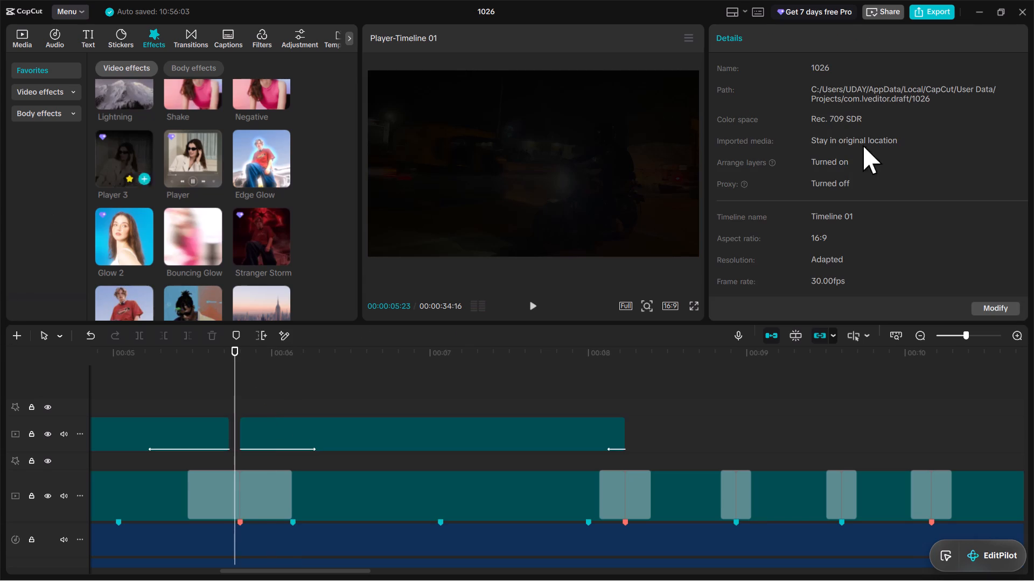
left_click(971, 337)
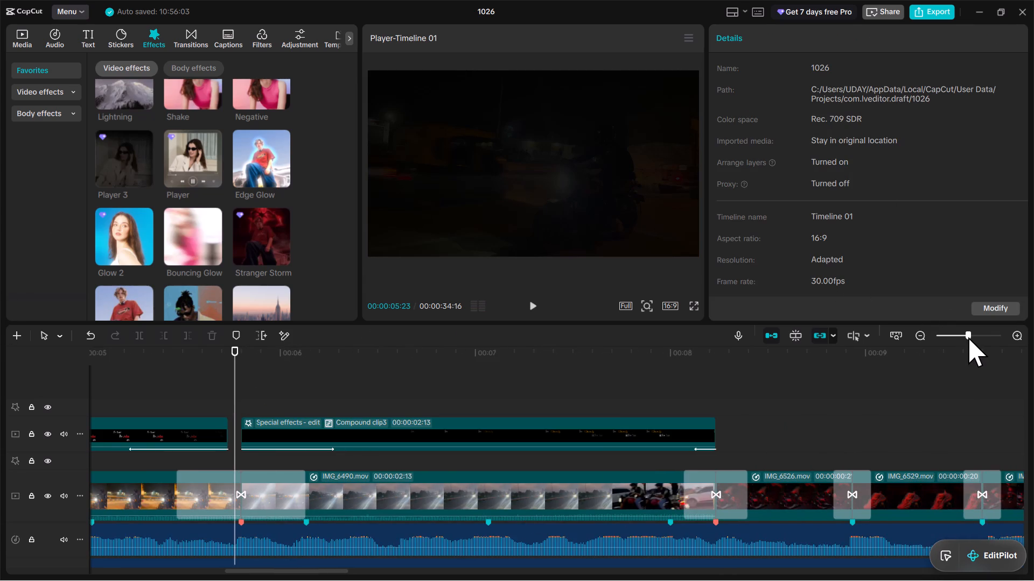
key("space")
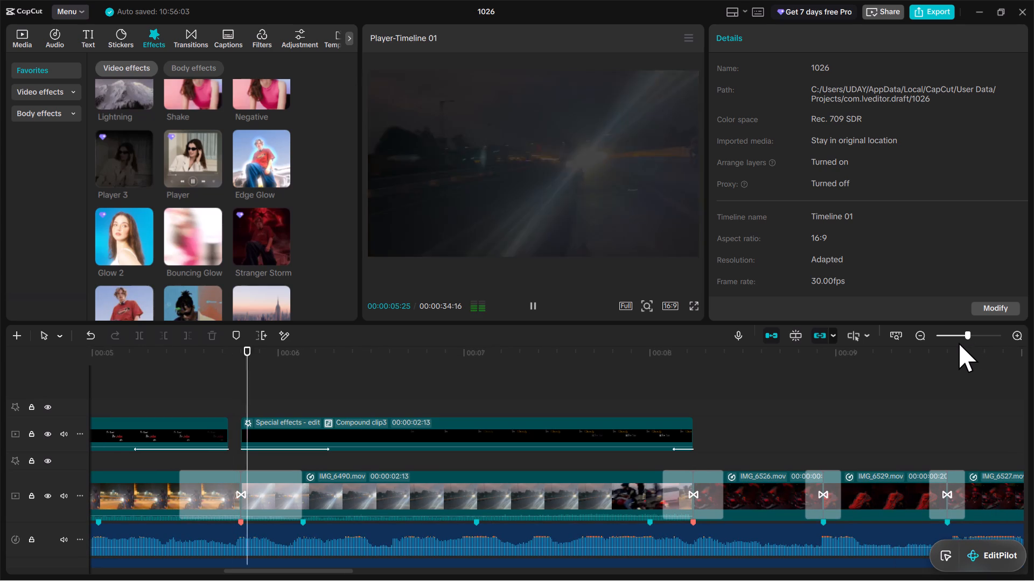
key("space")
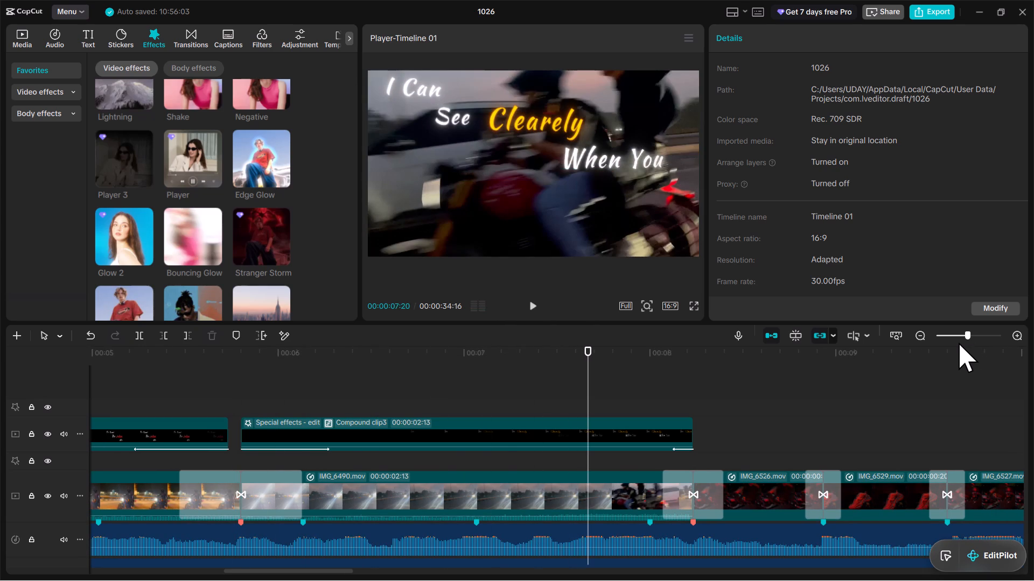
key("space")
key("space")
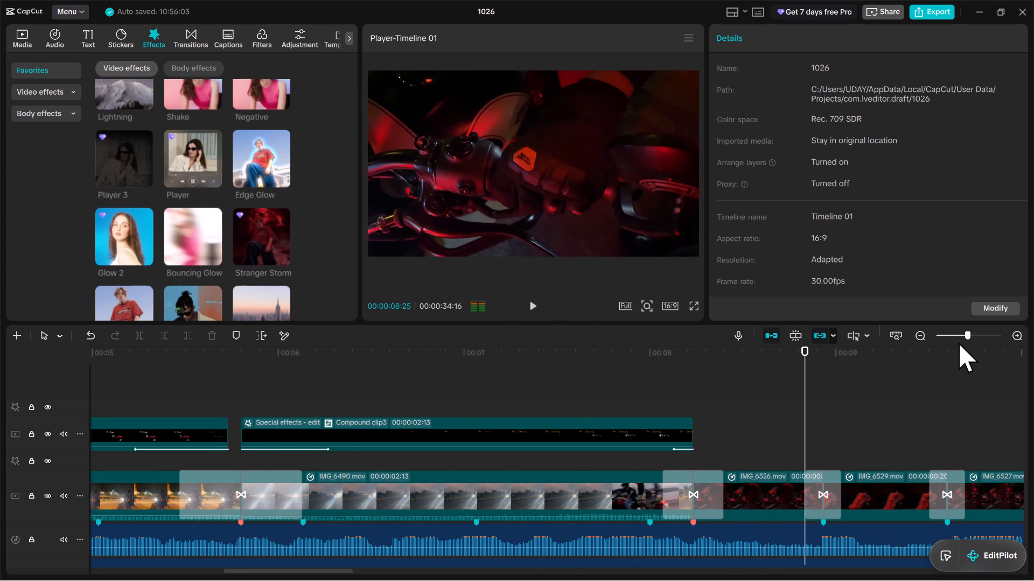
Set the Fade Out animation duration of the third lyric compound clip to 0.3 s.
left_click_drag(804, 416, 763, 425)
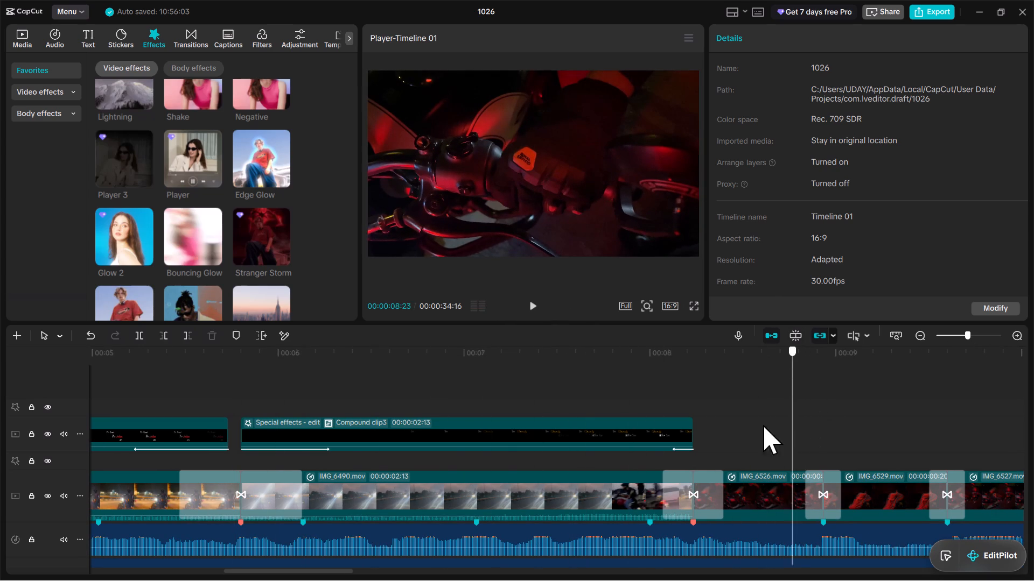
left_click_drag(763, 425, 620, 450)
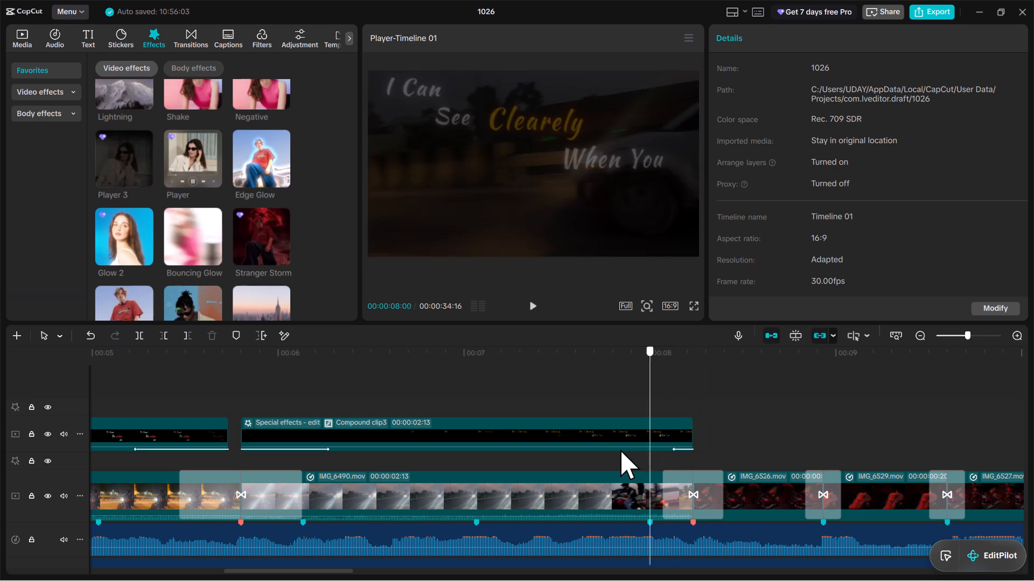
left_click_drag(620, 450, 554, 457)
left_click(540, 443)
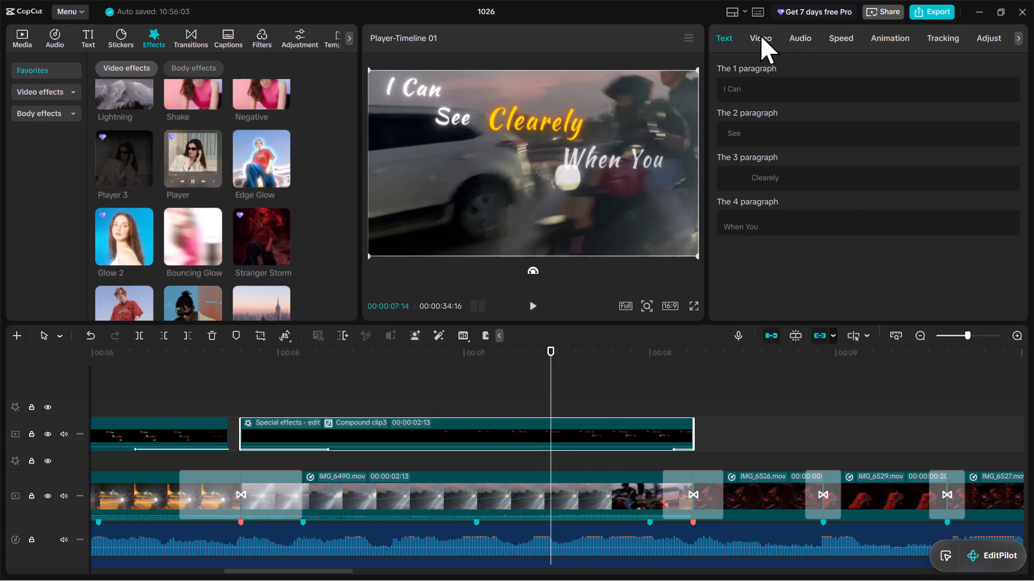
left_click(881, 37)
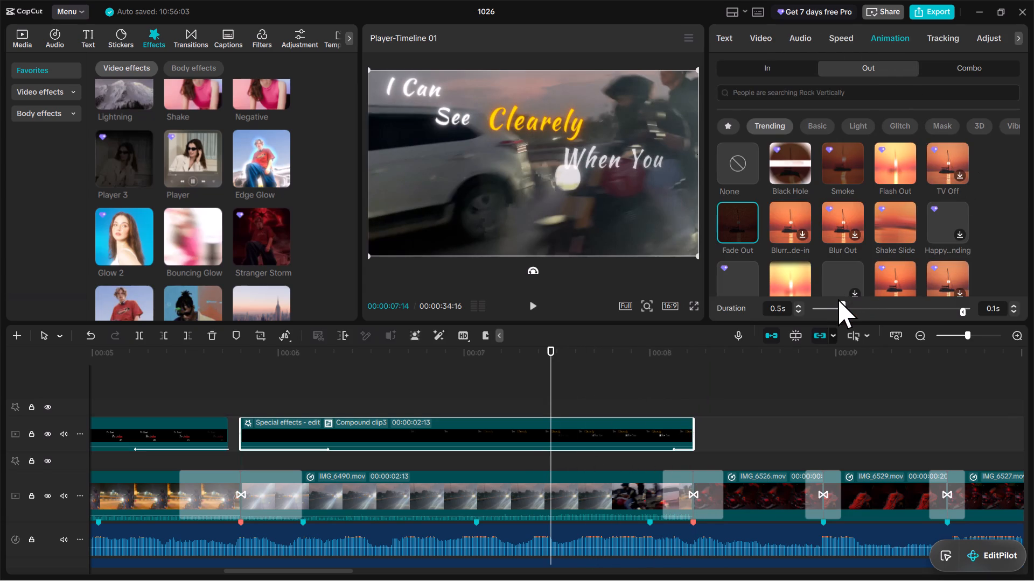
left_click_drag(838, 299, 828, 300)
left_click(841, 300)
left_click_drag(961, 313, 952, 314)
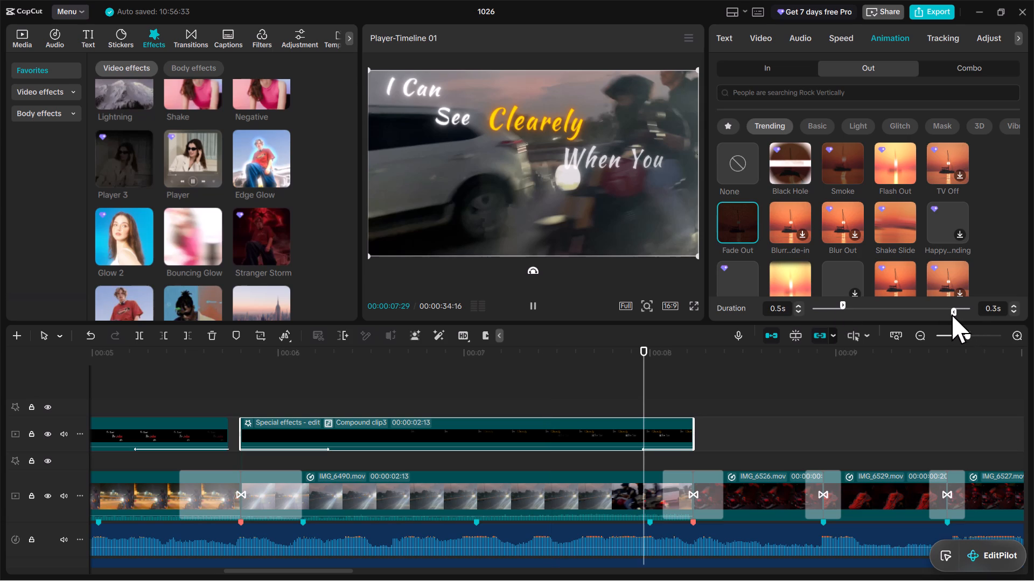
Play back the third lyric's fade-out and the following motorcycle shots past the end of the last video clip.
key("space")
key("space")
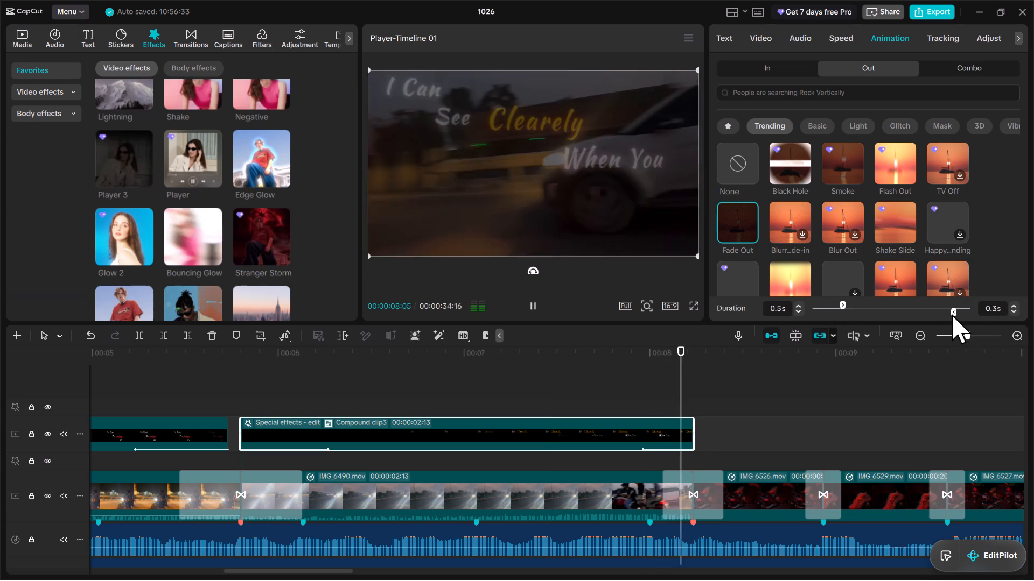
key("space")
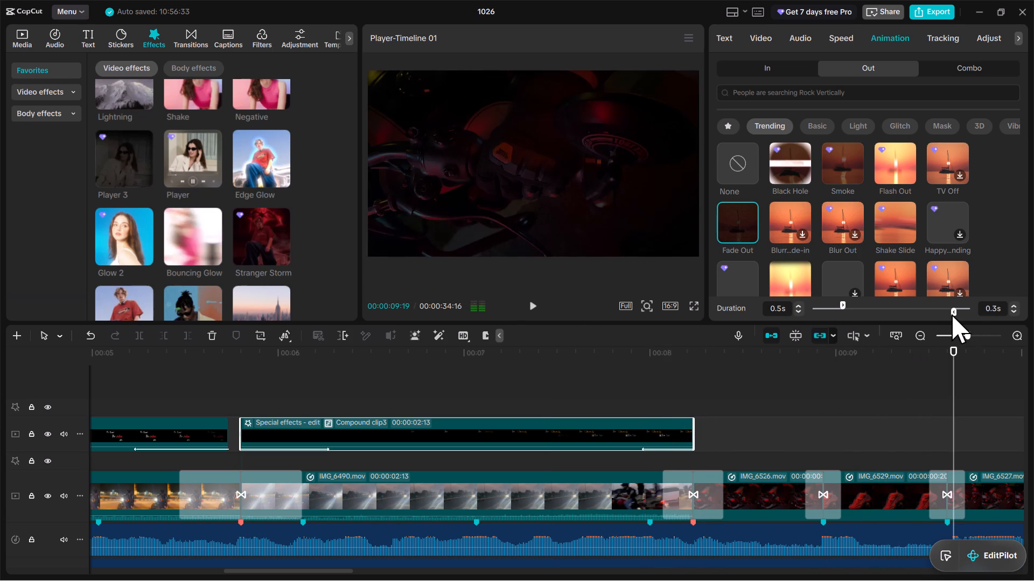
key("space")
key("space")
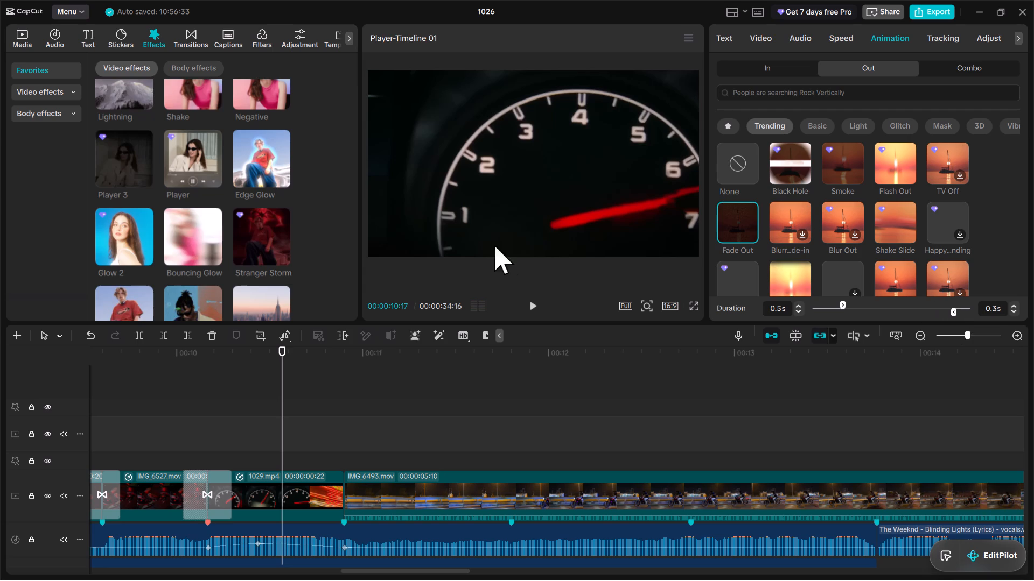
left_click_drag(149, 352, 155, 353)
key("space")
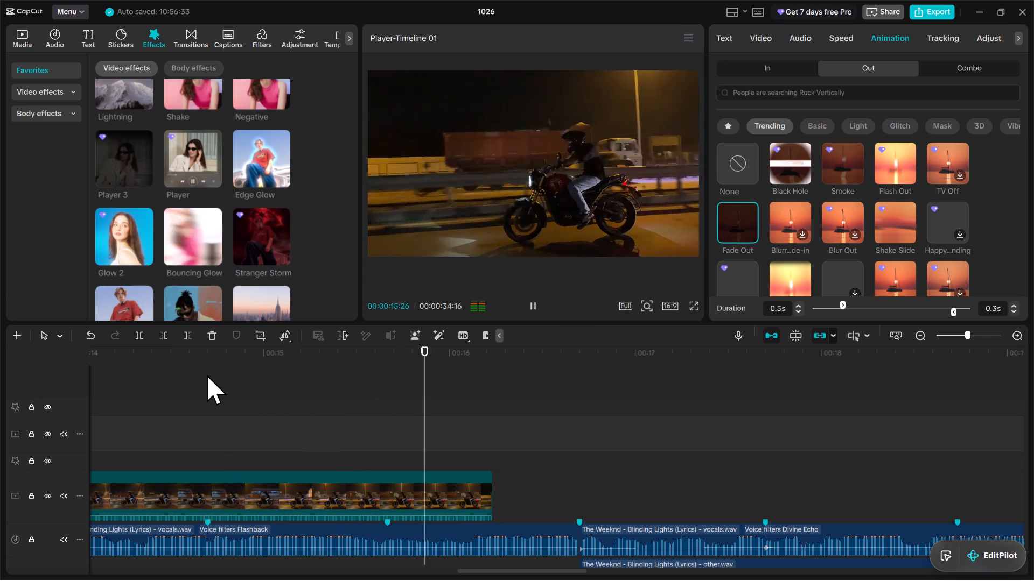
key("space")
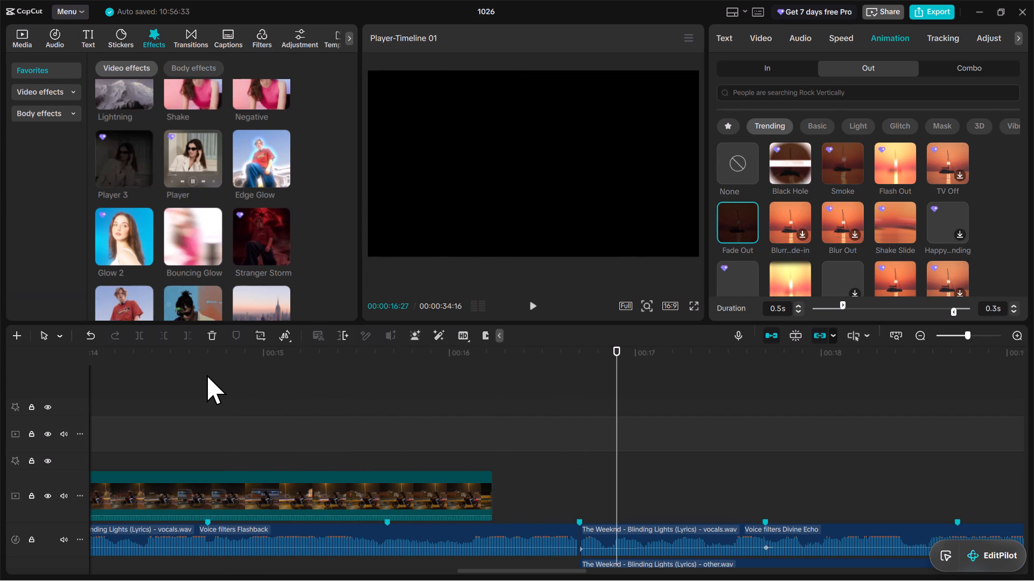
Play the edit from the beginning to review the first lyric compound clip over the opening shot.
left_click_drag(970, 336, 965, 338)
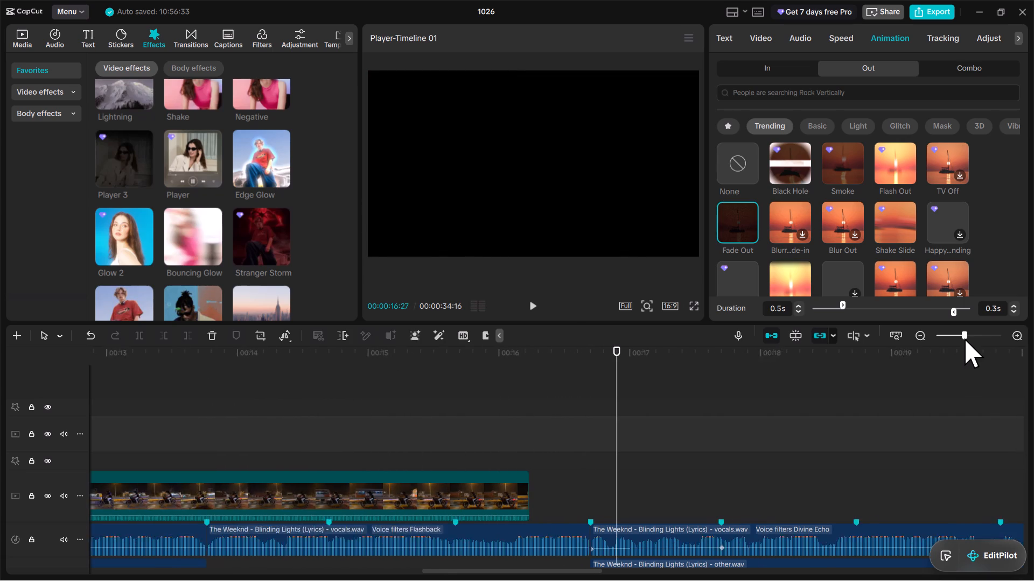
left_click_drag(965, 338, 954, 352)
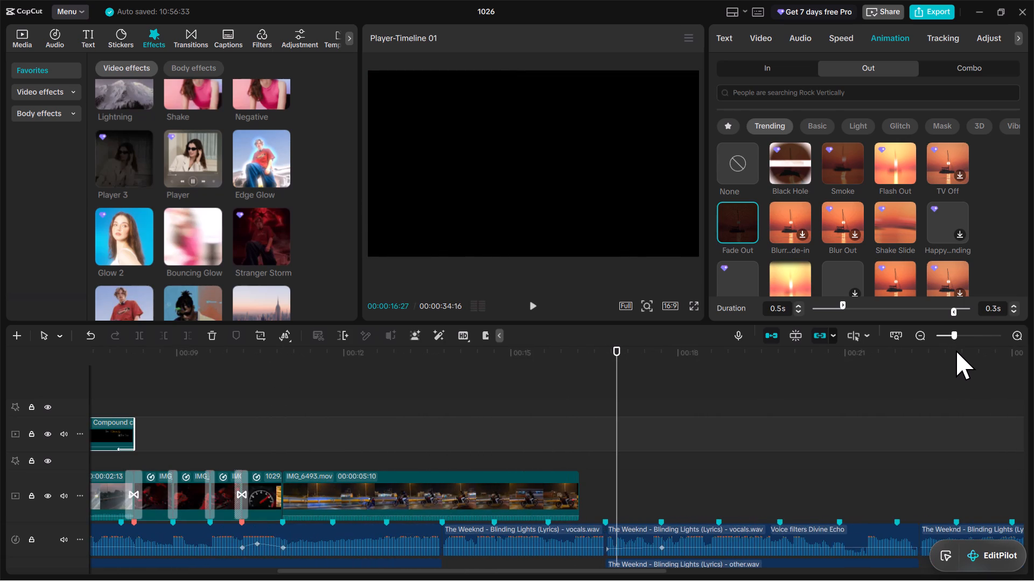
scroll(581, 409, "down", 2)
left_click_drag(427, 566, 529, 507)
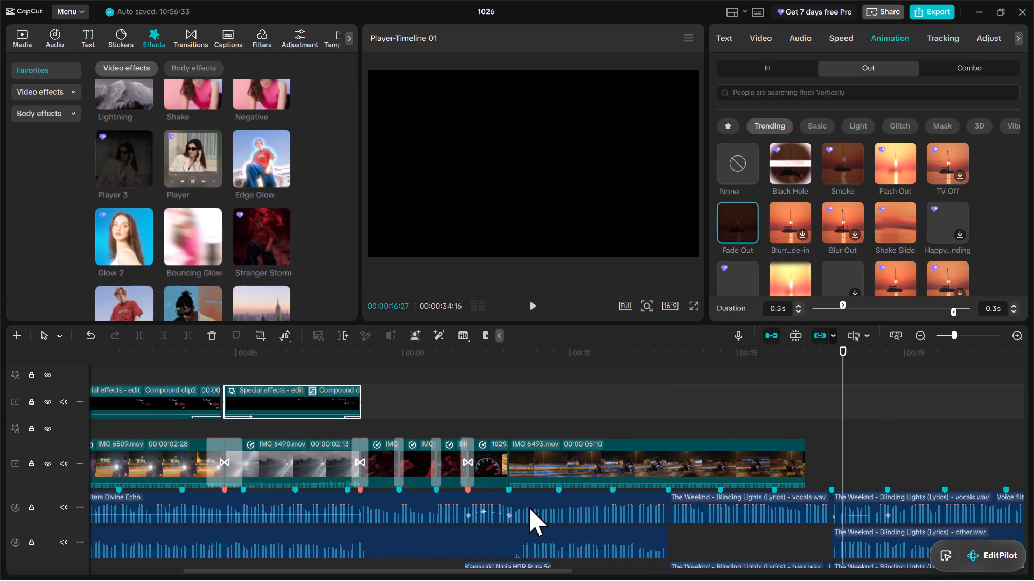
left_click_drag(529, 507, 541, 505)
left_click_drag(574, 519, 597, 516)
scroll(487, 540, "up", 3)
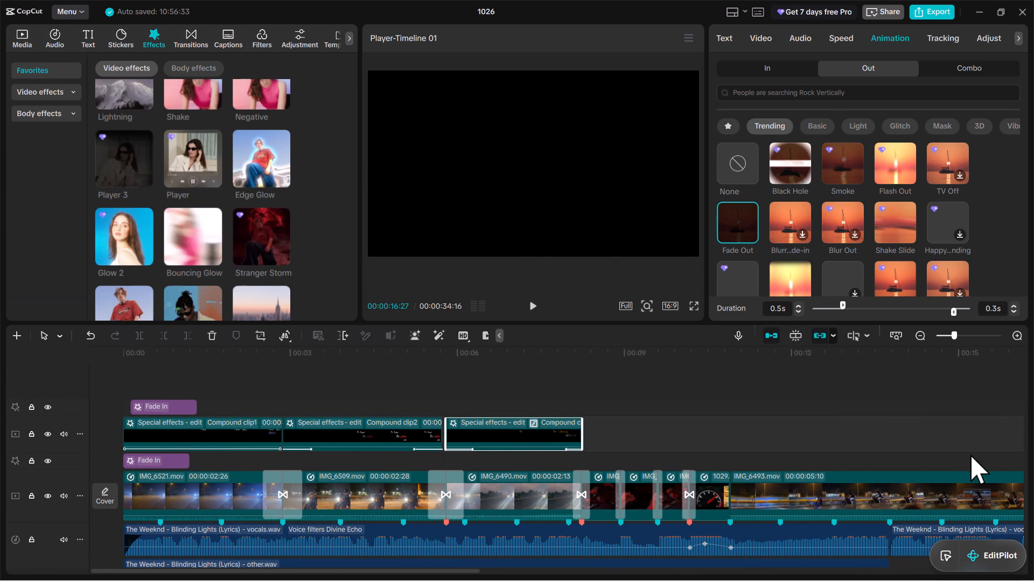
left_click(125, 356)
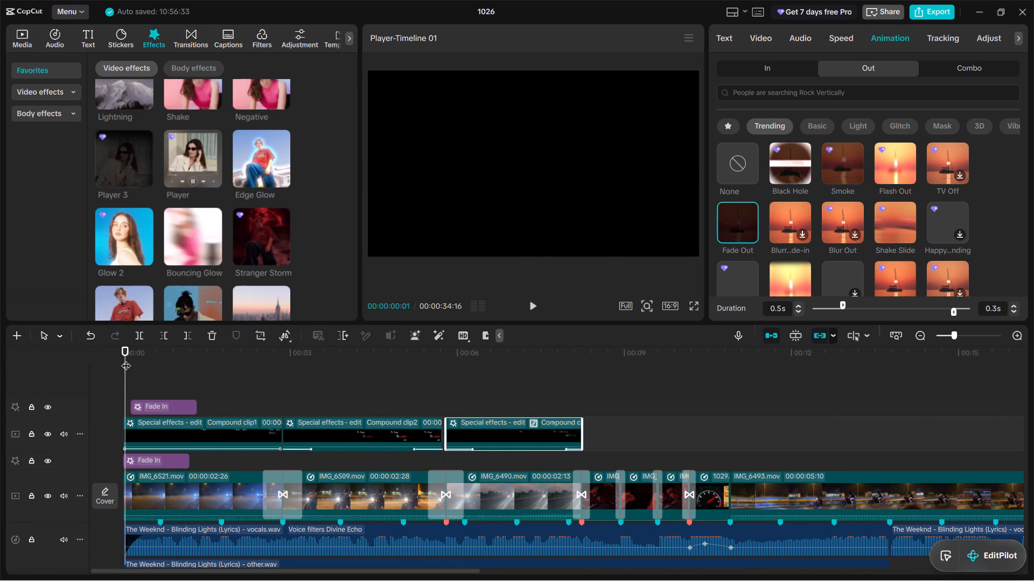
key("l")
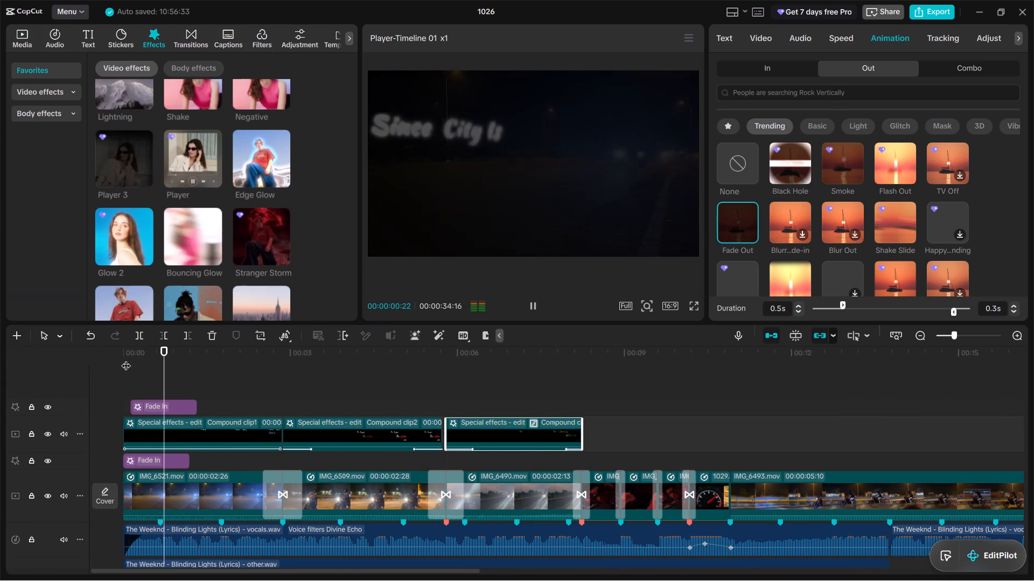
key("space")
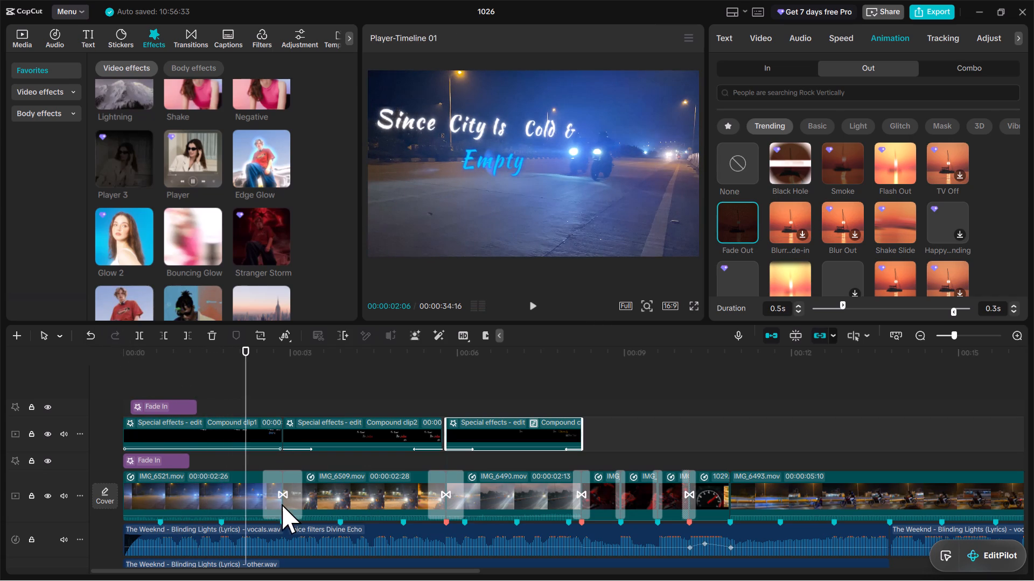
Play the edit from the start of the second lyric compound clip to check its text over the motorcycle shot.
left_click(284, 522)
key("l")
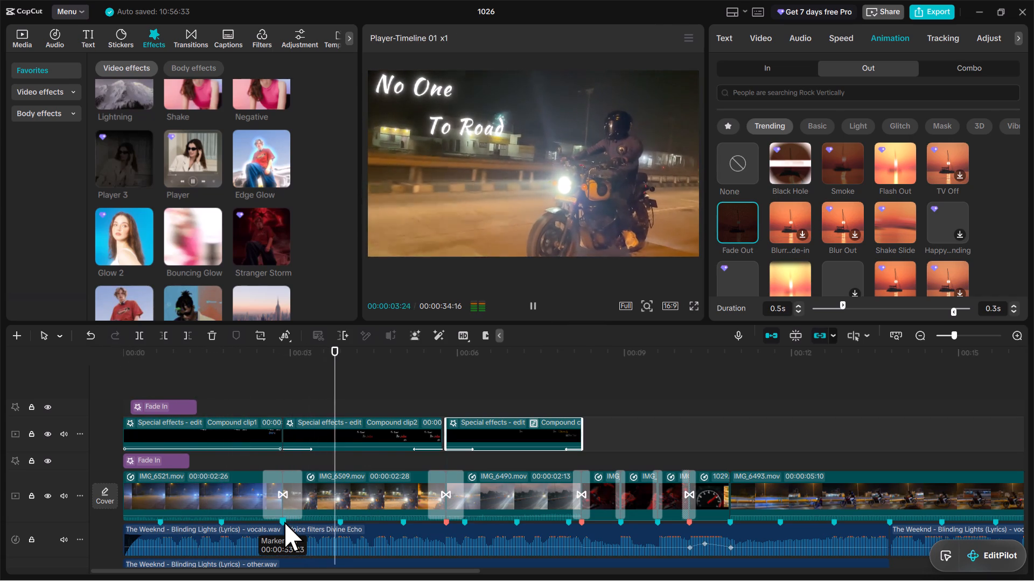
key("space")
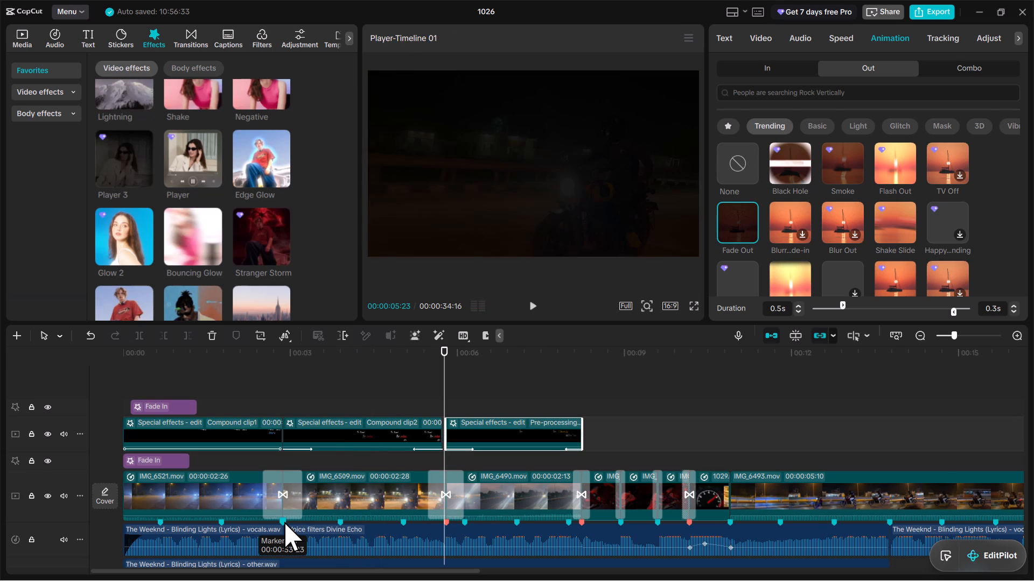
Inside the second lyric compound clip, nudge the word Me slightly right and up below Judge, and return to the main timeline.
double_click(398, 423)
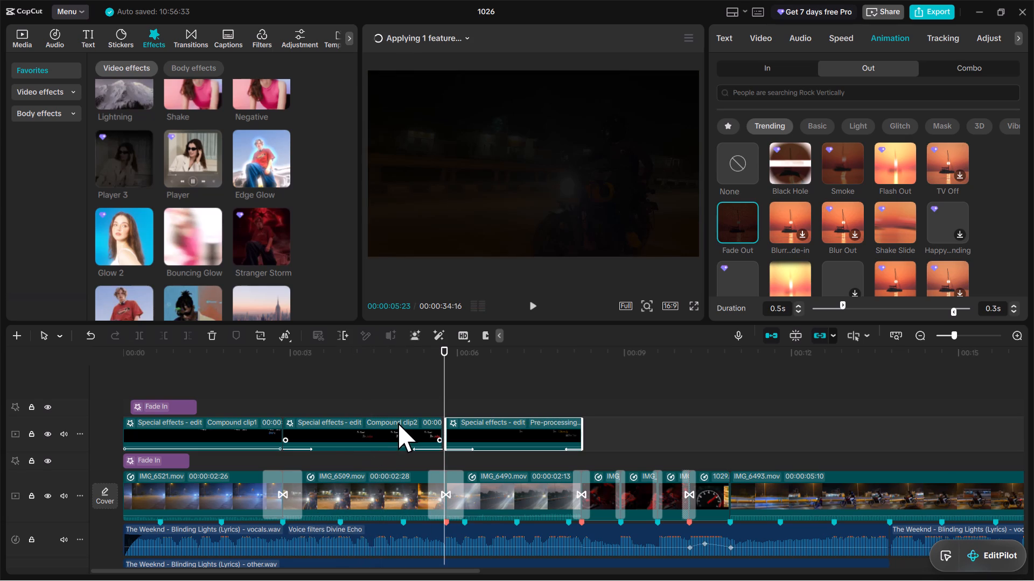
left_click(304, 420)
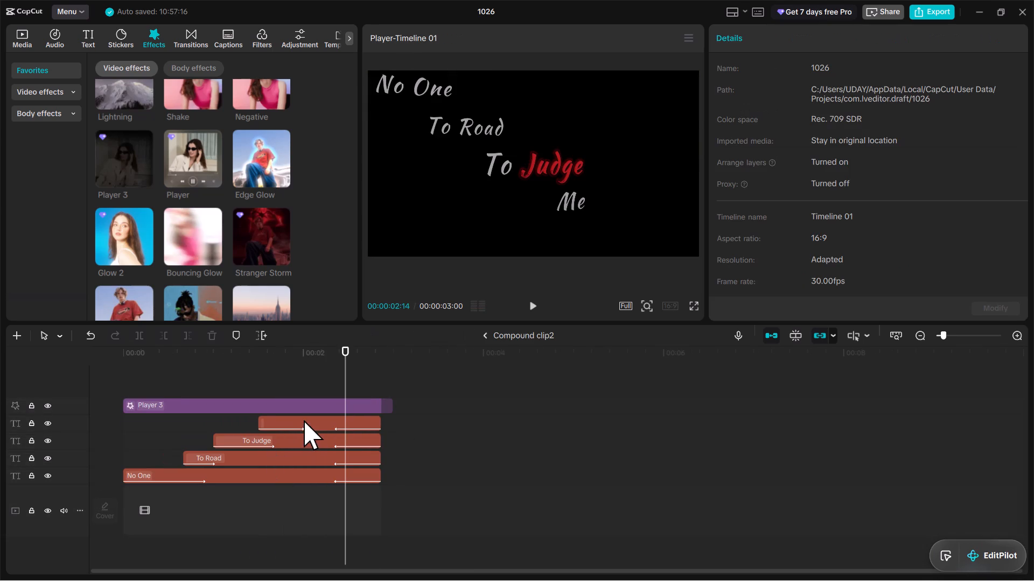
left_click_drag(580, 216, 595, 215)
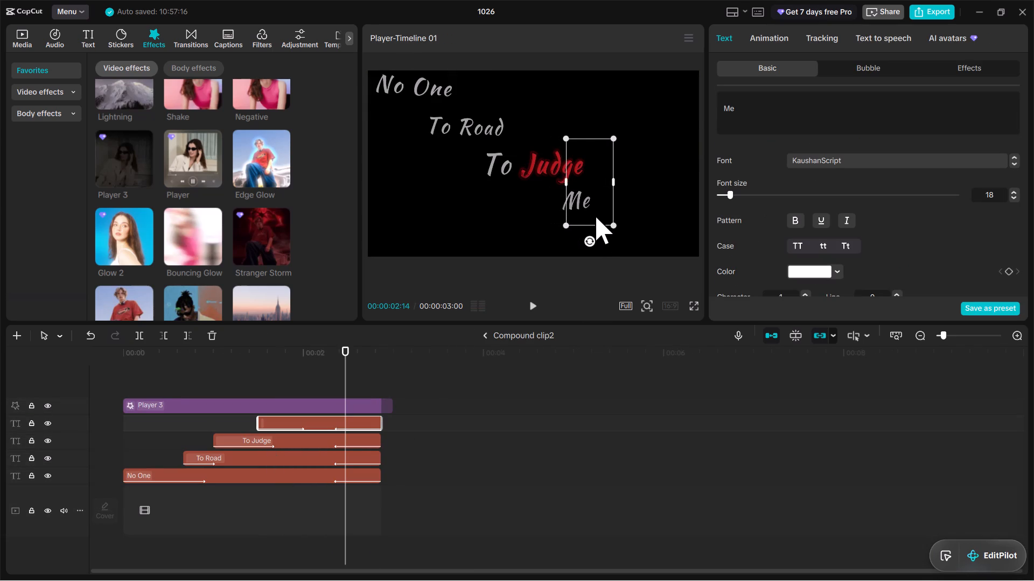
left_click_drag(595, 215, 604, 216)
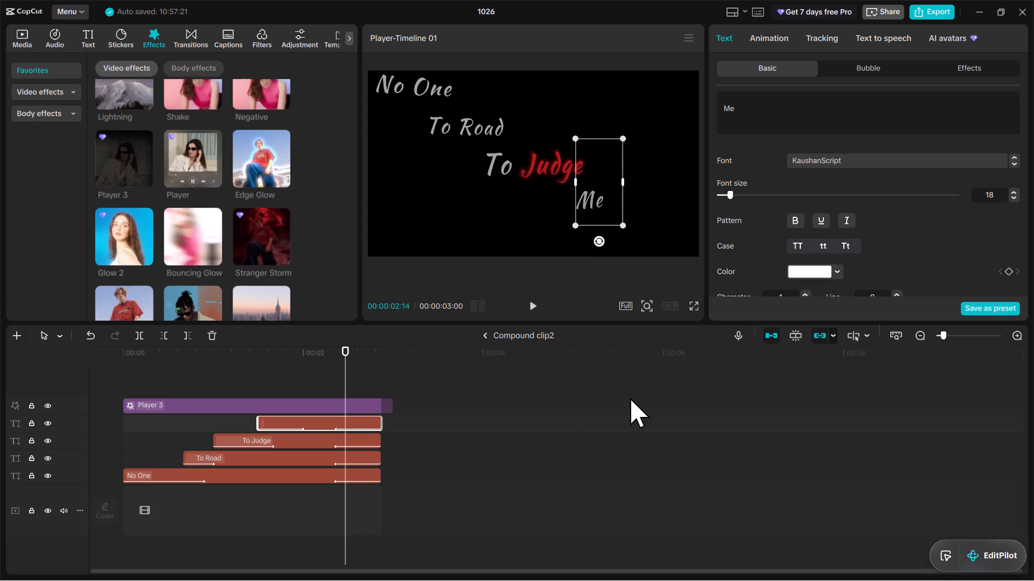
left_click(602, 200)
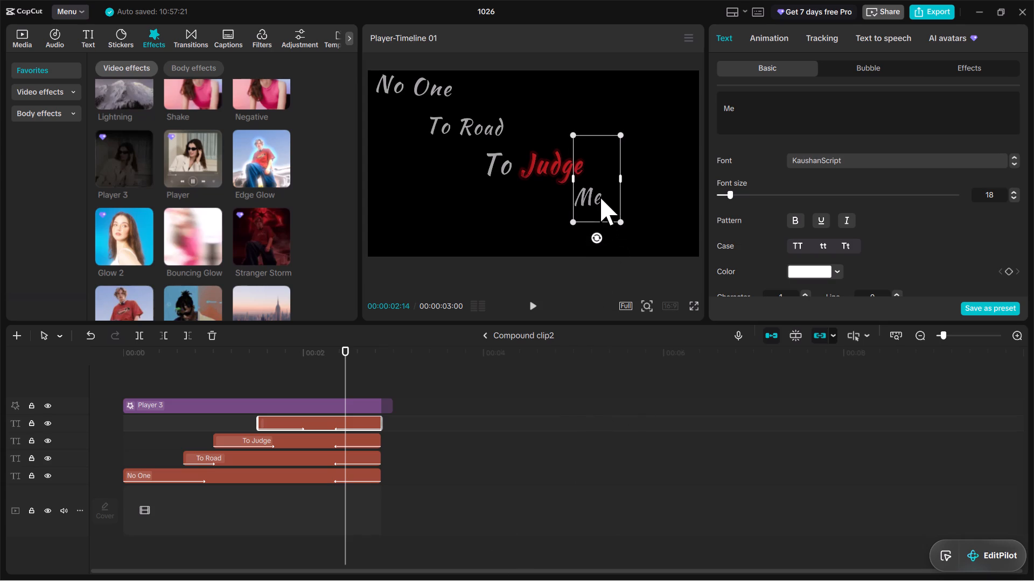
left_click(521, 331)
Play the end of the second lyric, the third lyric compound clip and the first red shots to review the text.
left_click(407, 365)
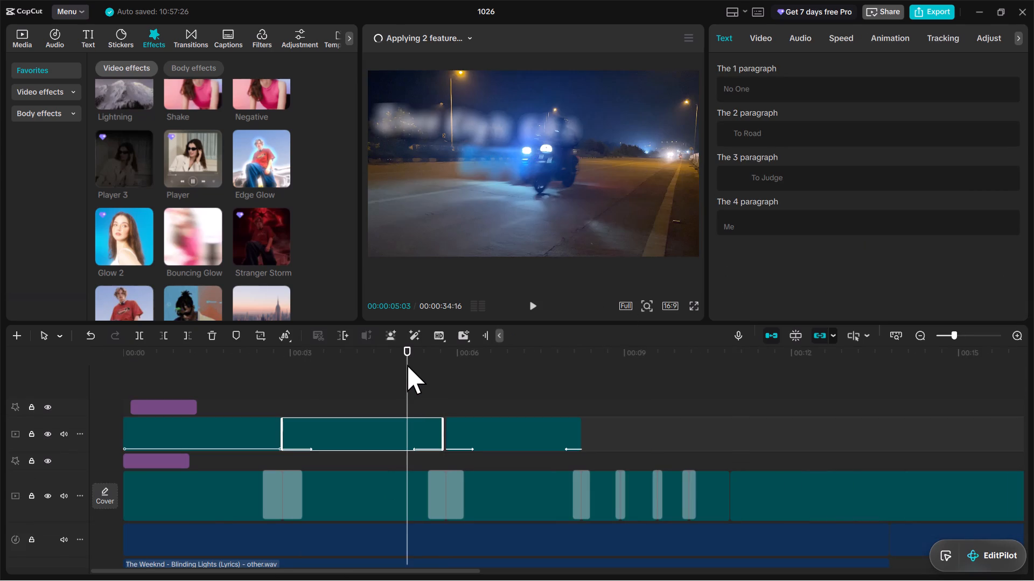
key("space")
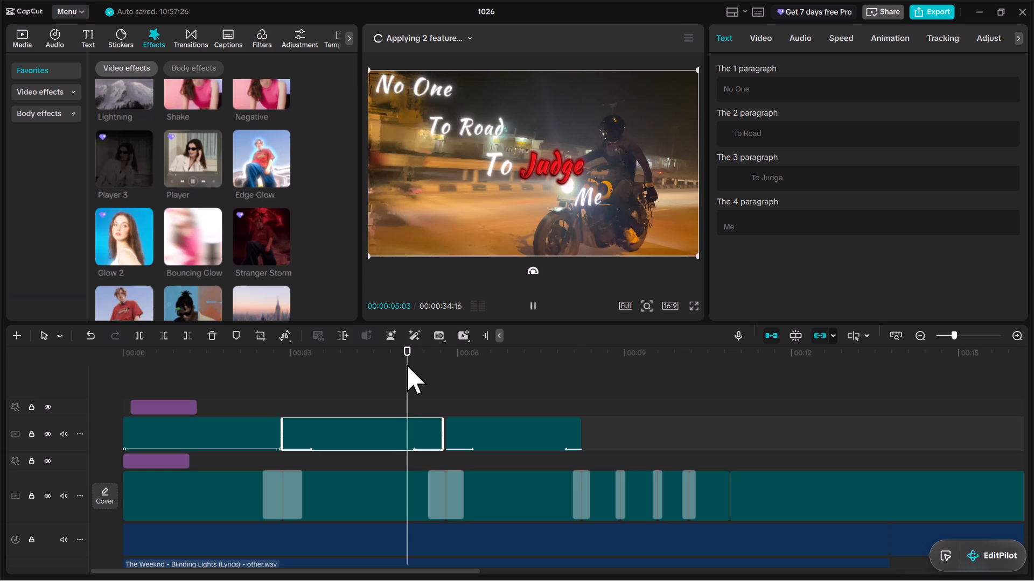
key("space")
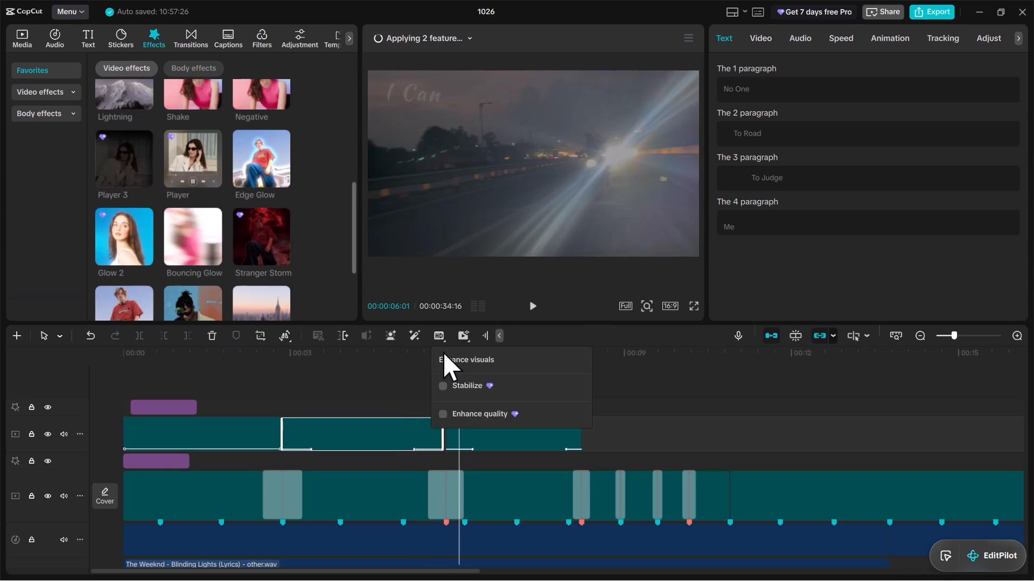
left_click(447, 352)
key("l")
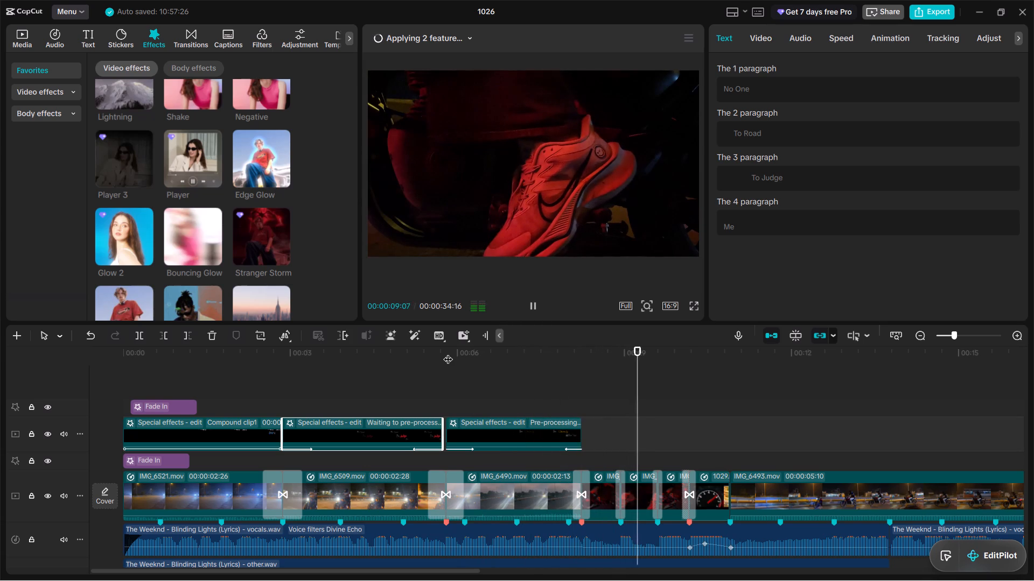
key("space")
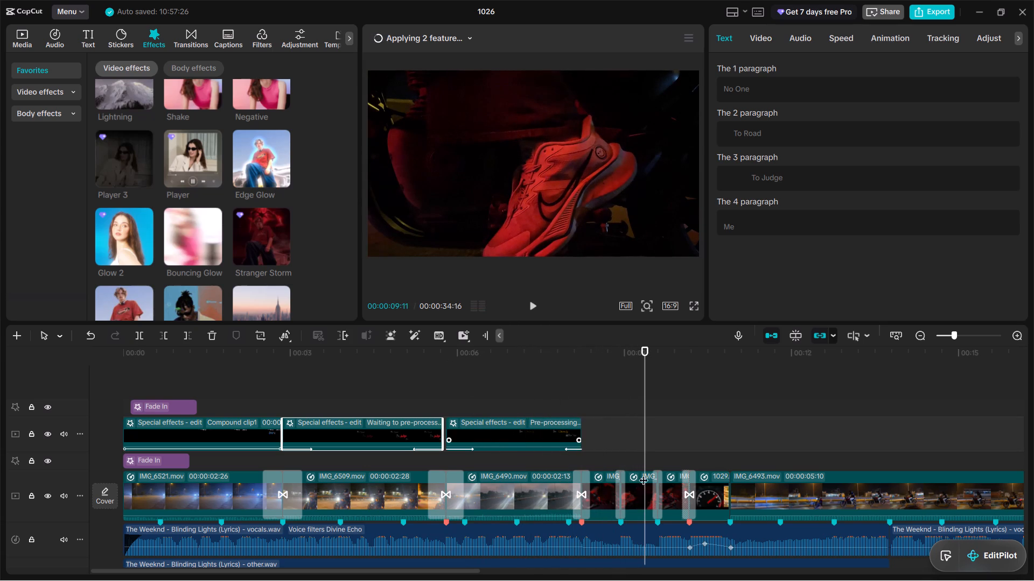
Add a default text clip on a new track at about 00:00:08:07, where the third lyric compound clip ends.
left_click(589, 464)
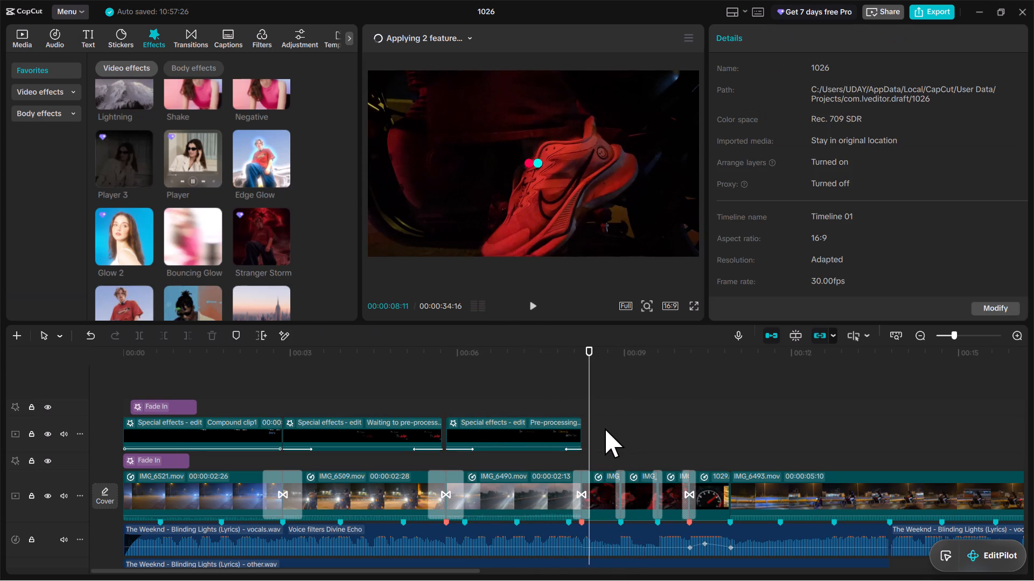
left_click_drag(593, 452, 581, 461)
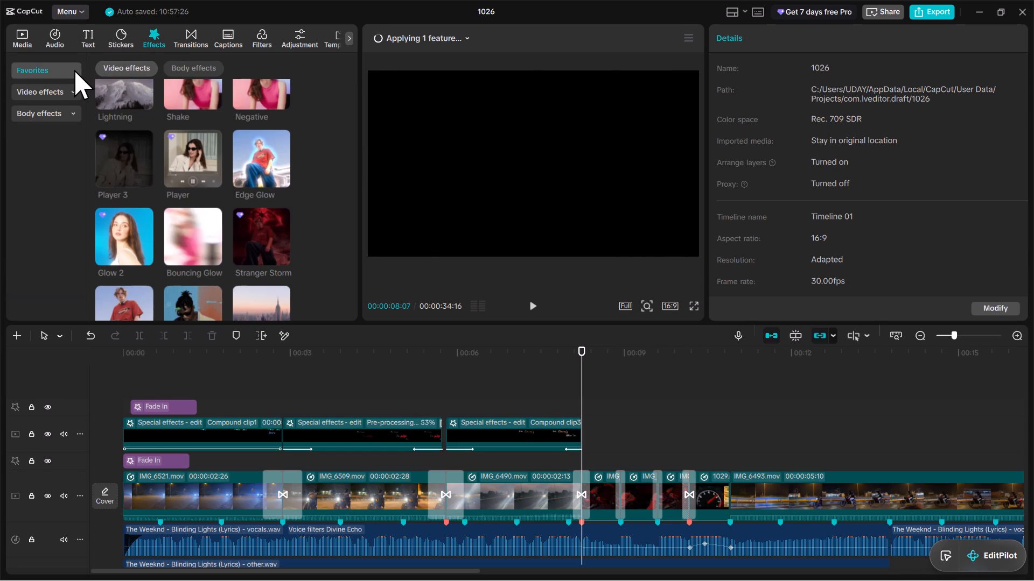
left_click(98, 32)
left_click_drag(128, 86, 585, 462)
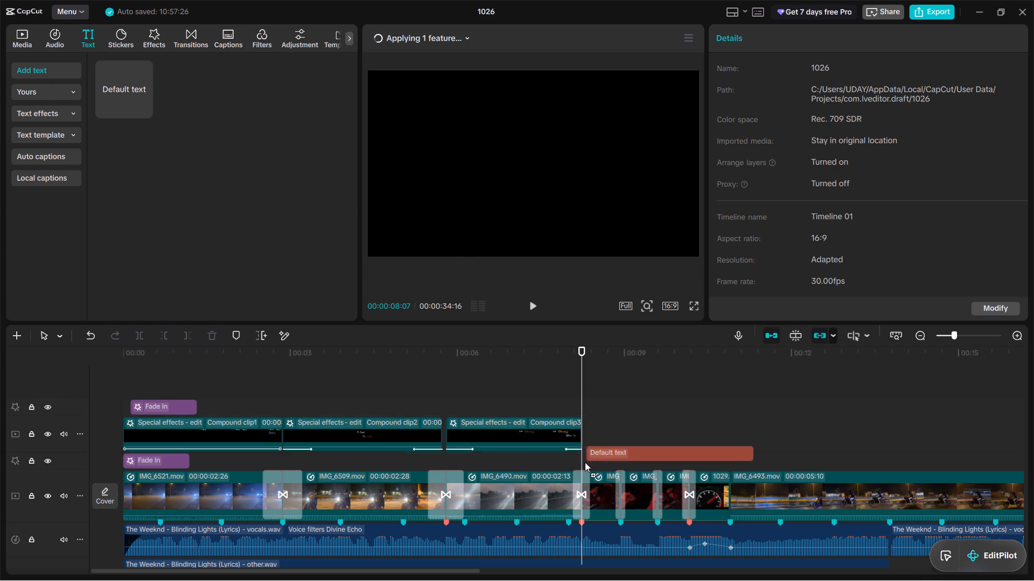
left_click_drag(585, 462, 584, 464)
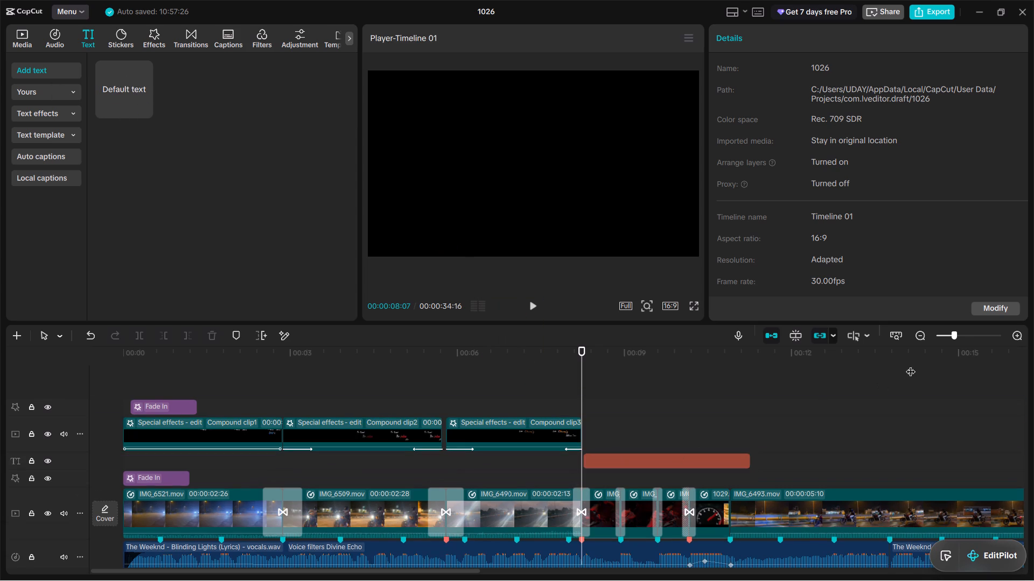
Trim the end of the new text clip to the beat marker at 00:00:08:28.
left_click_drag(954, 332, 964, 337)
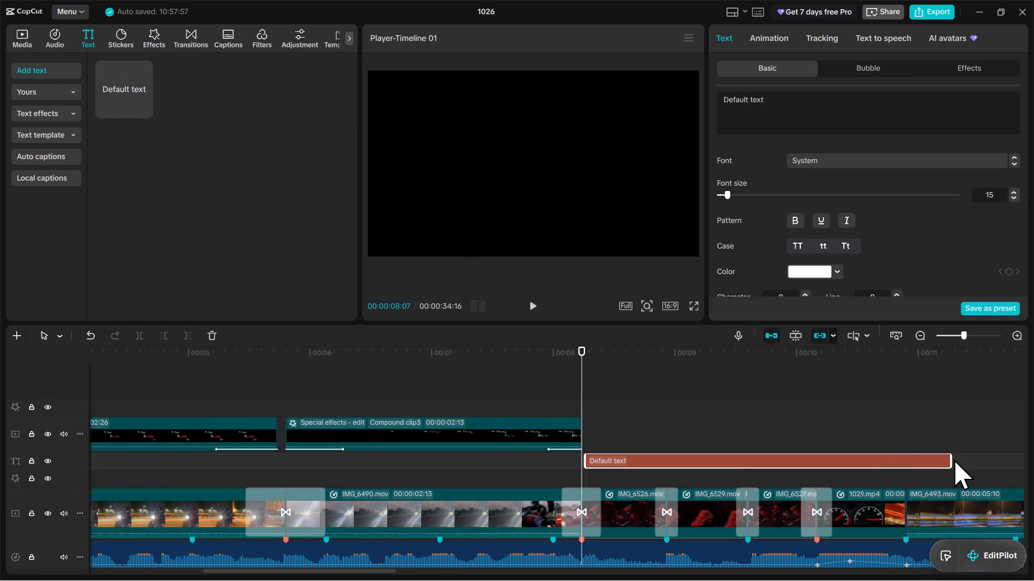
left_click(954, 460)
left_click(655, 470)
left_click_drag(659, 470, 675, 472)
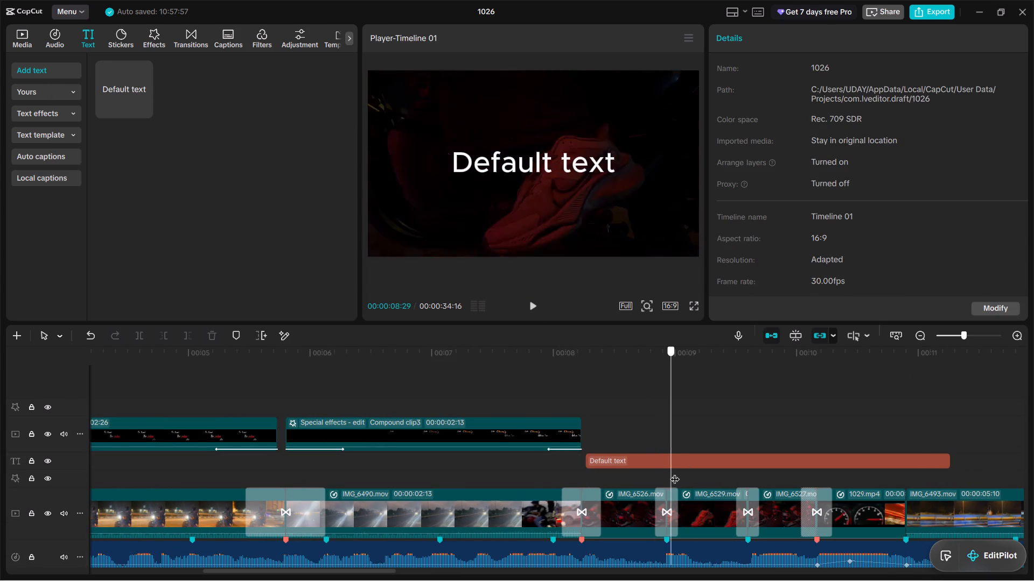
left_click_drag(675, 472, 668, 473)
left_click(669, 465)
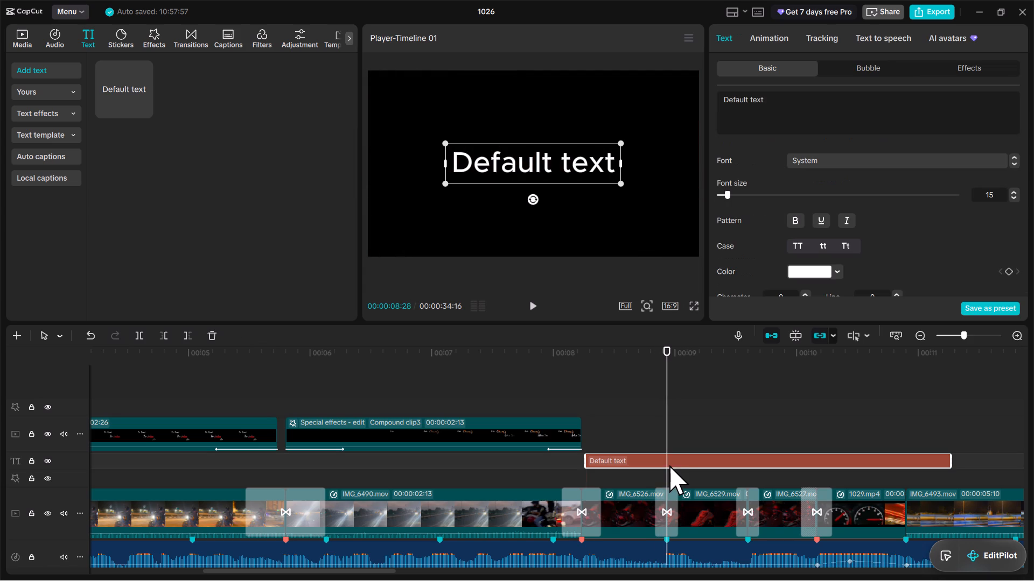
key("w")
Set the new text clip's font to KaushanScript and change its wording to Go in title case.
left_click(590, 472)
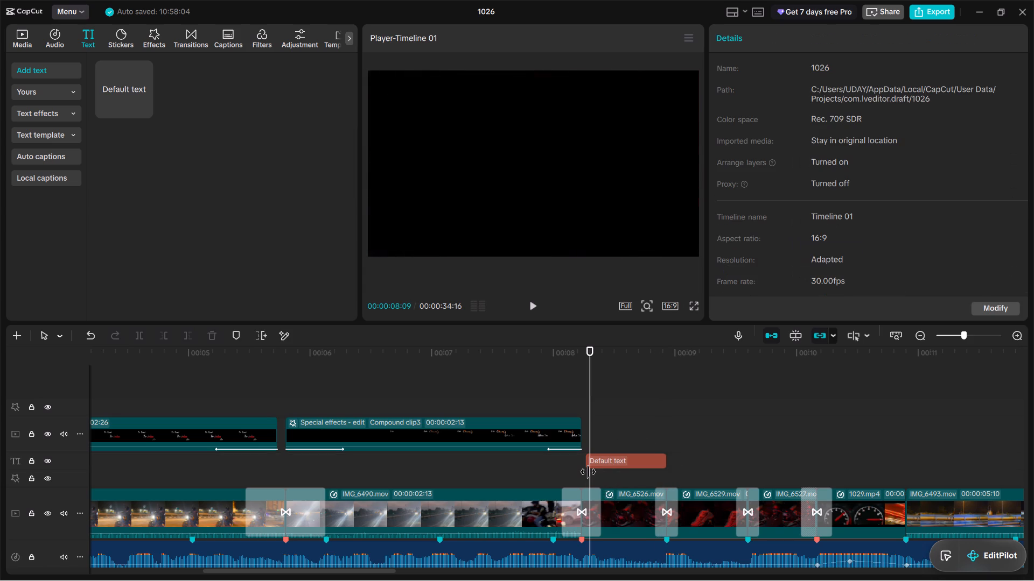
left_click(604, 460)
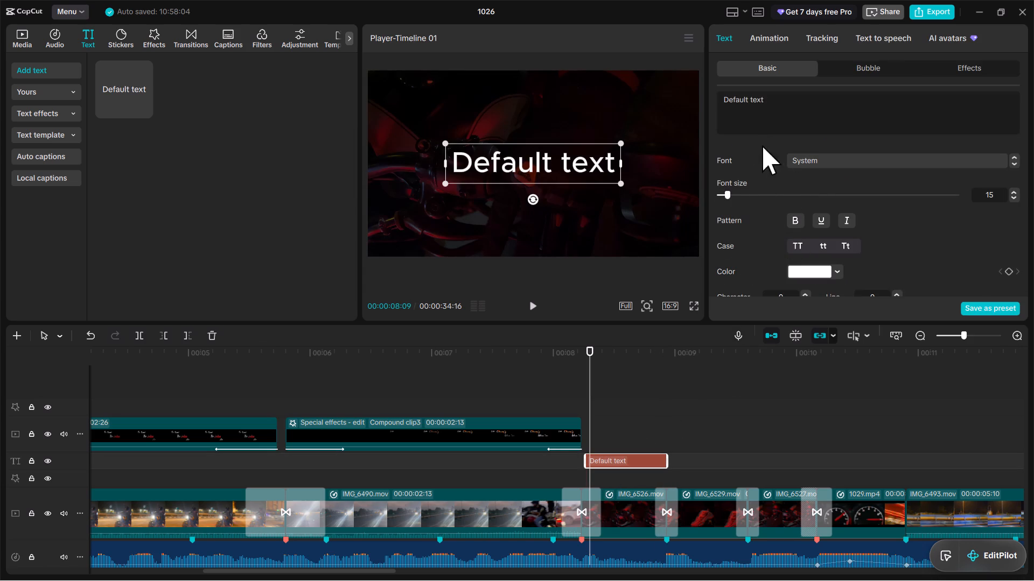
left_click(813, 162)
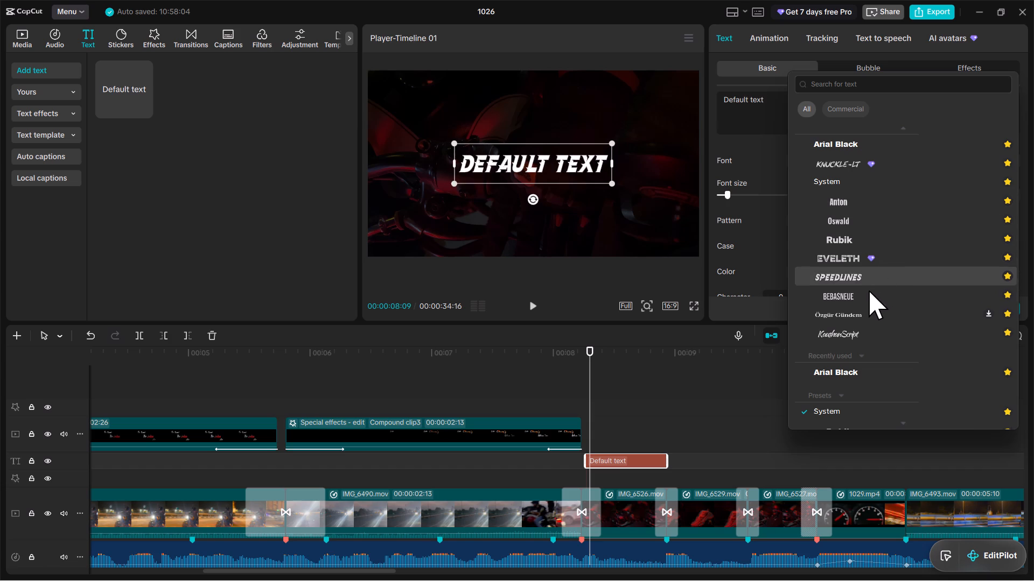
left_click(858, 335)
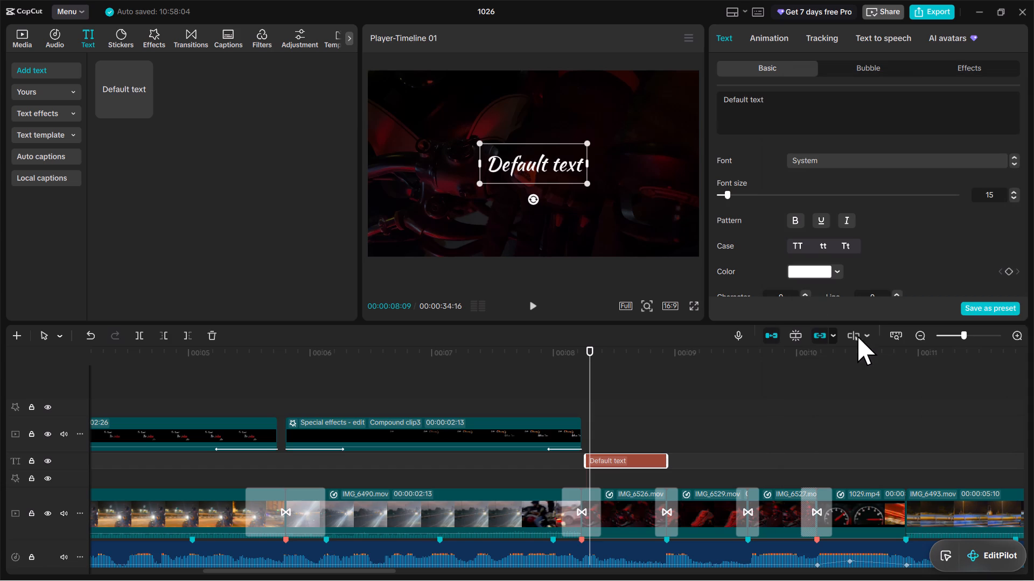
left_click_drag(717, 95, 931, 111)
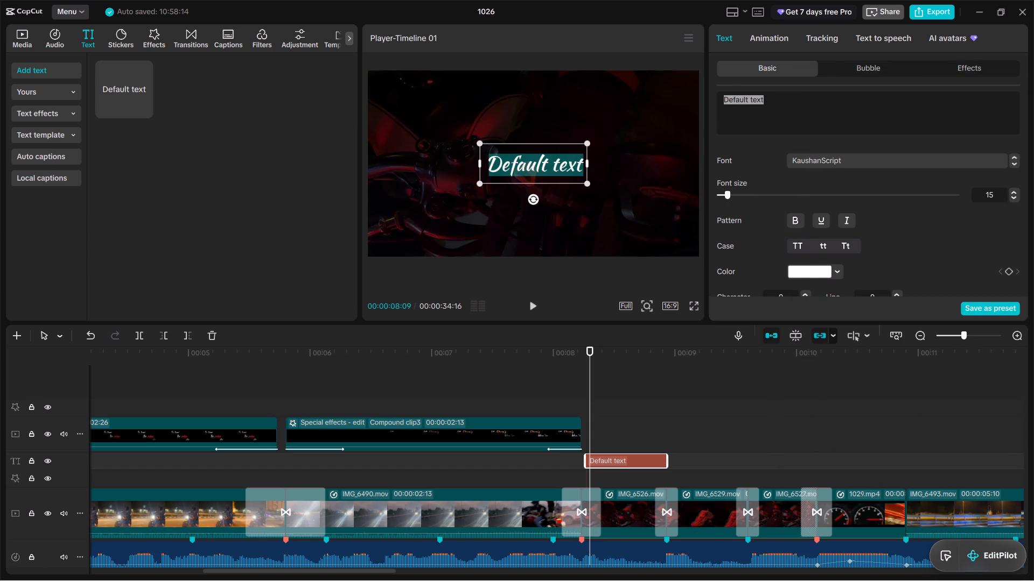
key("BackSpace")
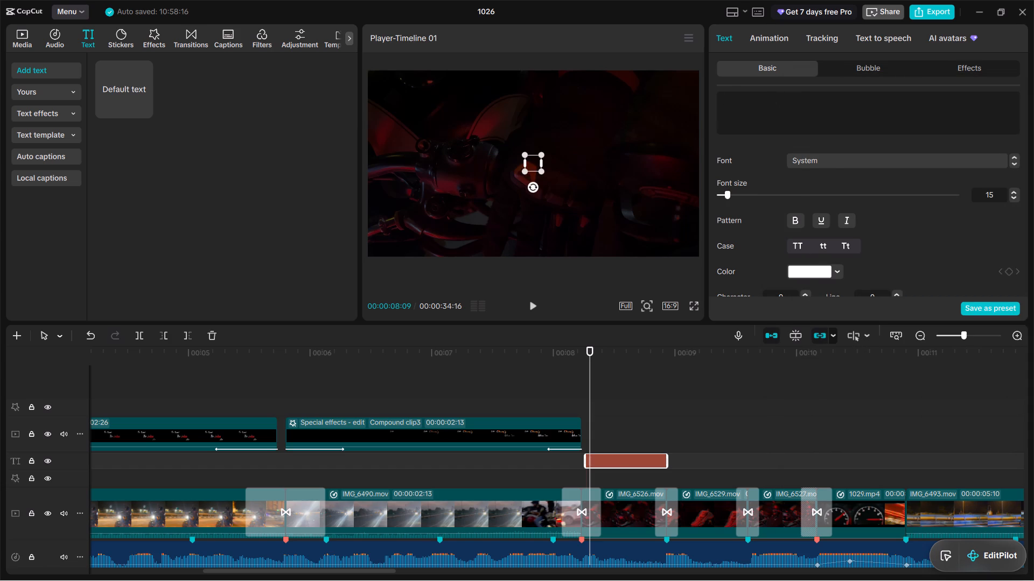
type("GO")
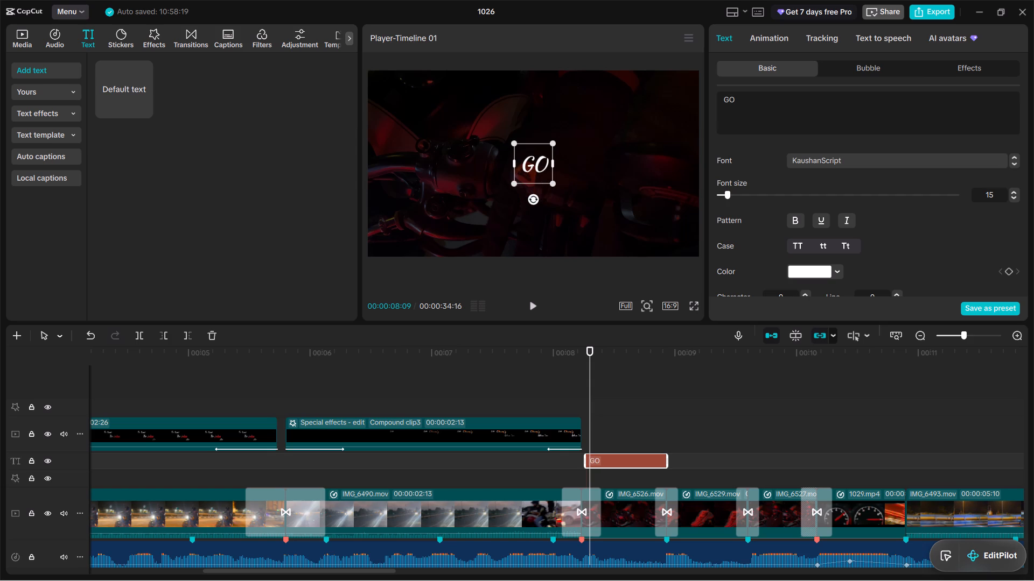
left_click(851, 245)
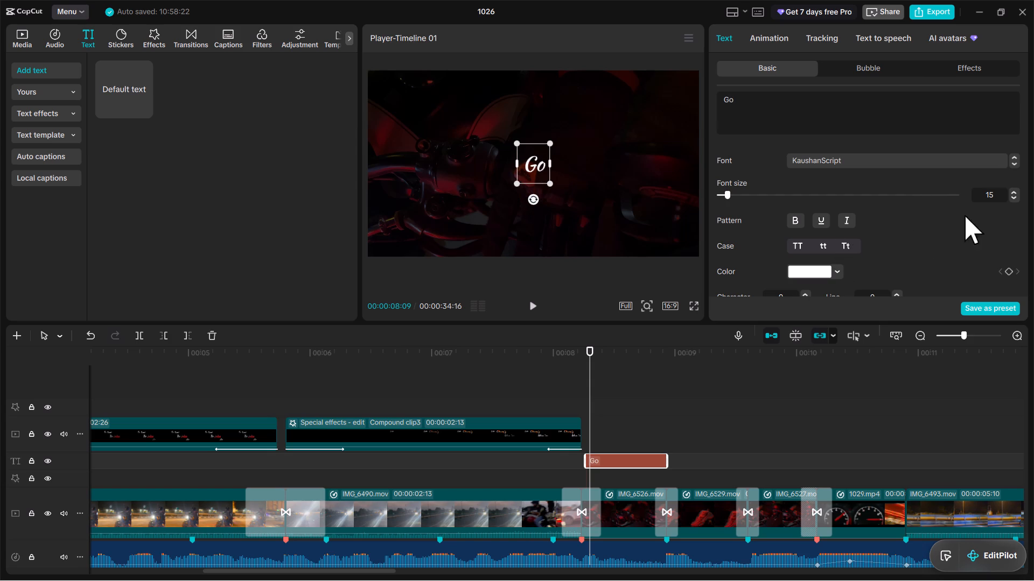
Move the Go text to the upper-left area of the video frame and set its font size to 30.
left_click_drag(532, 170, 439, 136)
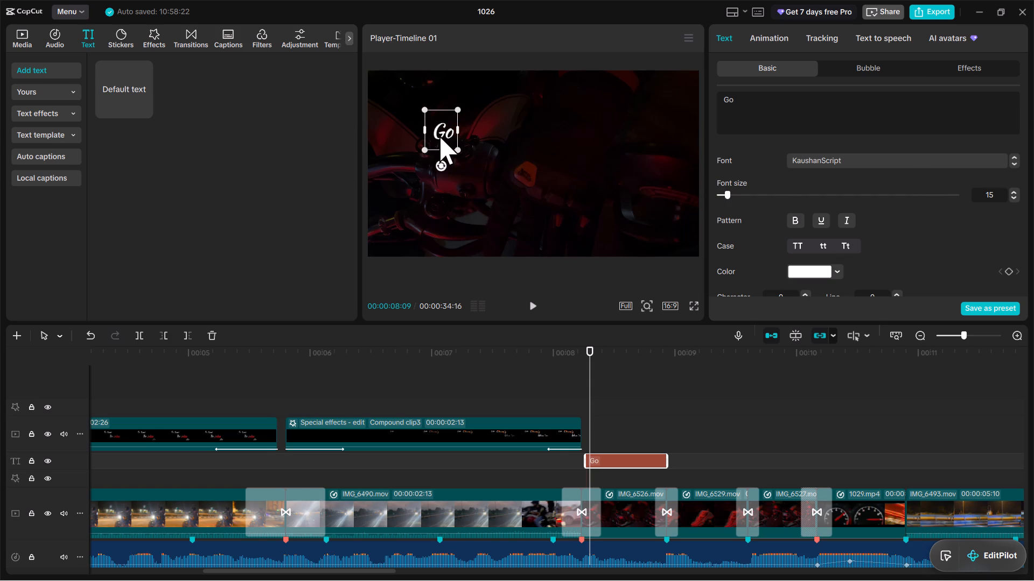
left_click_drag(439, 136, 435, 122)
left_click_drag(731, 192, 749, 193)
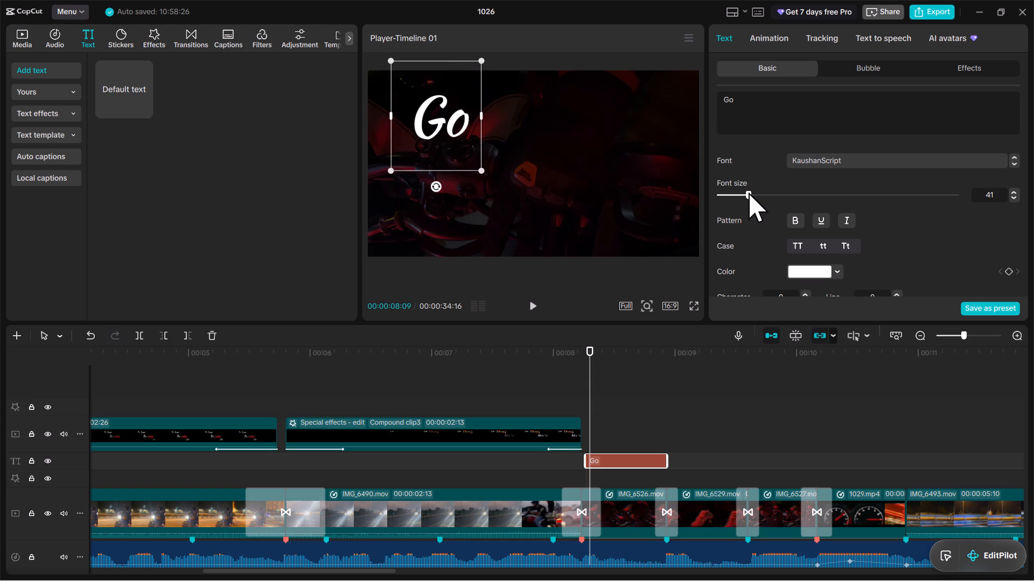
left_click_drag(749, 193, 740, 196)
Change the colour of the Go text from white to bright cyan-blue, hex 00C5FF.
left_click(825, 275)
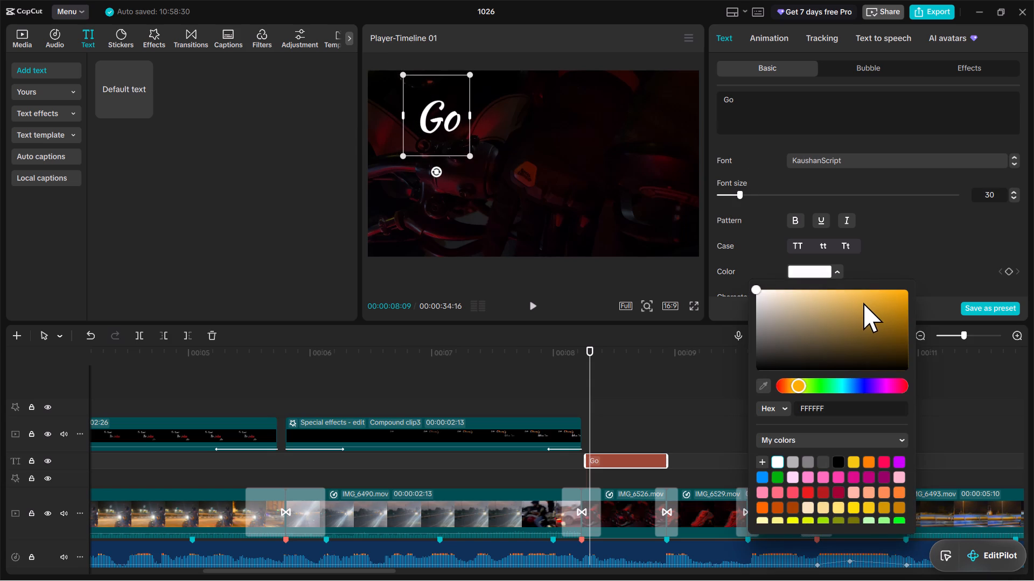
left_click_drag(863, 303, 1011, 228)
left_click_drag(795, 381, 897, 387)
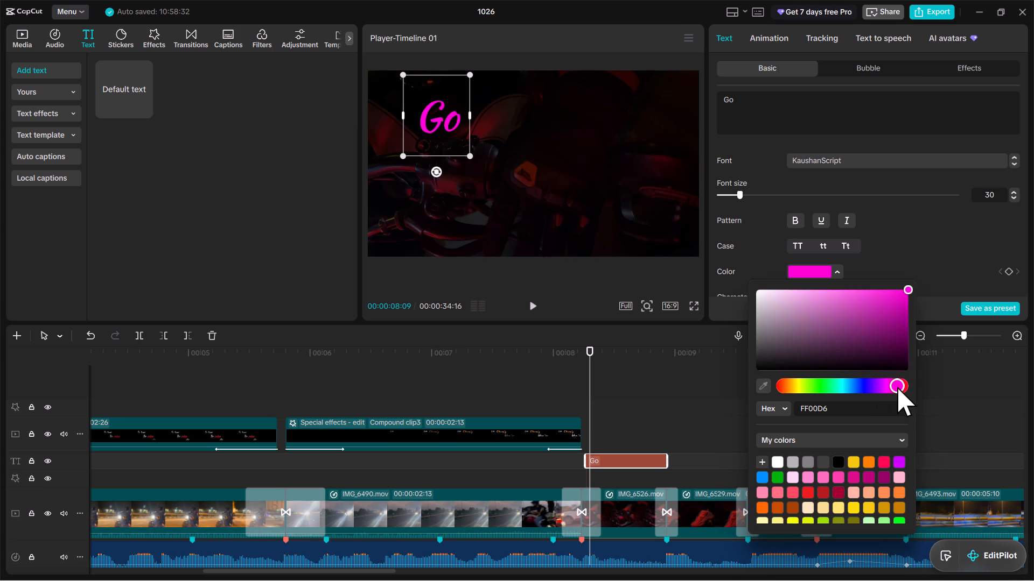
left_click_drag(897, 387, 867, 397)
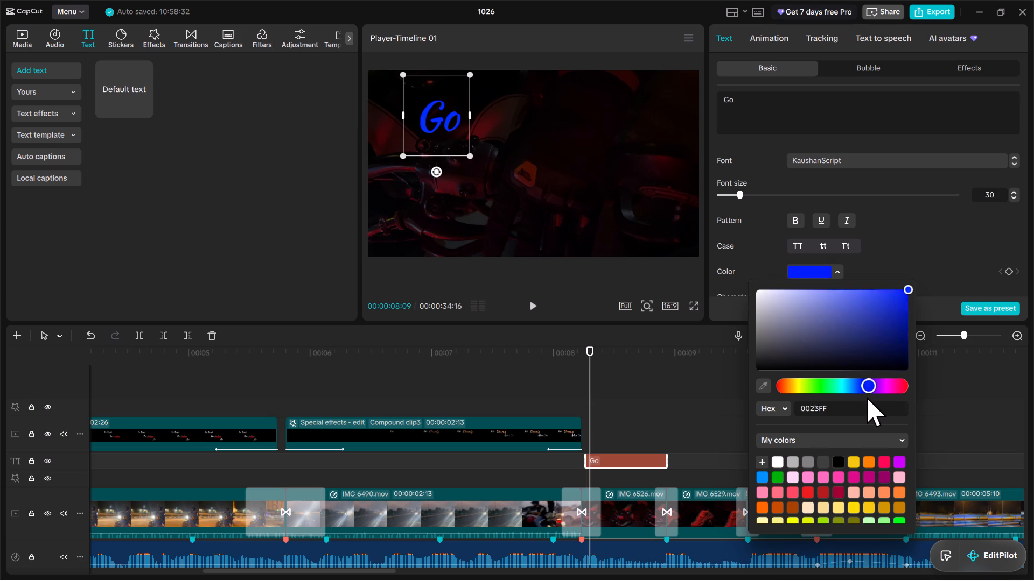
left_click_drag(867, 397, 855, 401)
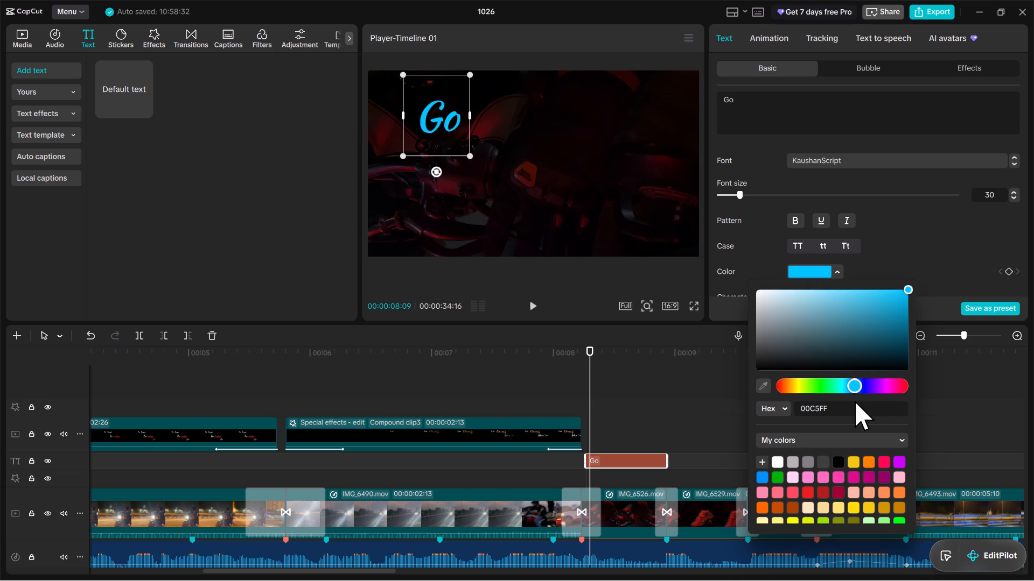
Change the colour of the Go text to white, hex FFFFFF.
left_click_drag(855, 401, 813, 419)
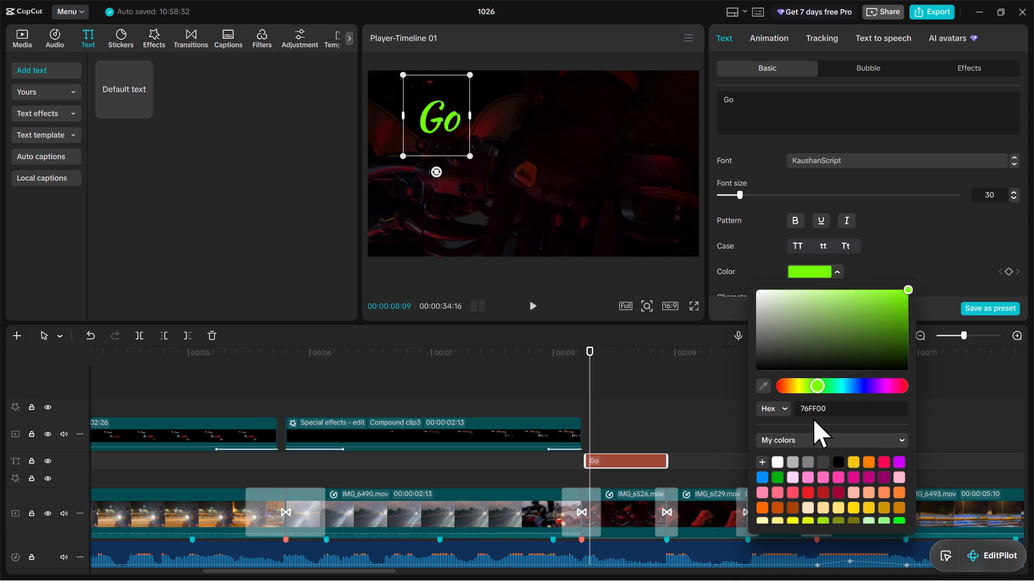
left_click_drag(813, 419, 694, 441)
left_click_drag(780, 292, 689, 226)
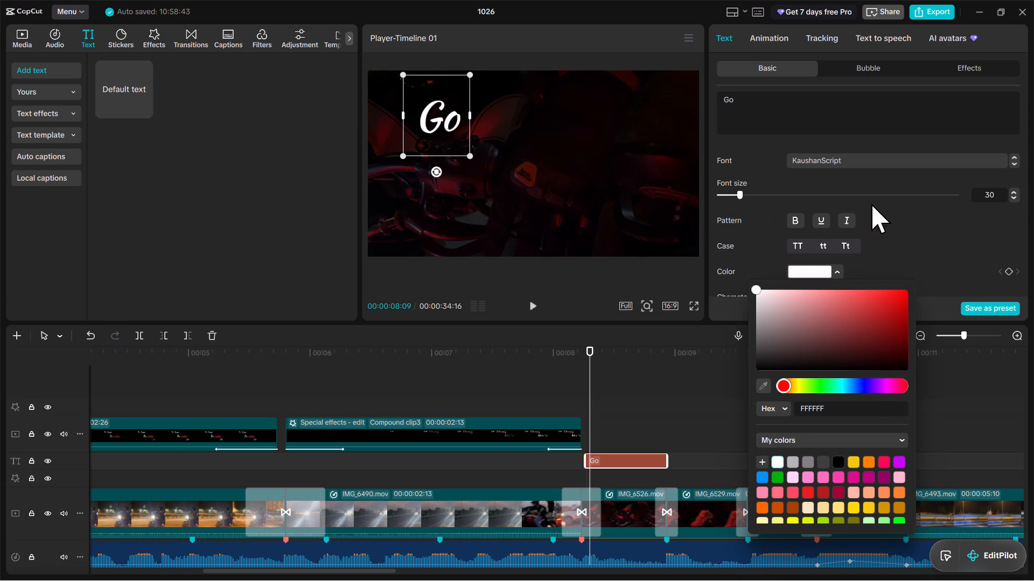
left_click(905, 241)
scroll(846, 265, "down", 1)
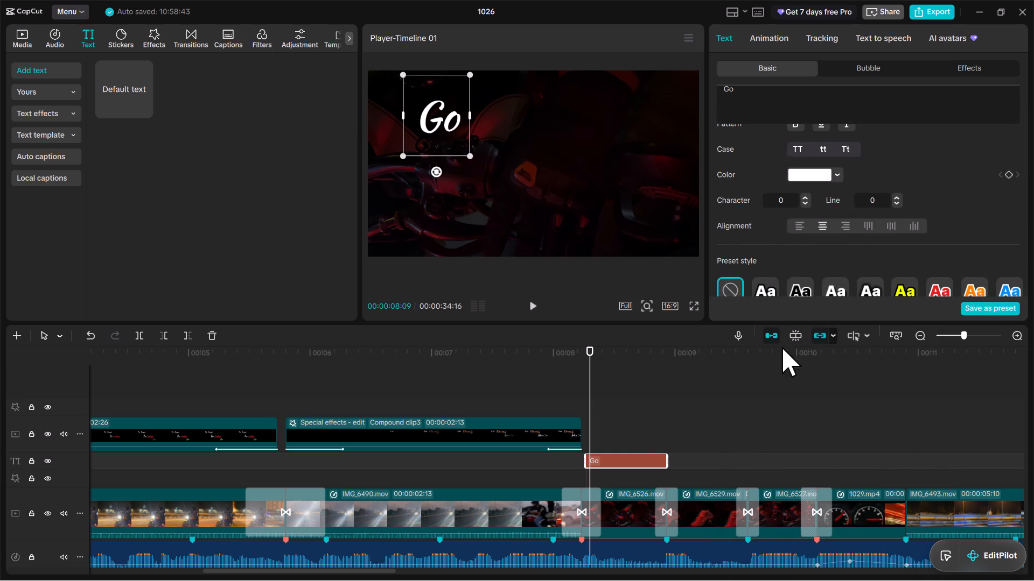
scroll(942, 183, "down", 1)
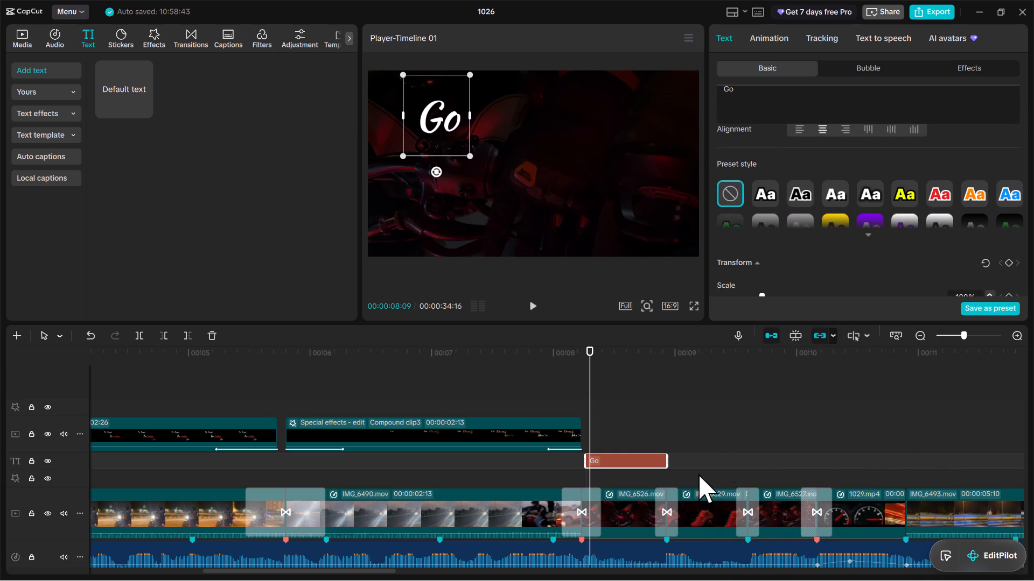
Duplicate the Go text clip so the copy starts at the end of the original, at 00:00:08:28.
left_click(666, 478)
left_click(668, 459)
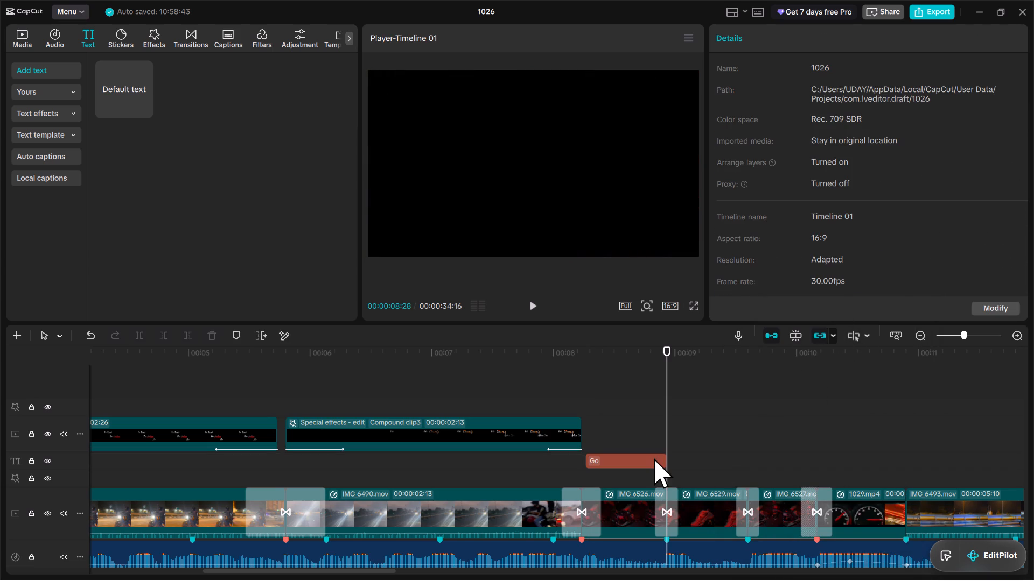
left_click(654, 458)
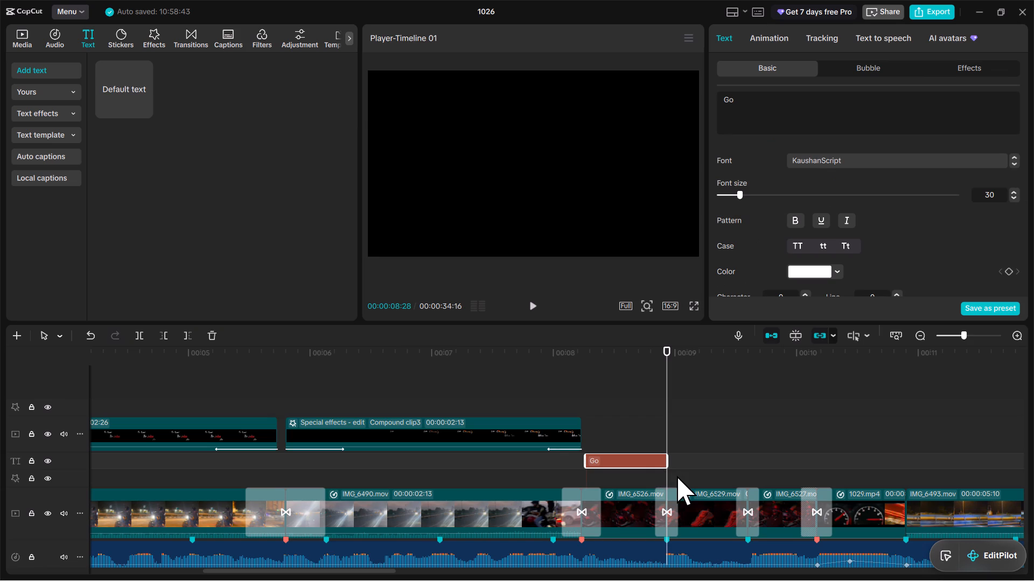
key("ctrl+c")
key("ctrl+v")
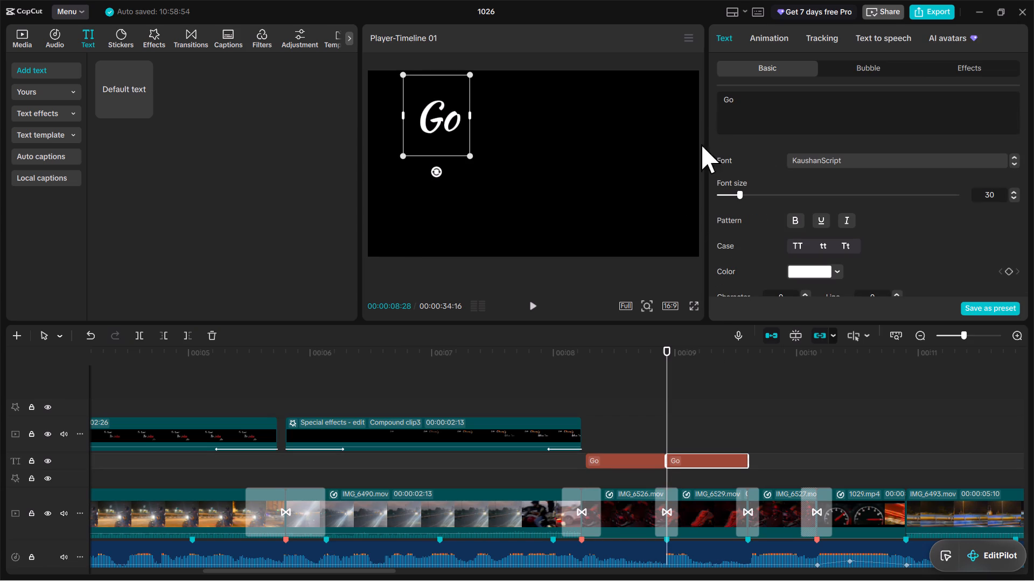
Change the wording of the duplicated text clip to Oh in title case.
left_click_drag(722, 101, 820, 101)
key("BackSpace")
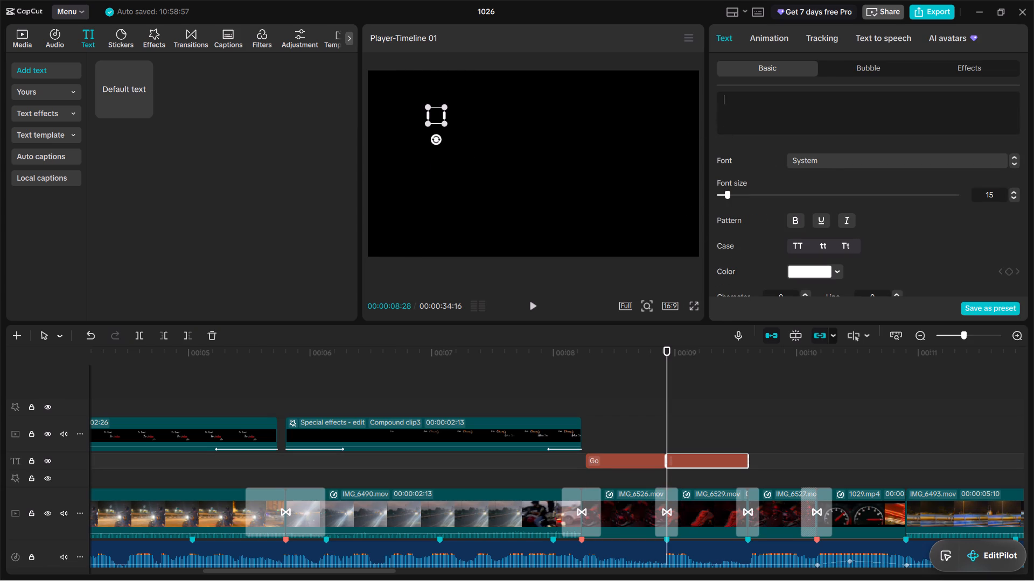
key("u")
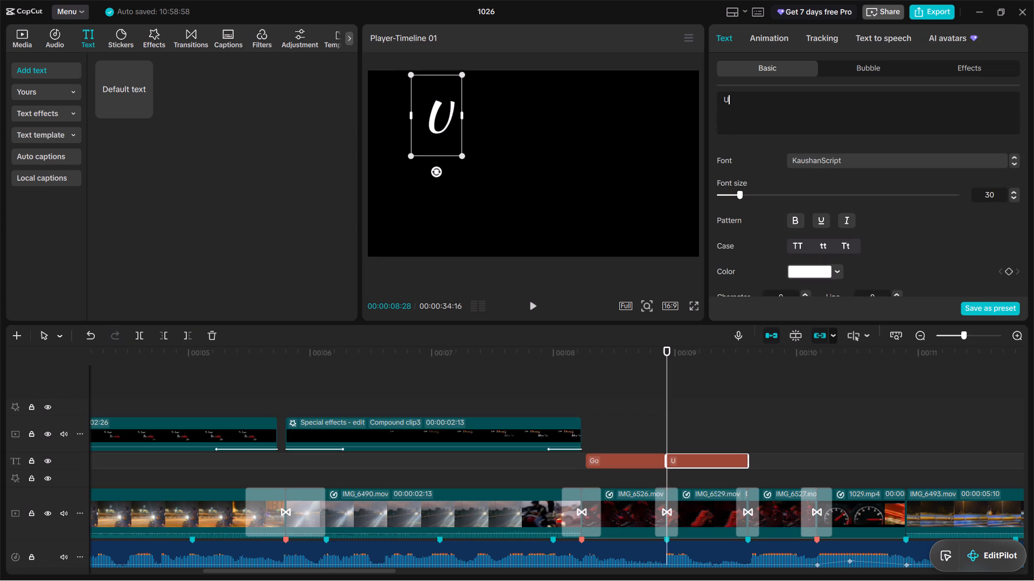
key("h")
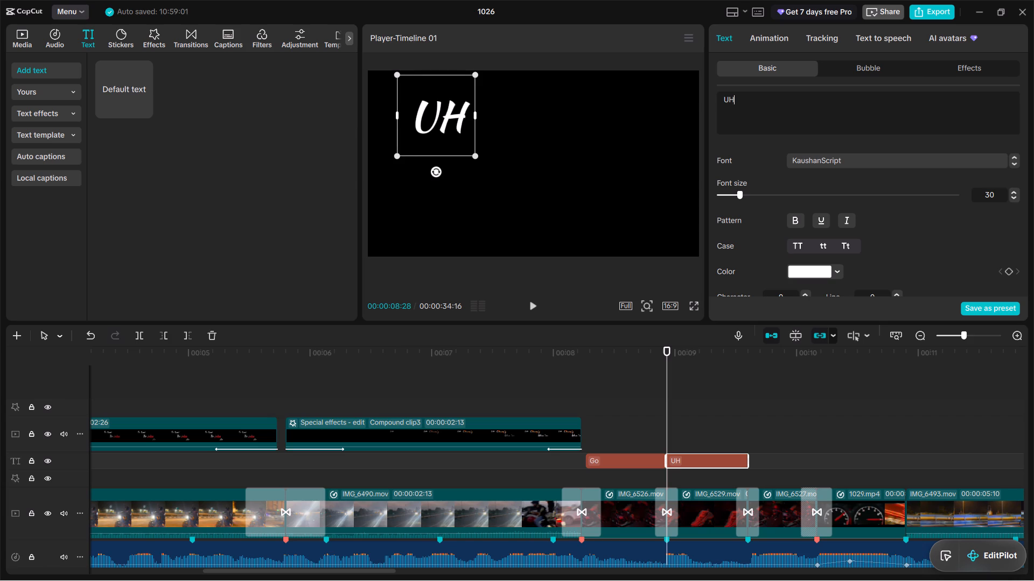
key("BackSpace")
key("BackSpace")
key("BackSpace")
type("OH")
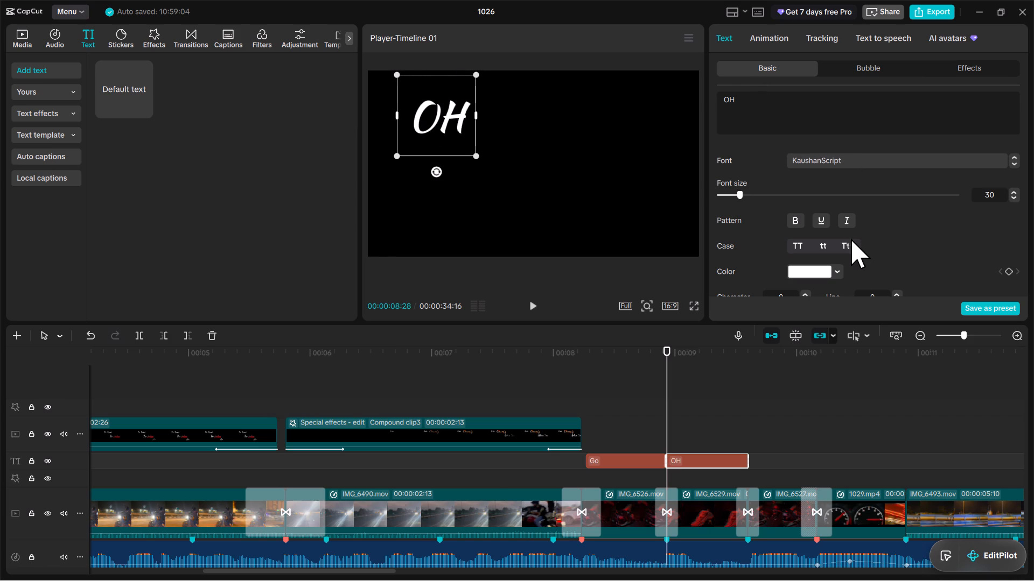
left_click(851, 243)
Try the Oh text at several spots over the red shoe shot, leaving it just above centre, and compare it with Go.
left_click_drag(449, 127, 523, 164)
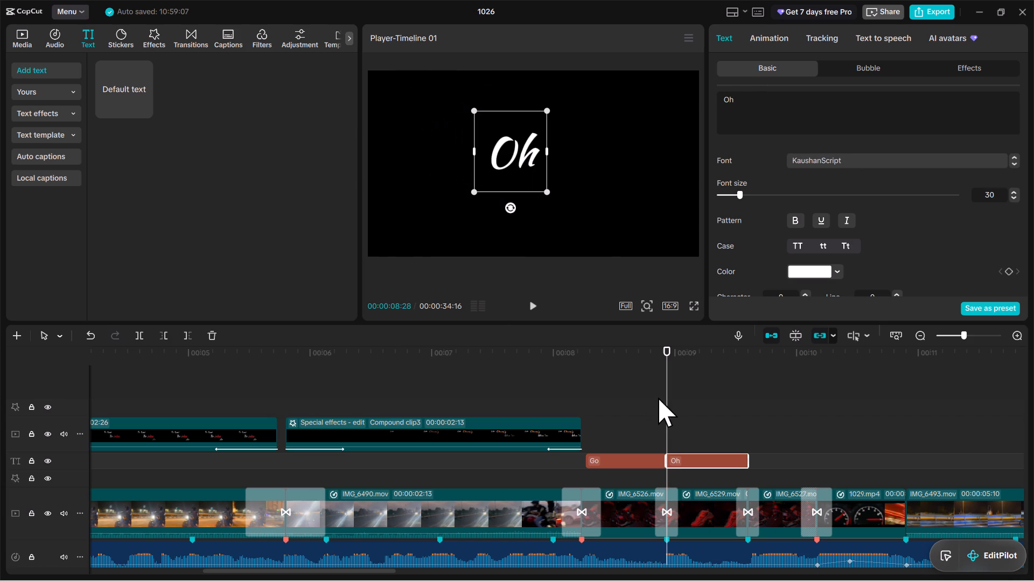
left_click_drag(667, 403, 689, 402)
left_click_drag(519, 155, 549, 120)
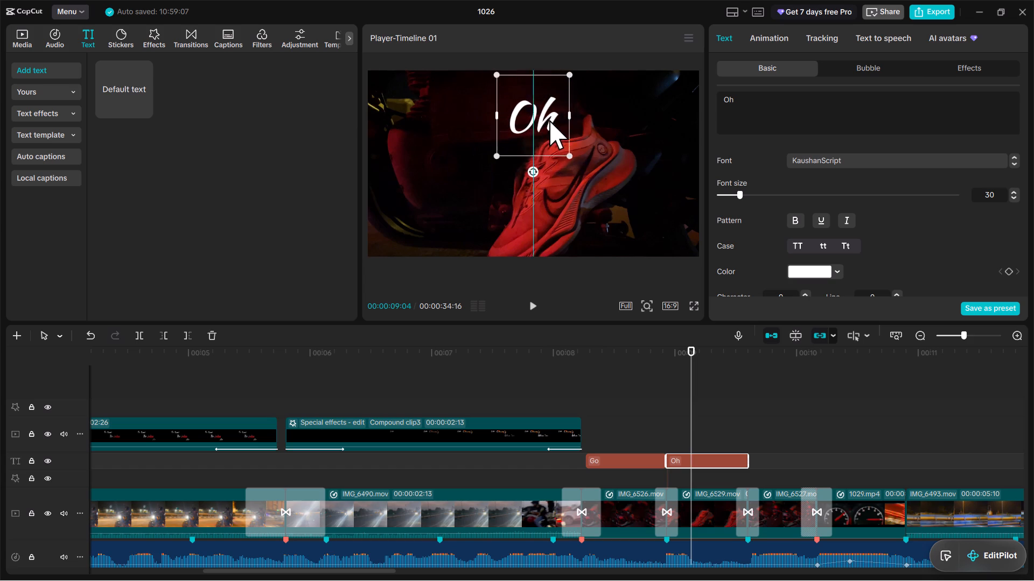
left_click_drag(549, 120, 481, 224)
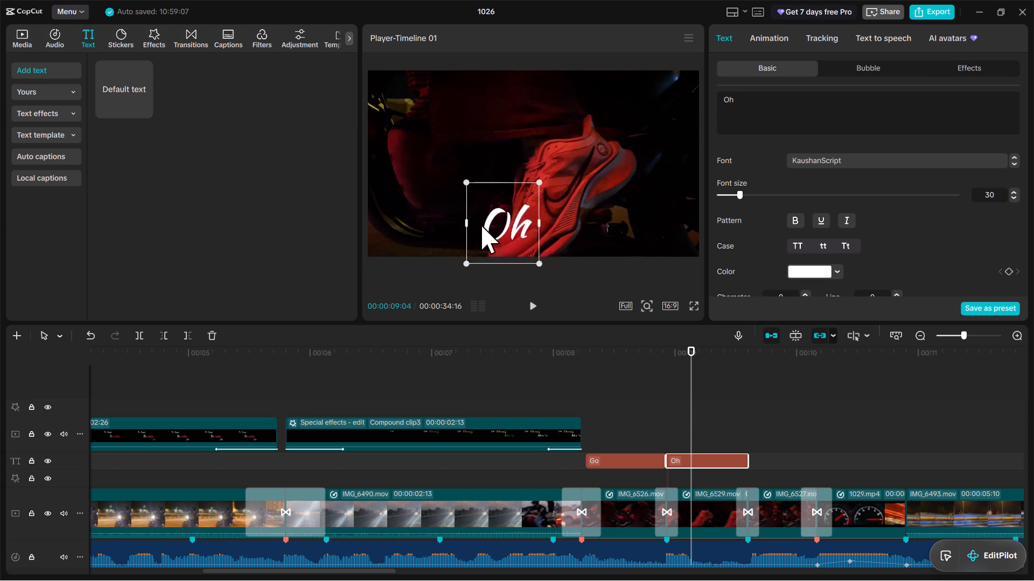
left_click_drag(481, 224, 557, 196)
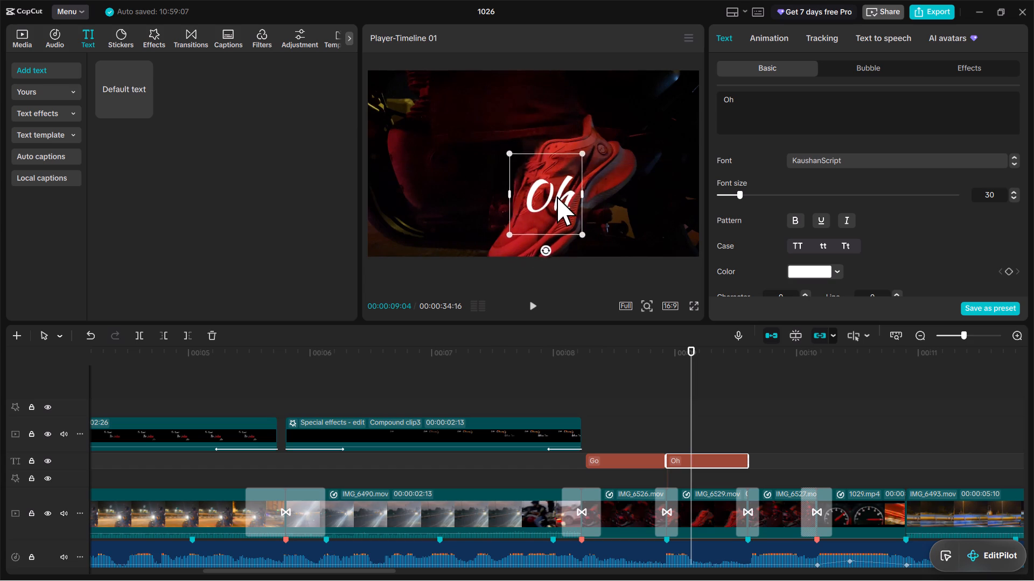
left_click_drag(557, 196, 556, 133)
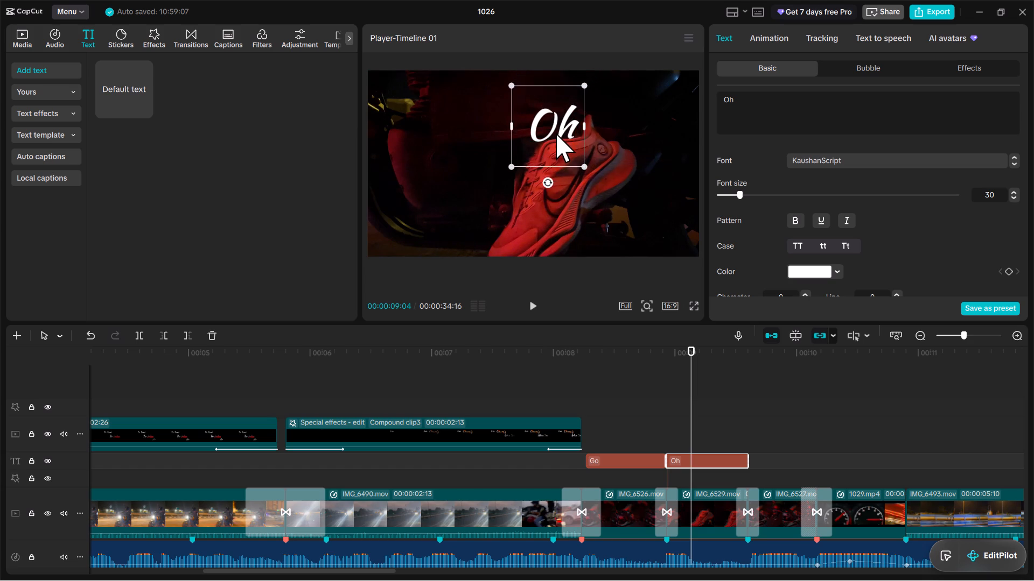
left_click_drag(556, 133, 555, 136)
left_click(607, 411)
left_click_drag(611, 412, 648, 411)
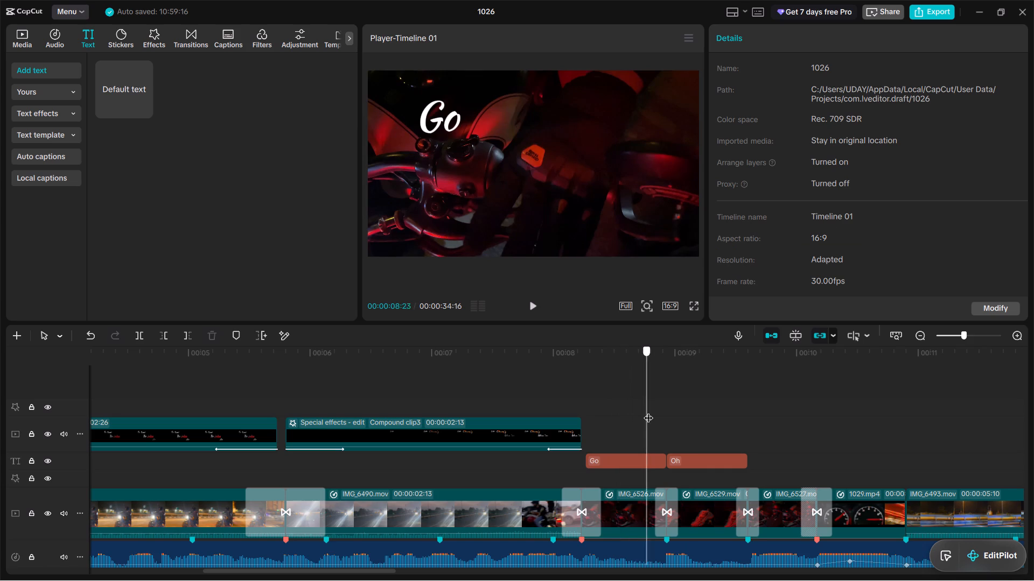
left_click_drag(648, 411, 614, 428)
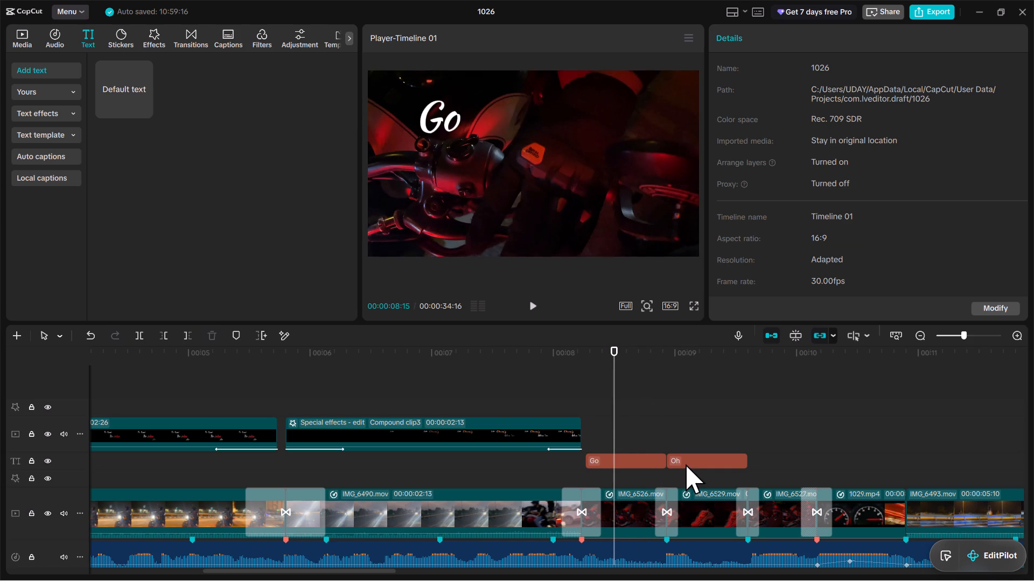
Move the Oh clip onto its own text track above the Go clip, starting at 00:00:08:28.
left_click_drag(694, 459, 695, 477)
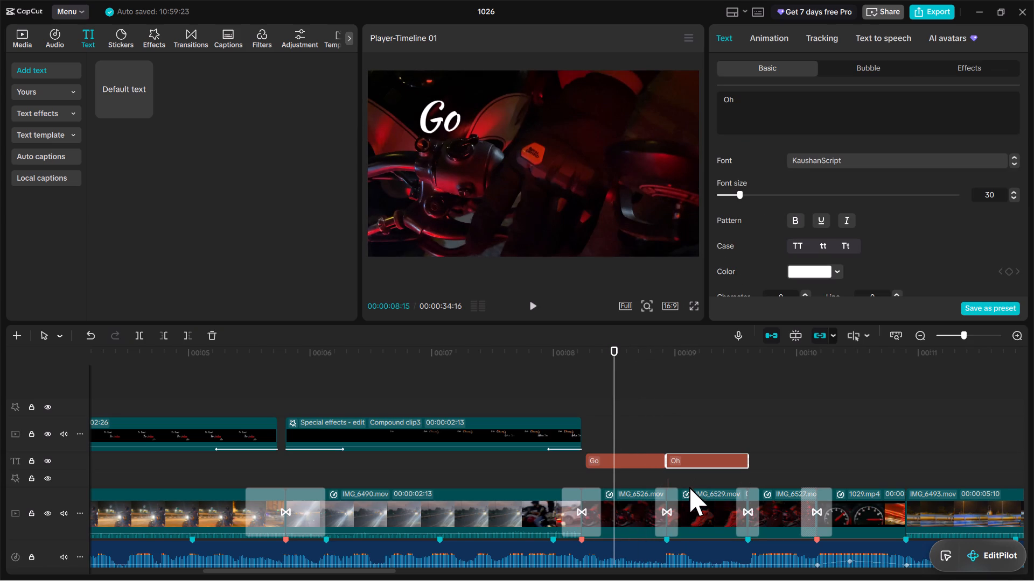
left_click(669, 537)
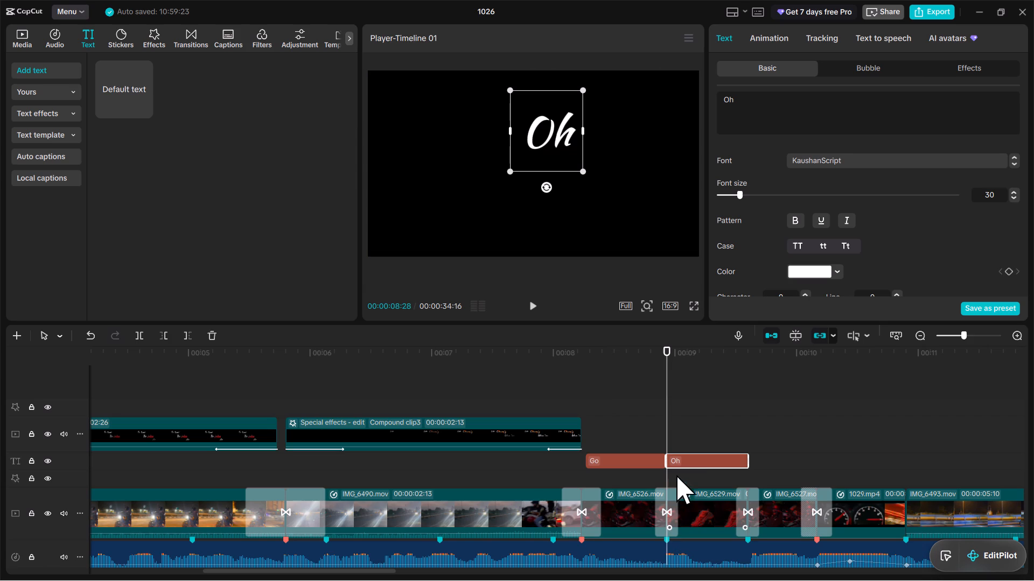
left_click_drag(688, 455, 690, 474)
left_click_drag(687, 460, 683, 454)
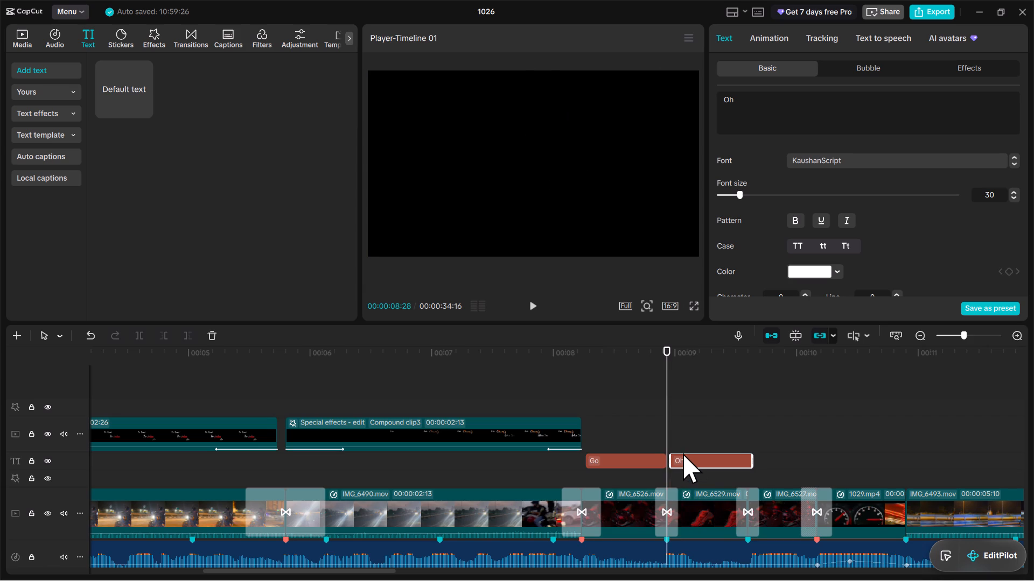
left_click_drag(683, 454, 684, 451)
Extend the end of the Go clip so that it finishes together with the Oh clip.
left_click(665, 478)
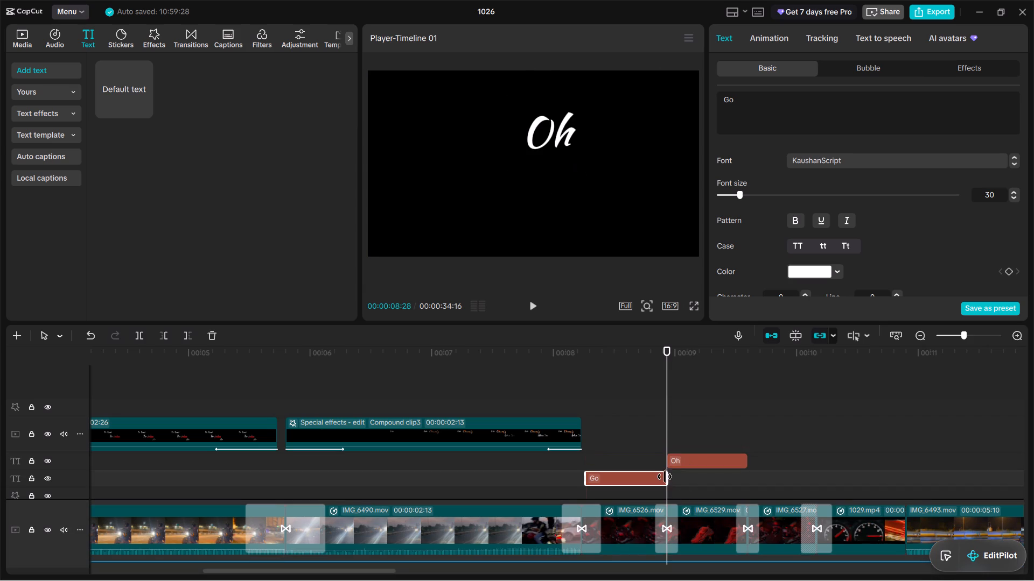
left_click_drag(668, 477, 802, 488)
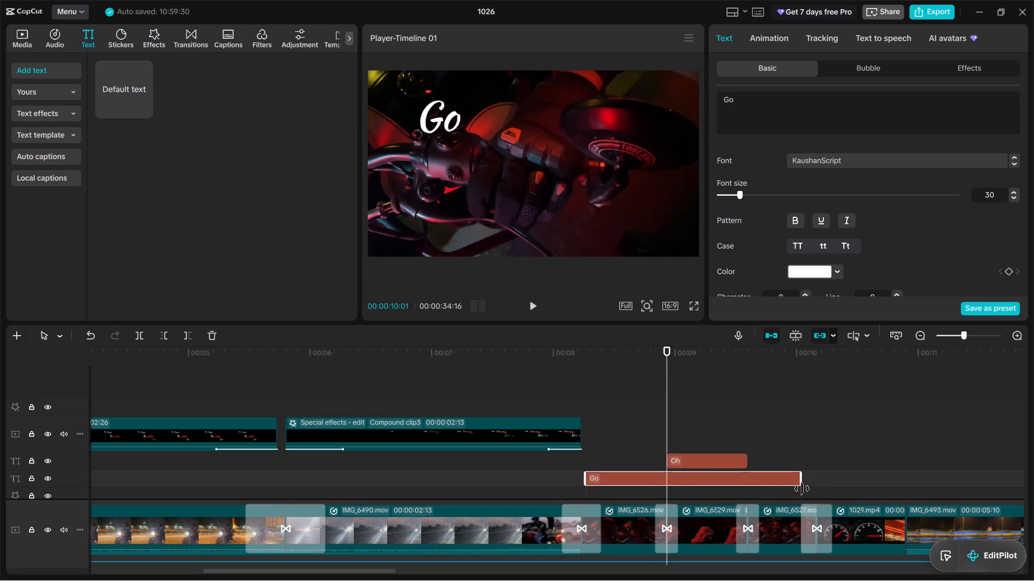
left_click_drag(802, 488, 746, 497)
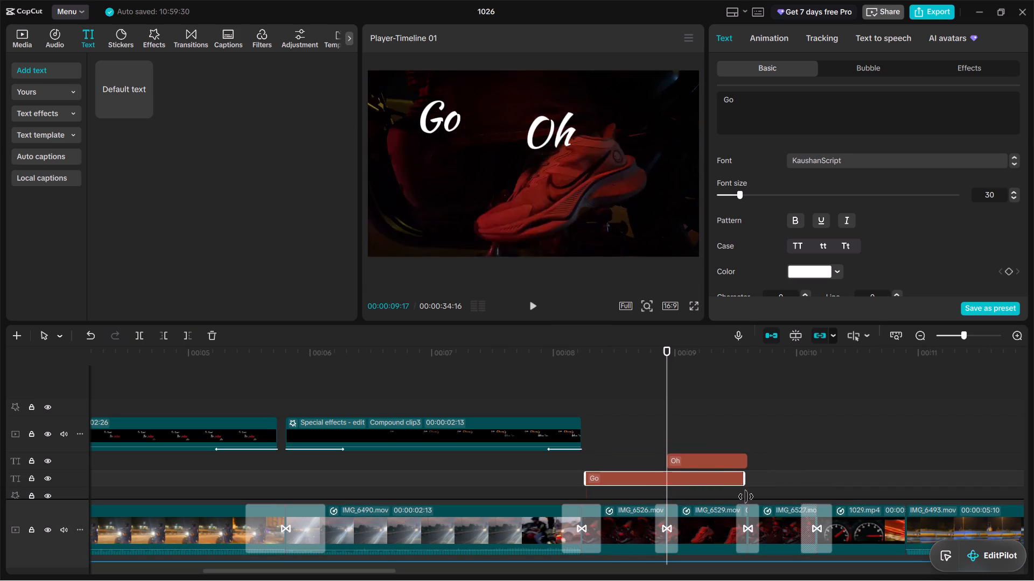
left_click_drag(746, 497, 748, 497)
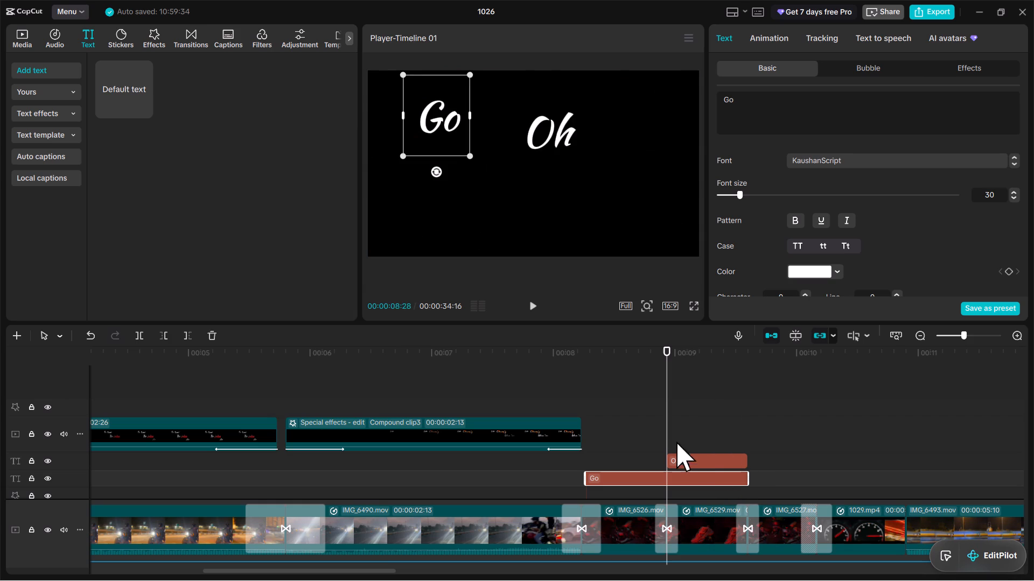
Reposition the Oh text to the centre of the video frame, over the red shoe shot.
left_click(690, 457)
left_click_drag(550, 151, 502, 174)
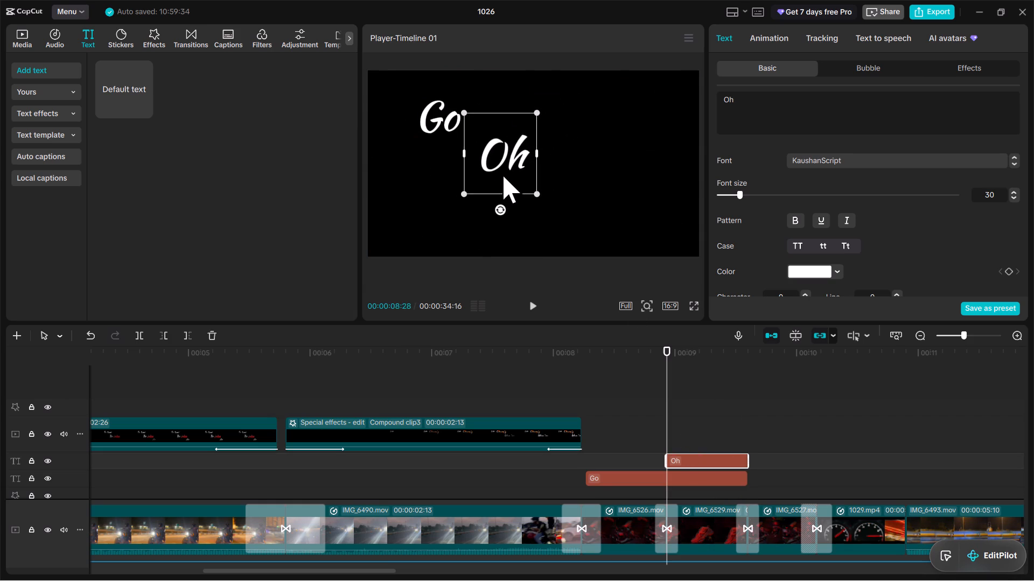
left_click_drag(502, 174, 496, 177)
left_click_drag(670, 412, 686, 409)
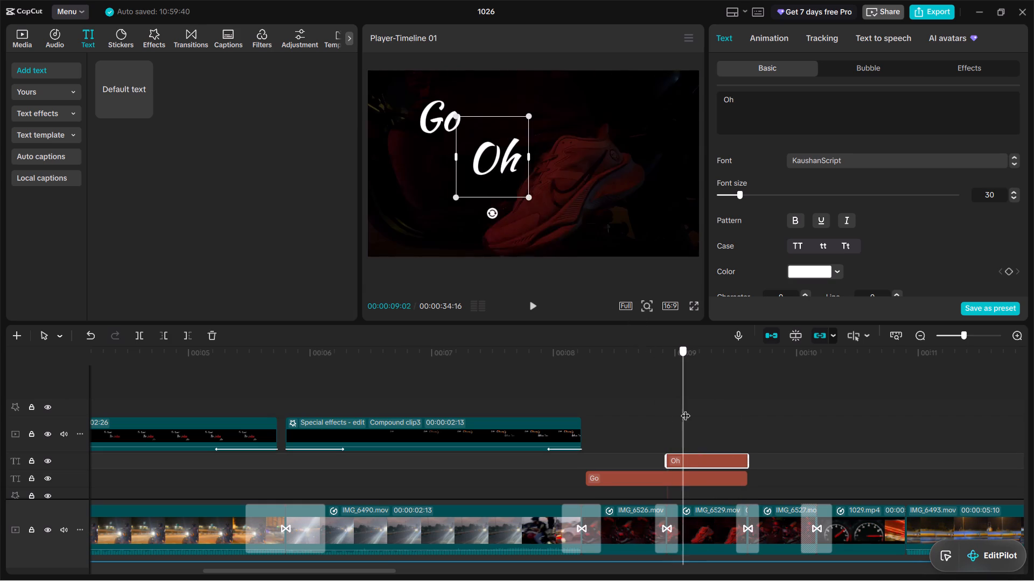
left_click_drag(686, 409, 697, 410)
left_click_drag(497, 182, 493, 184)
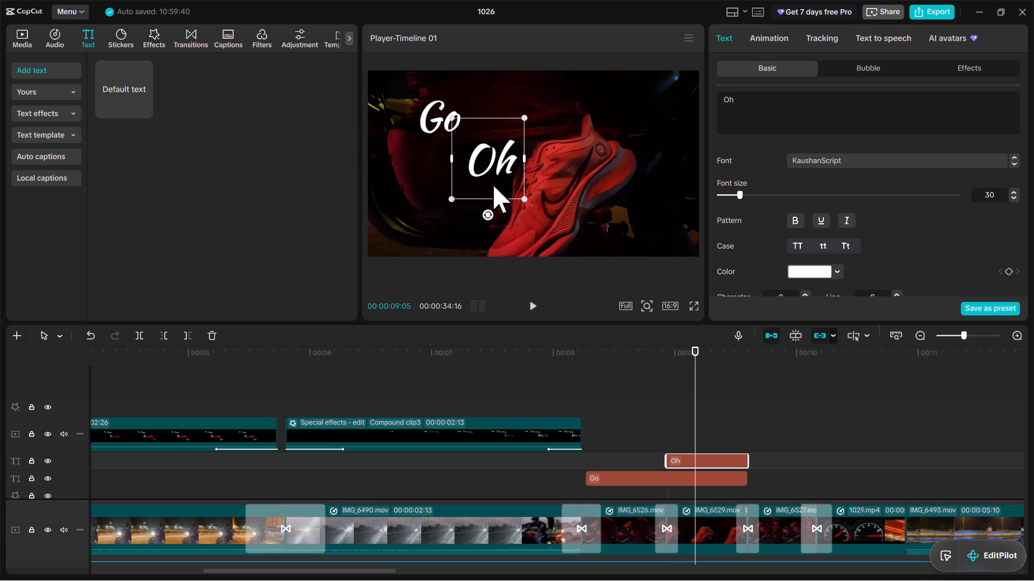
left_click_drag(493, 184, 444, 186)
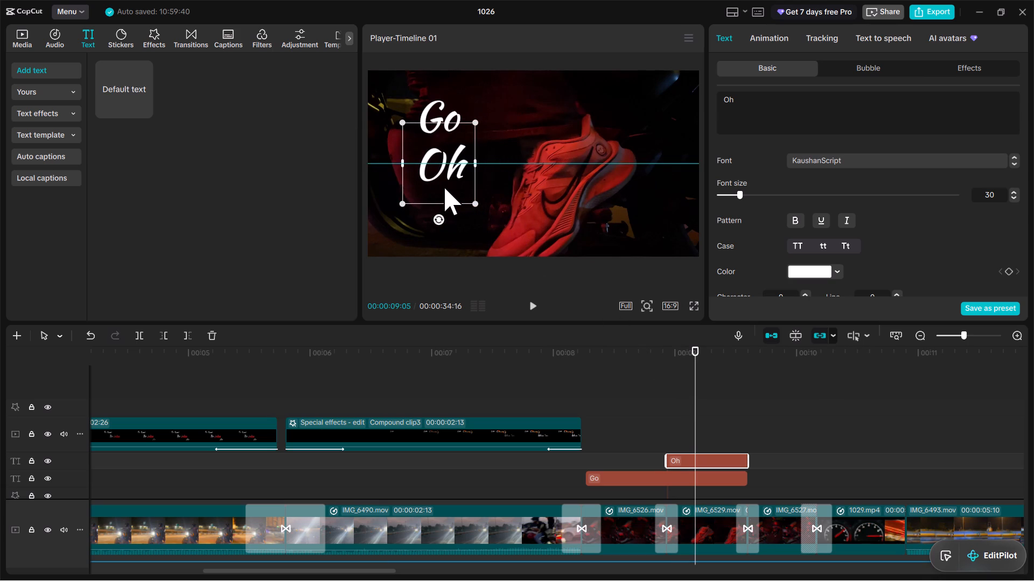
left_click_drag(444, 186, 494, 192)
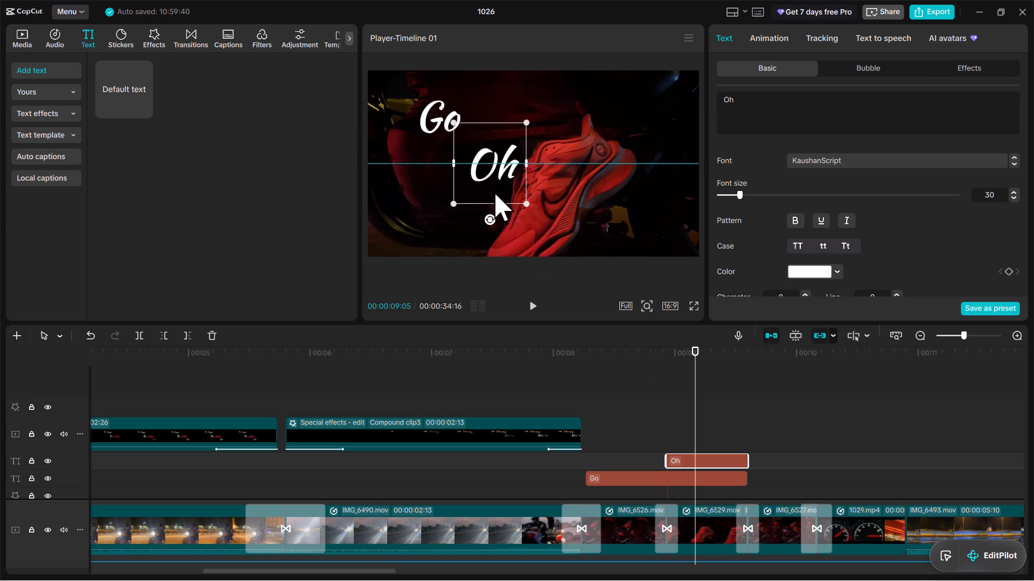
left_click_drag(494, 192, 538, 191)
Move the Go text down to the frame's vertical centre, level with Oh, at about X -1179, Y 0.
left_click(635, 474)
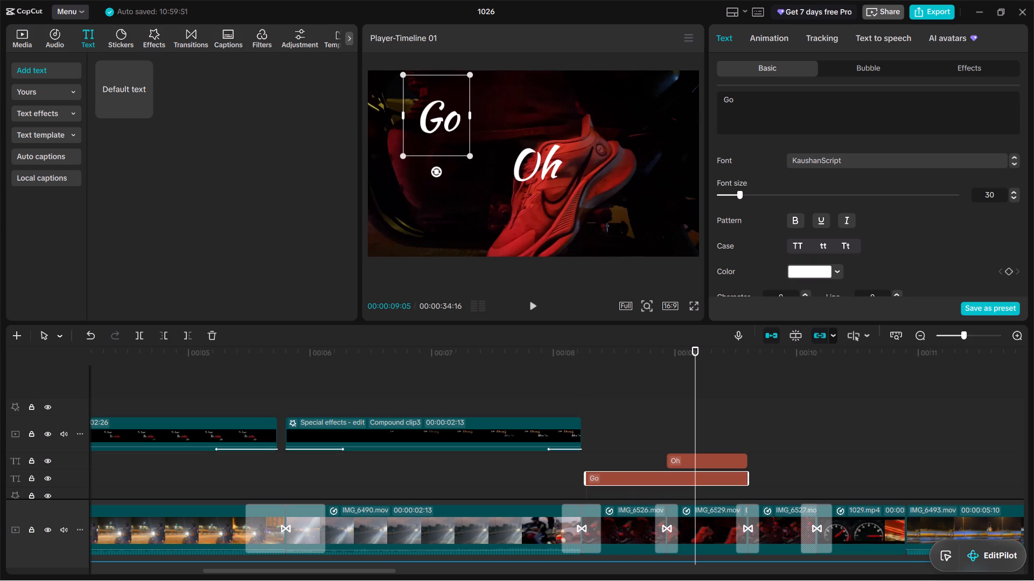
left_click_drag(448, 136, 459, 136)
left_click_drag(450, 133, 448, 148)
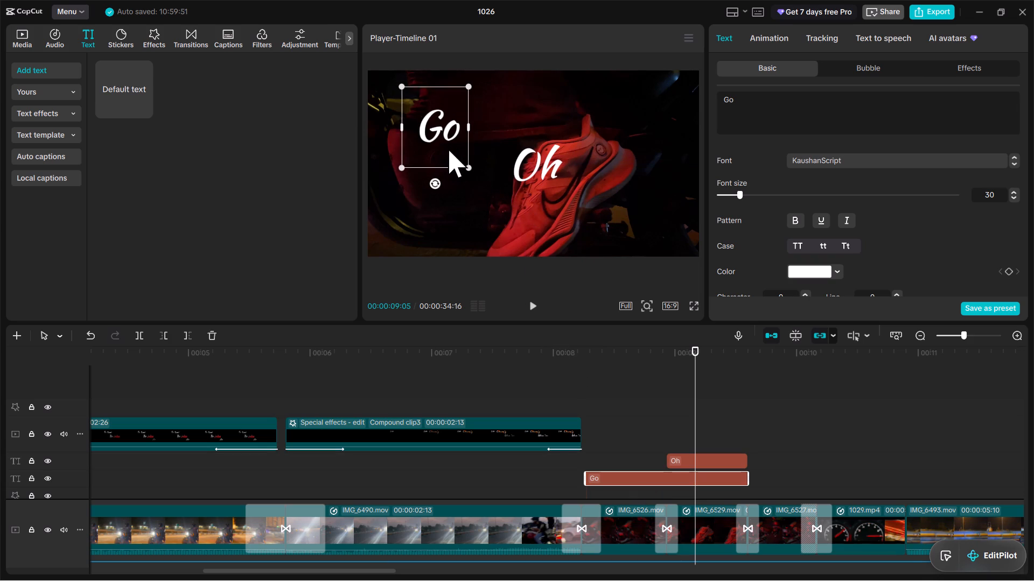
left_click_drag(448, 148, 445, 181)
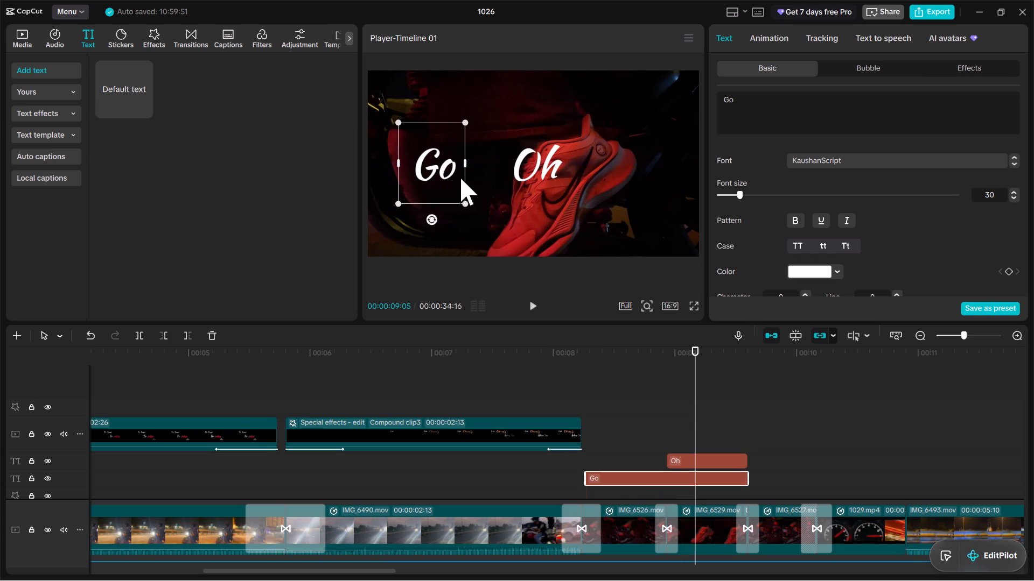
scroll(800, 186, "down", 1)
scroll(804, 212, "up", 2)
scroll(805, 212, "down", 6)
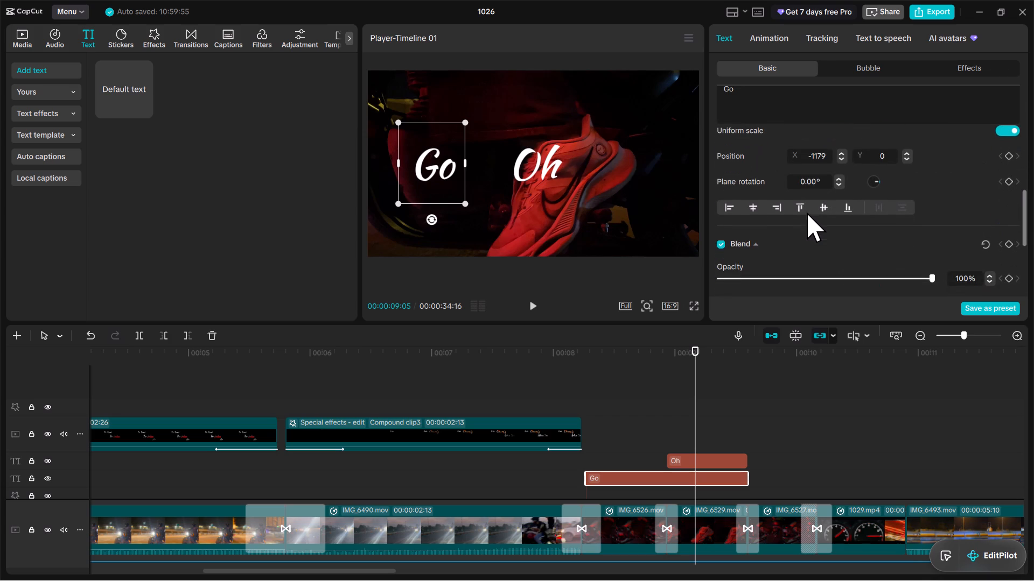
Set the Go text's X position to -1200.
left_click(826, 152)
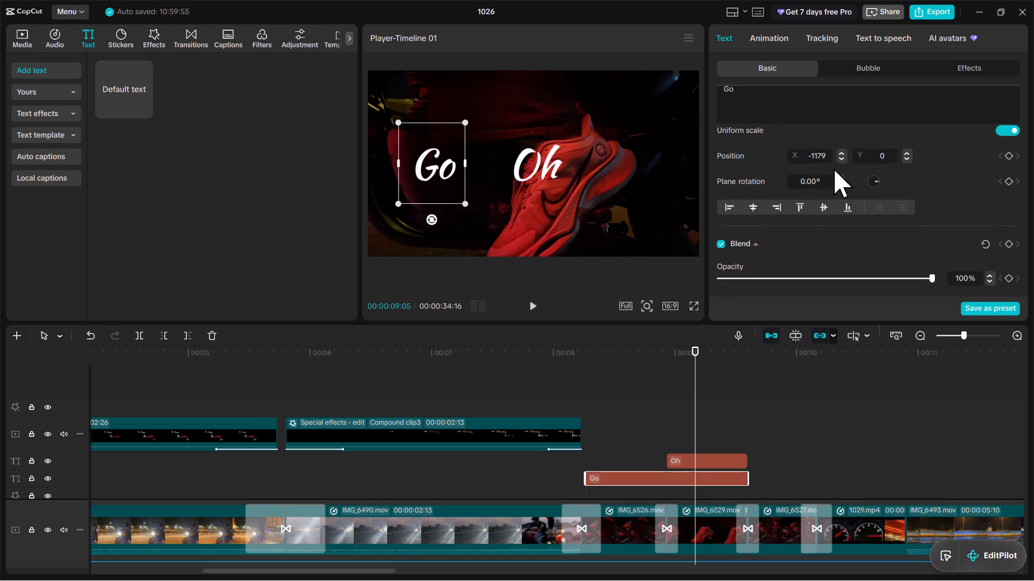
key("BackSpace")
key("BackSpace")
key("BackSpace")
key("1")
key("BackSpace")
type("200")
key("Return")
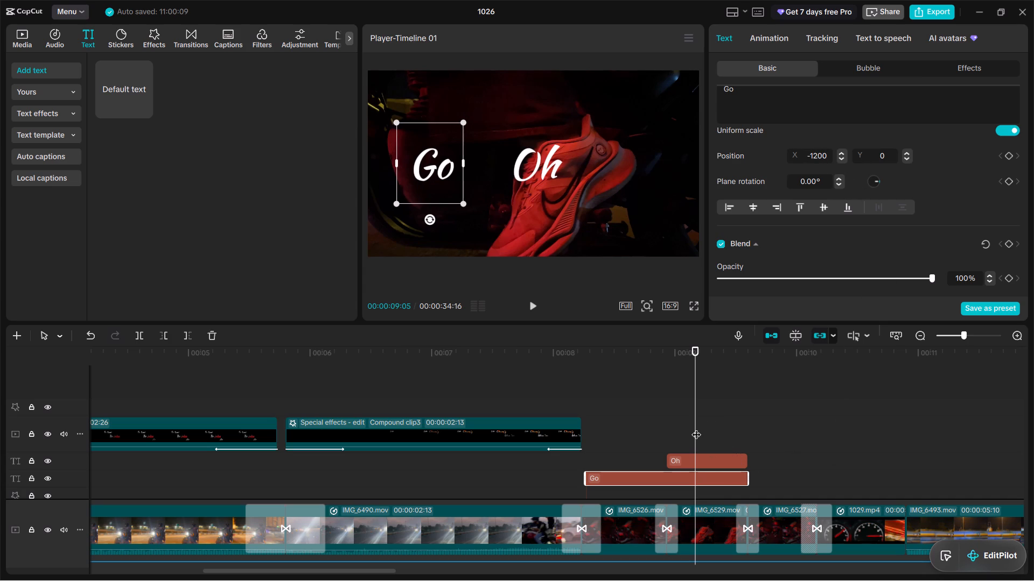
Duplicate the Oh text clip at 00:00:09:18, directly after the original on the same track.
left_click_drag(696, 428, 749, 438)
left_click(733, 466)
key("ctrl+c")
key("ctrl+v")
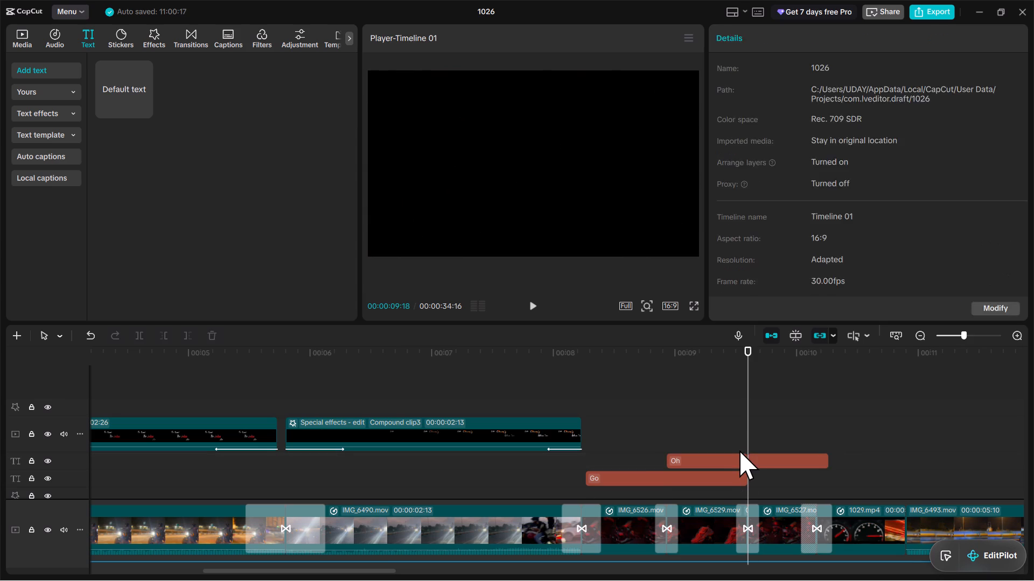
Set the copied Oh text's X position to 1200, keeping it level with the original.
scroll(863, 275, "down", 2)
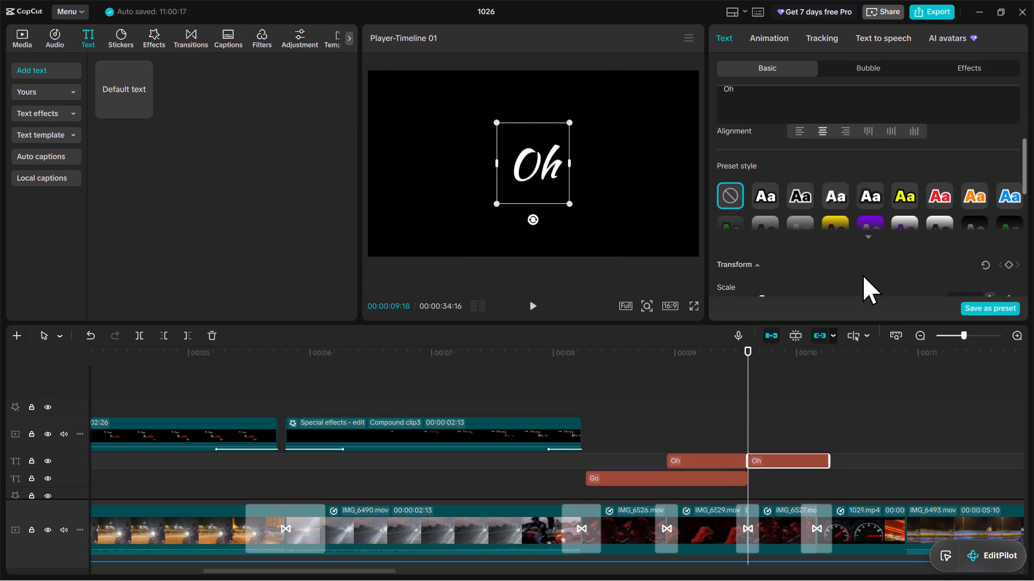
scroll(861, 271, "up", 1)
scroll(861, 271, "down", 5)
scroll(861, 271, "up", 1)
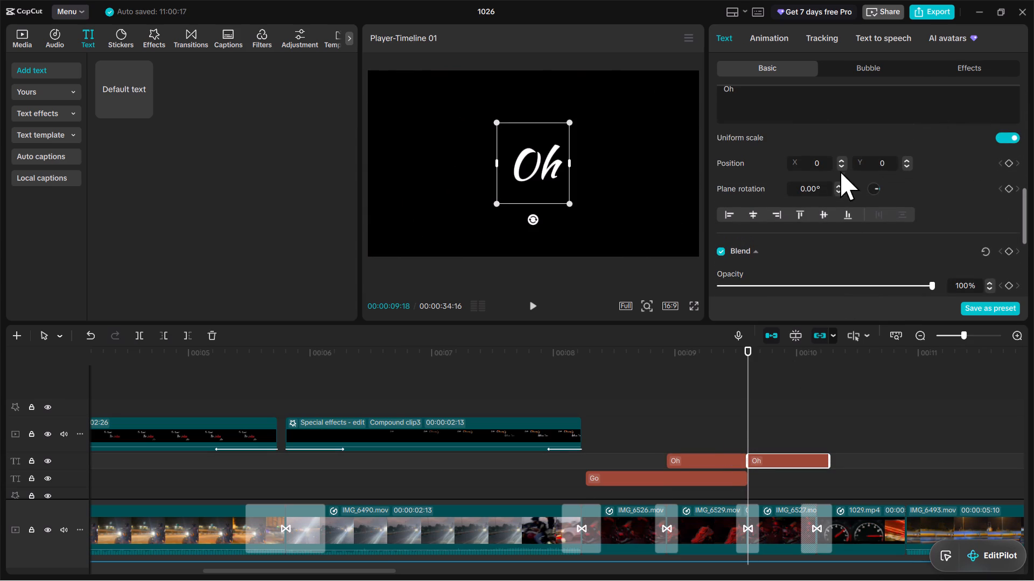
left_click_drag(534, 168, 570, 171)
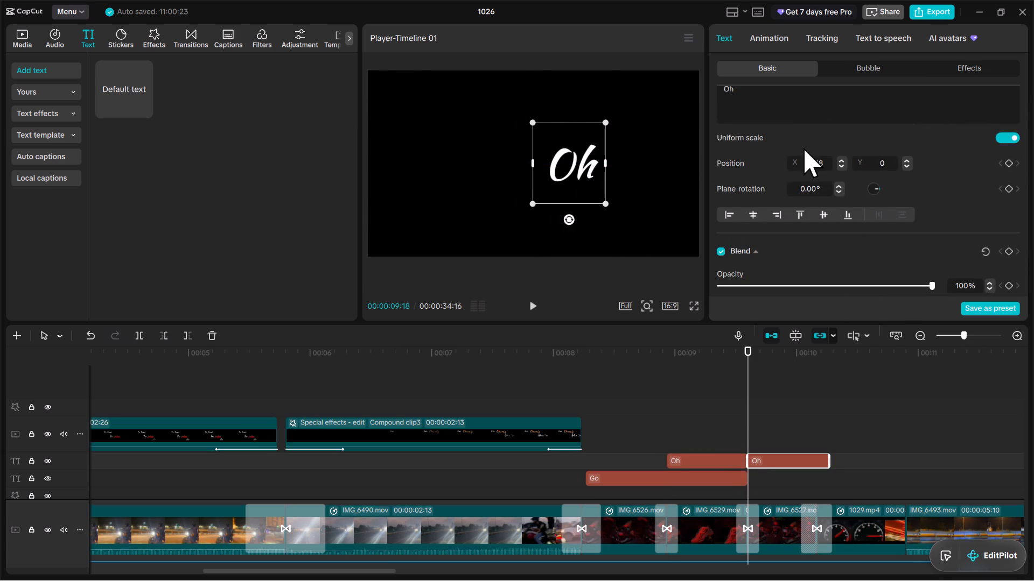
left_click_drag(806, 159, 839, 165)
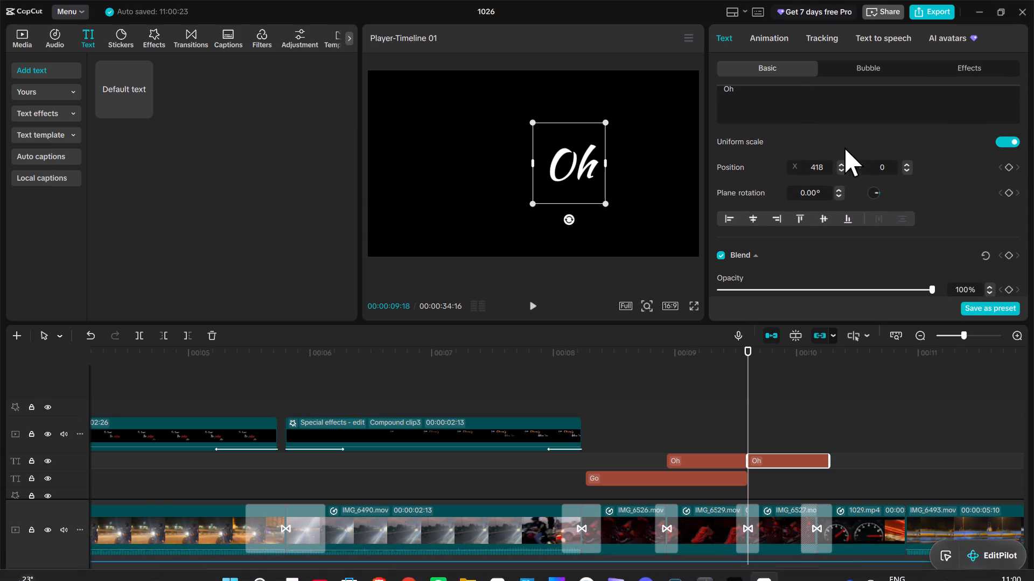
left_click_drag(809, 164, 857, 167)
key("BackSpace")
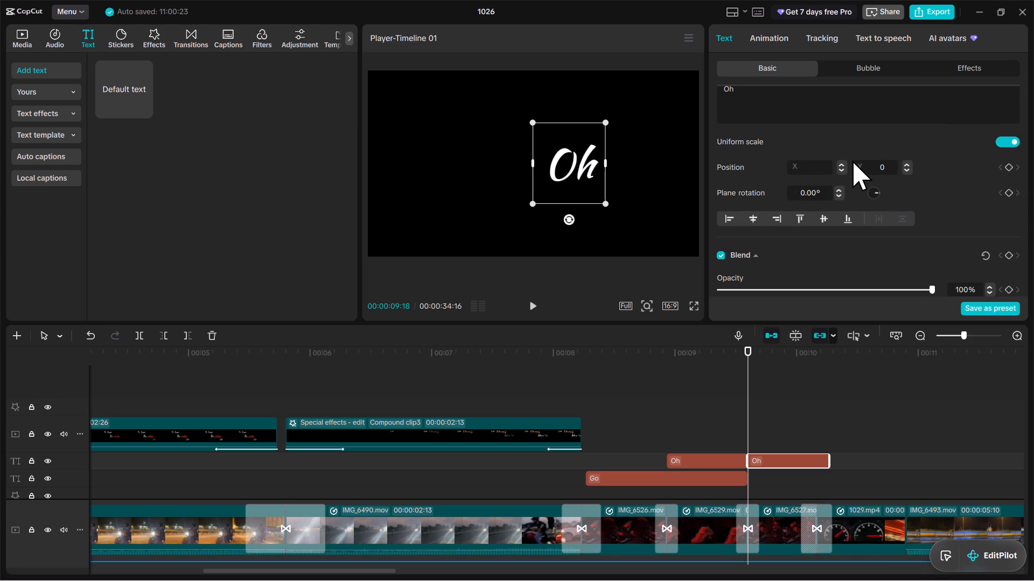
type("12")
type("00")
key("Return")
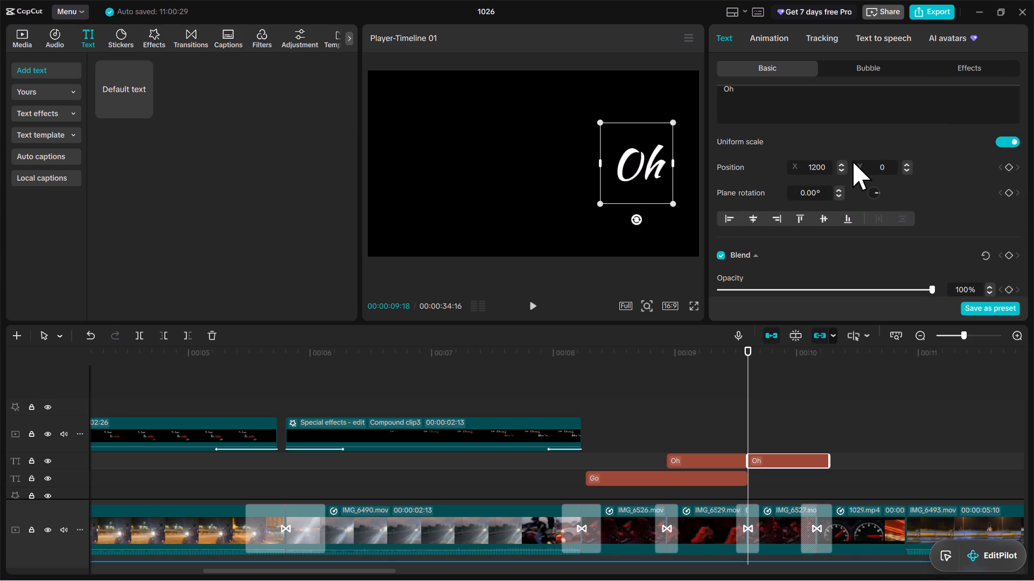
Change the copied text's wording to Ohh.
scroll(807, 143, "up", 2)
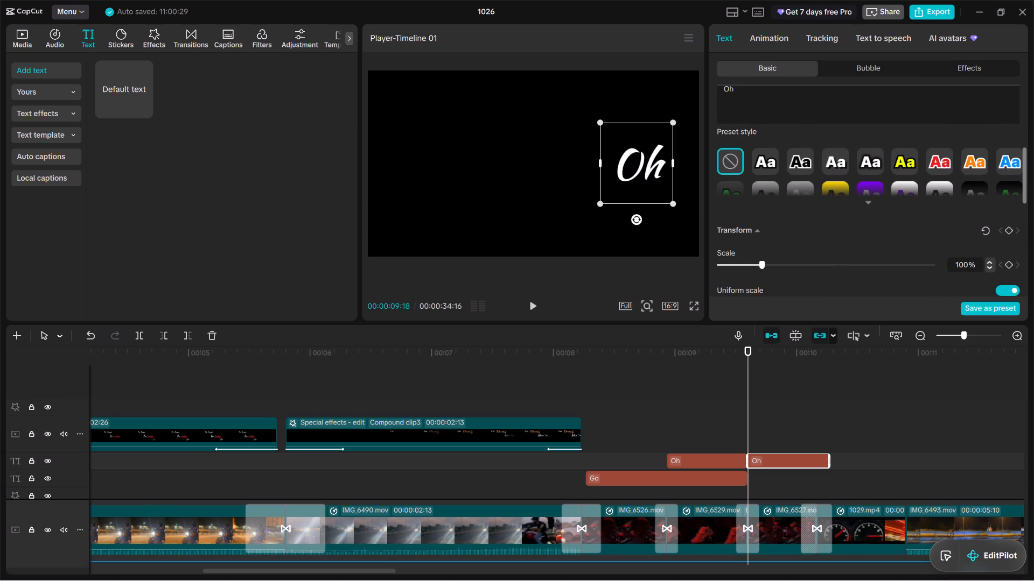
left_click(792, 106)
key("h")
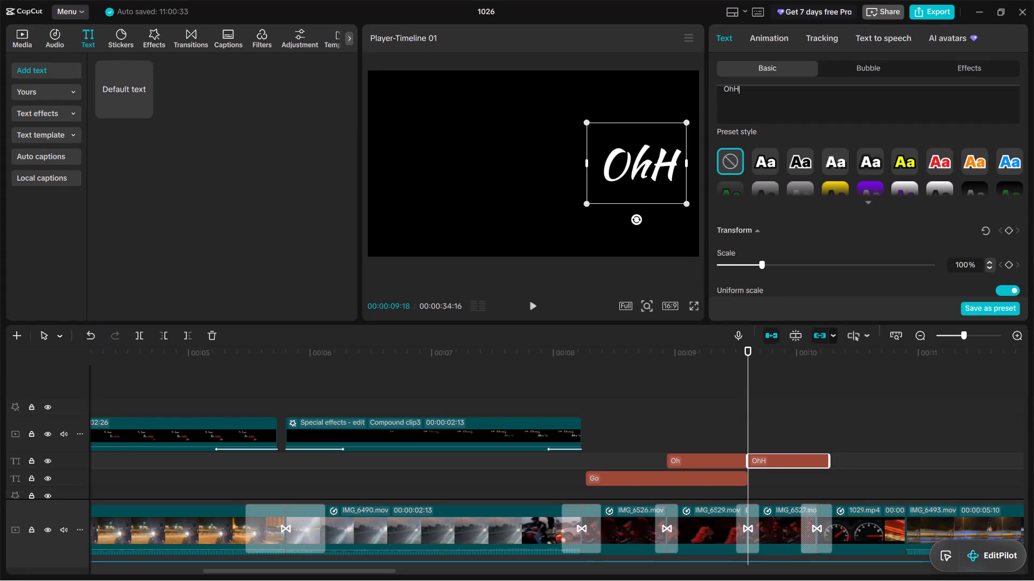
key("BackSpace")
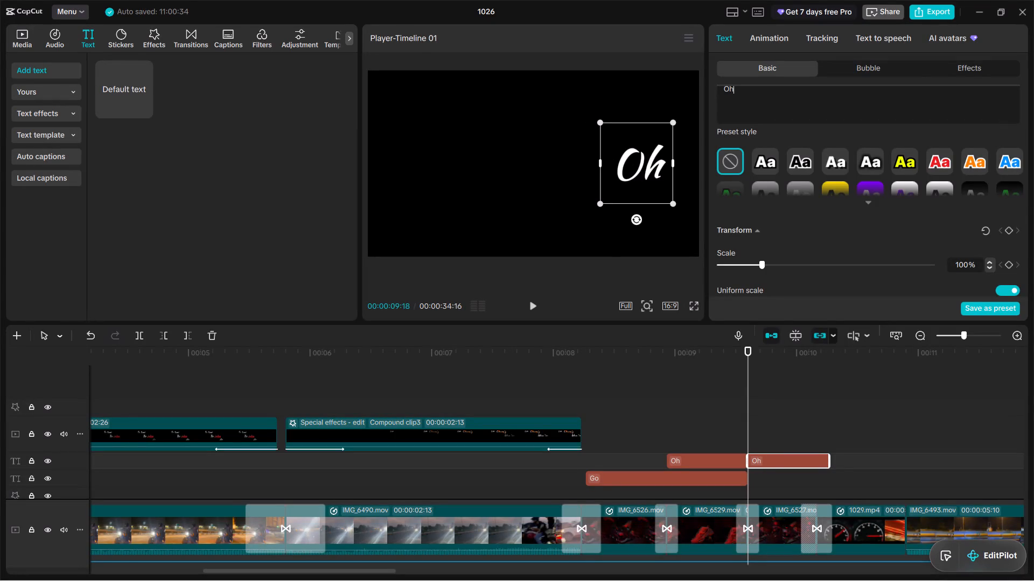
key("h")
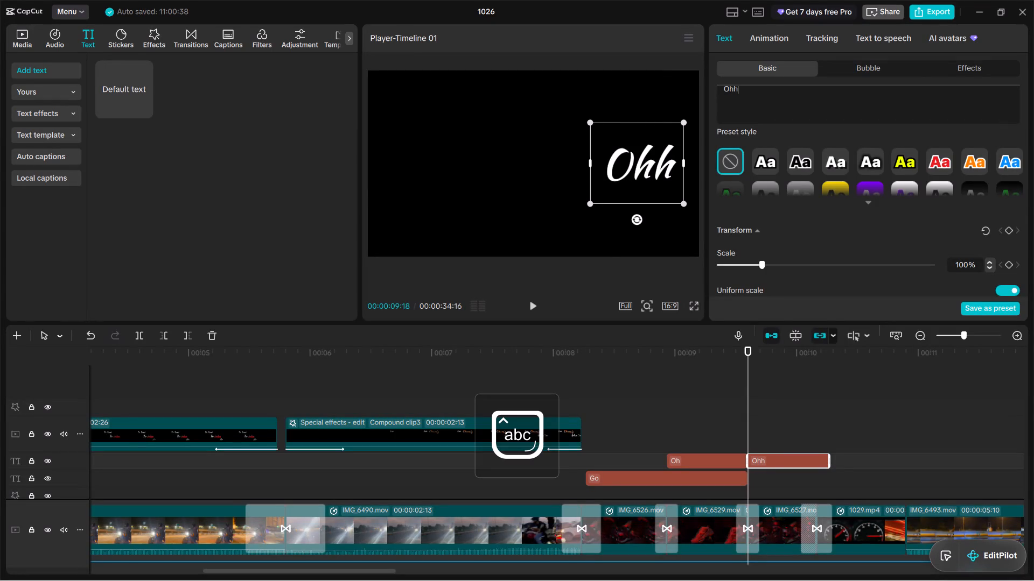
key("h")
key("BackSpace")
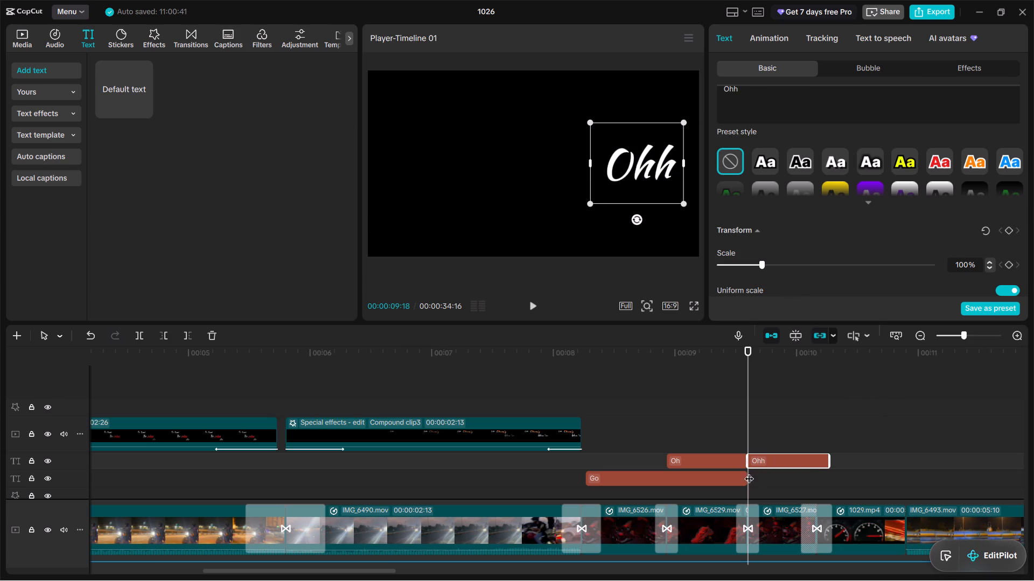
Extend the end of the Go clip so that it finishes together with the Ohh clip.
left_click(588, 362)
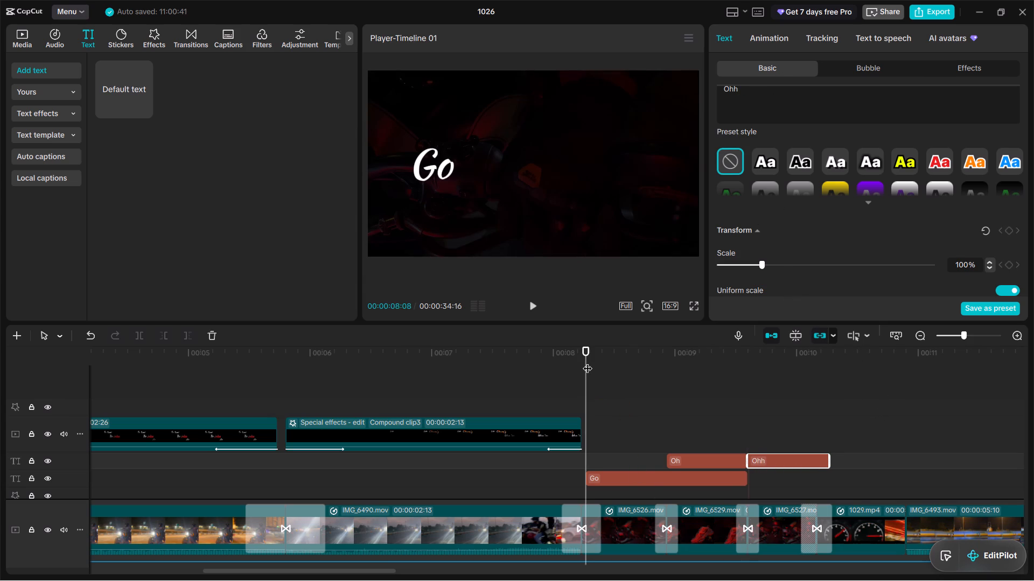
key("space")
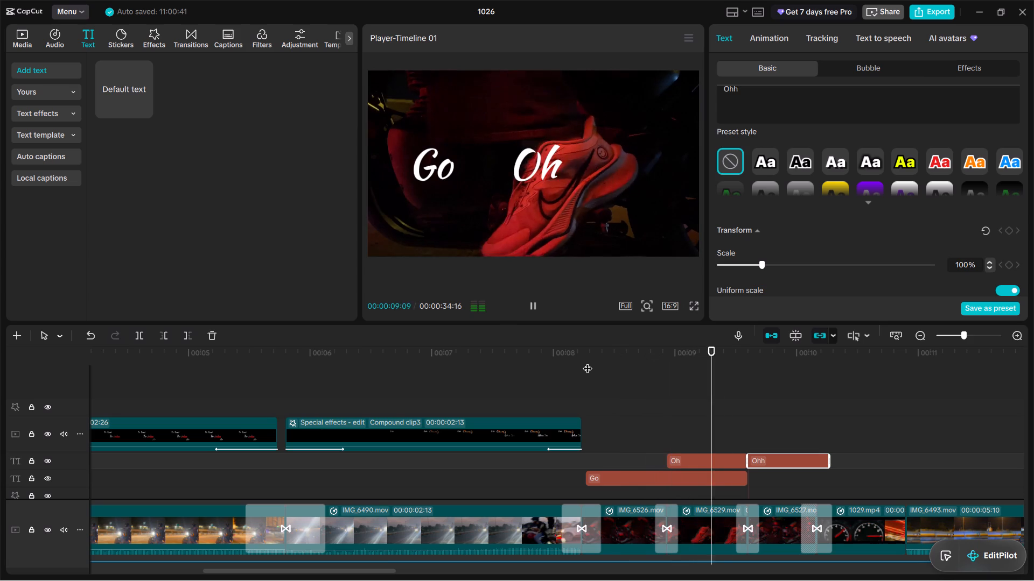
key("space")
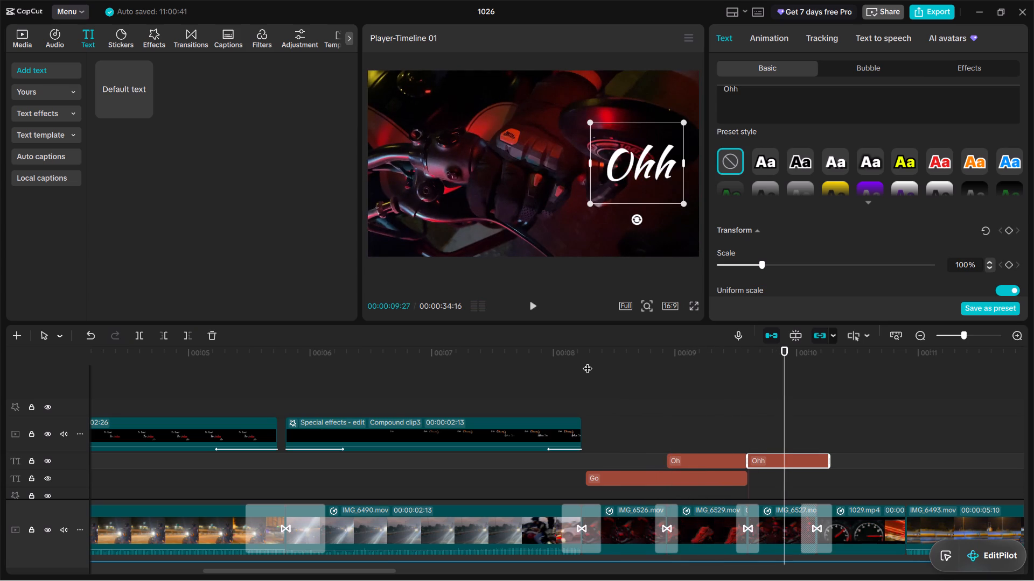
left_click(737, 470)
left_click(743, 478)
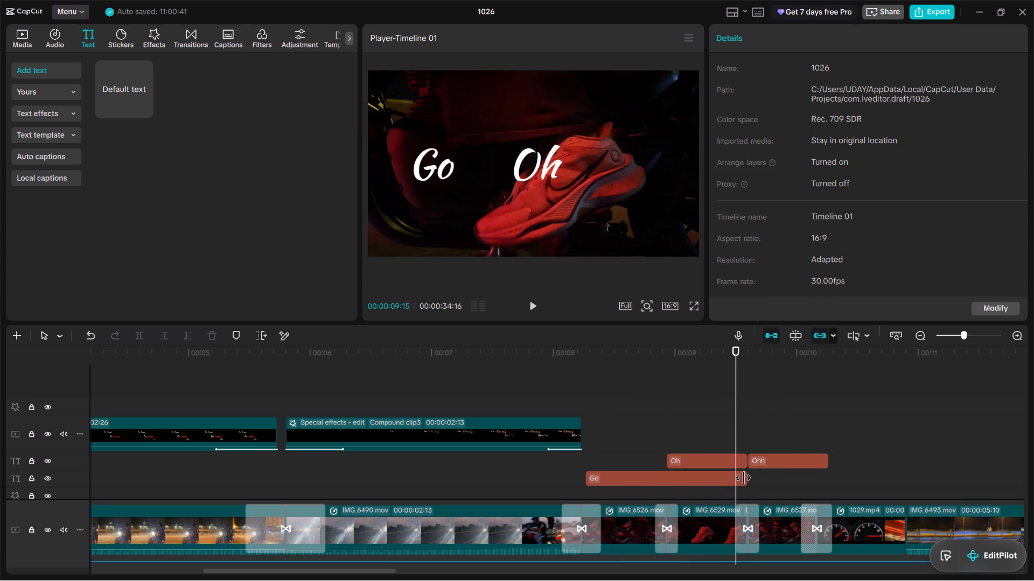
left_click_drag(746, 480, 829, 490)
Move the Ohh clip onto its own higher track and extend the end of the Oh clip to about 00:00:10:05.
left_click_drag(796, 457, 795, 443)
left_click(747, 478)
left_click_drag(747, 478, 783, 478)
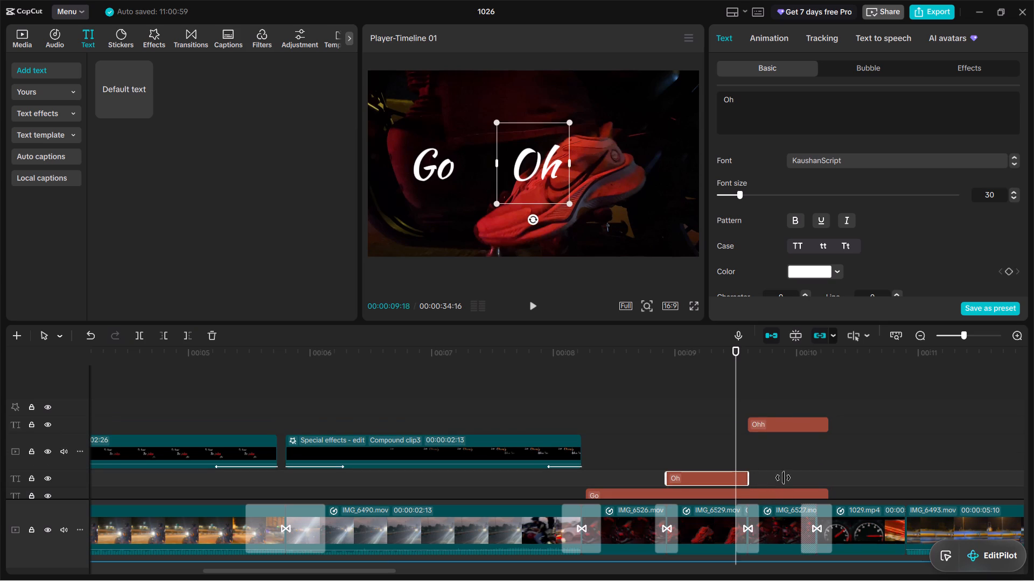
left_click_drag(783, 478, 818, 480)
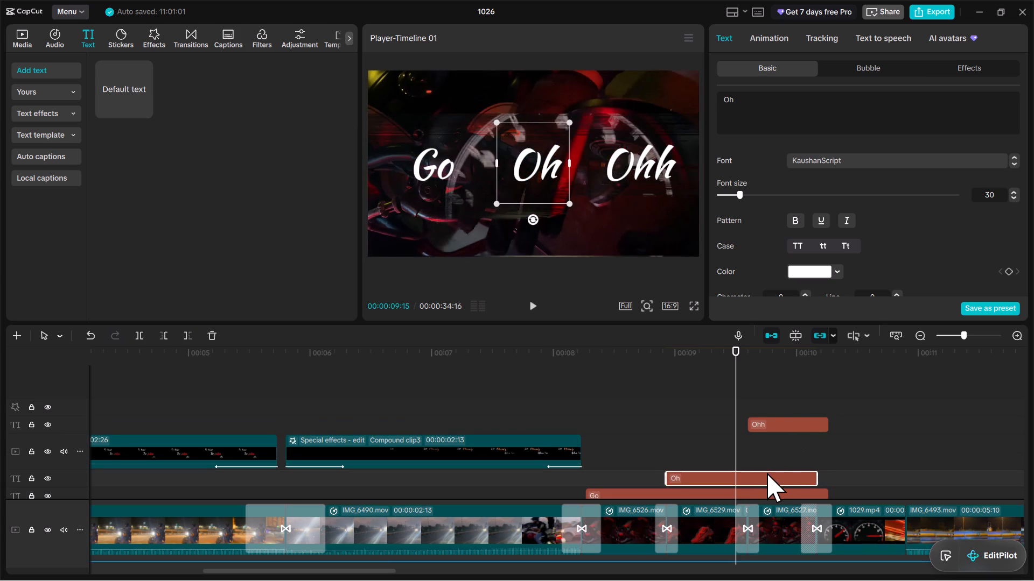
Move the Oh and Go clips onto tracks above the compound clips, stacked in order beneath Ohh.
left_click_drag(767, 473, 768, 436)
left_click_drag(764, 491, 764, 470)
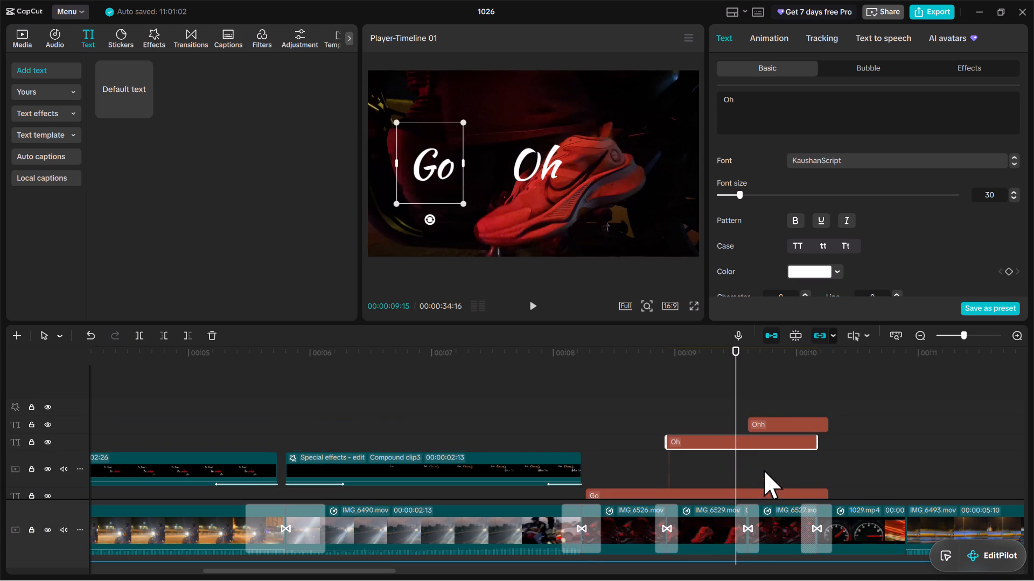
left_click_drag(764, 470, 764, 465)
Adjust the Oh clip's timing so that it starts at about 00:00:08:29, near the transition into IMG_6529.mov.
left_click_drag(792, 438, 800, 440)
left_click(818, 487)
left_click(818, 487)
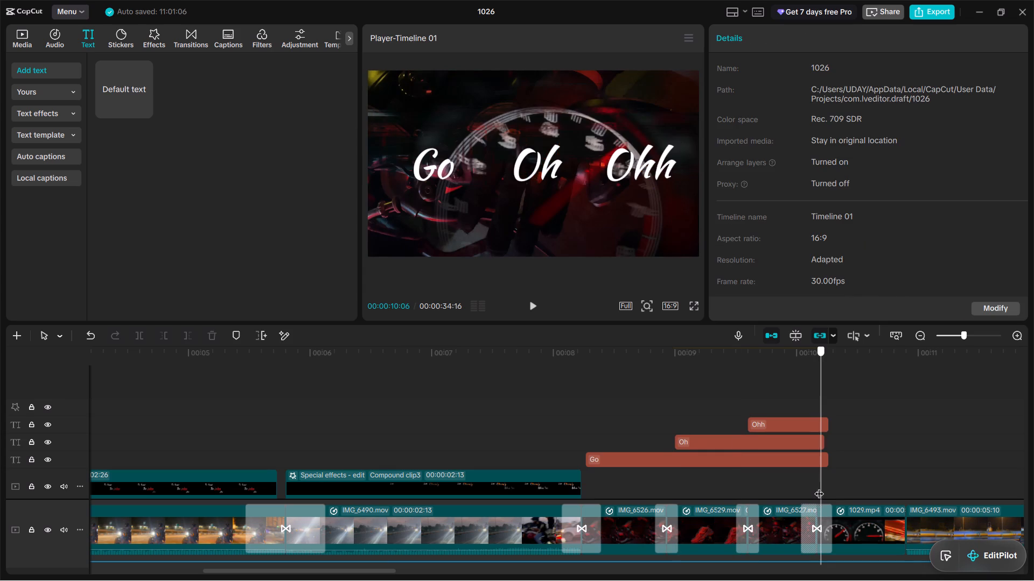
left_click_drag(815, 480, 809, 483)
left_click(820, 480)
left_click(615, 457)
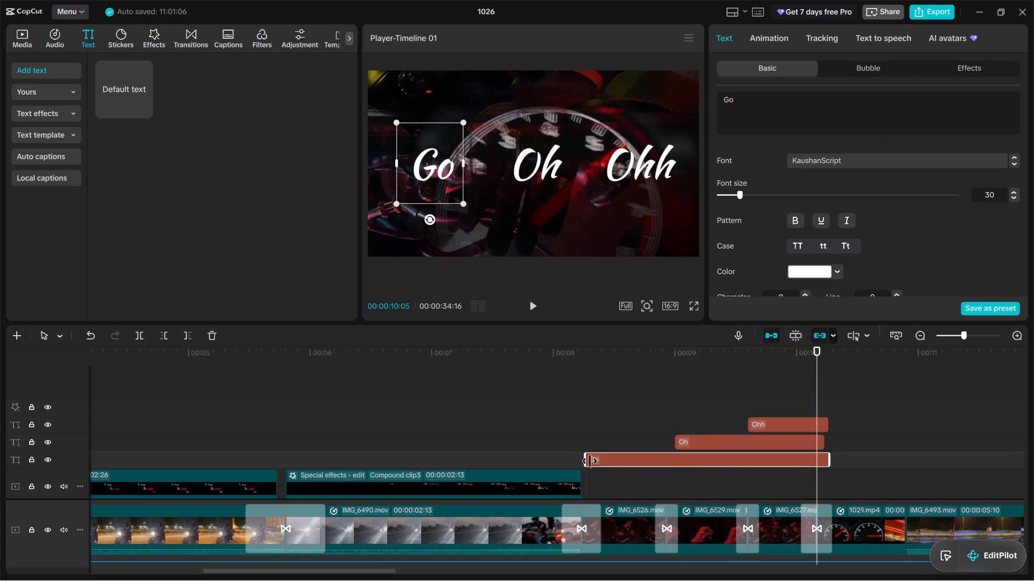
left_click(587, 460)
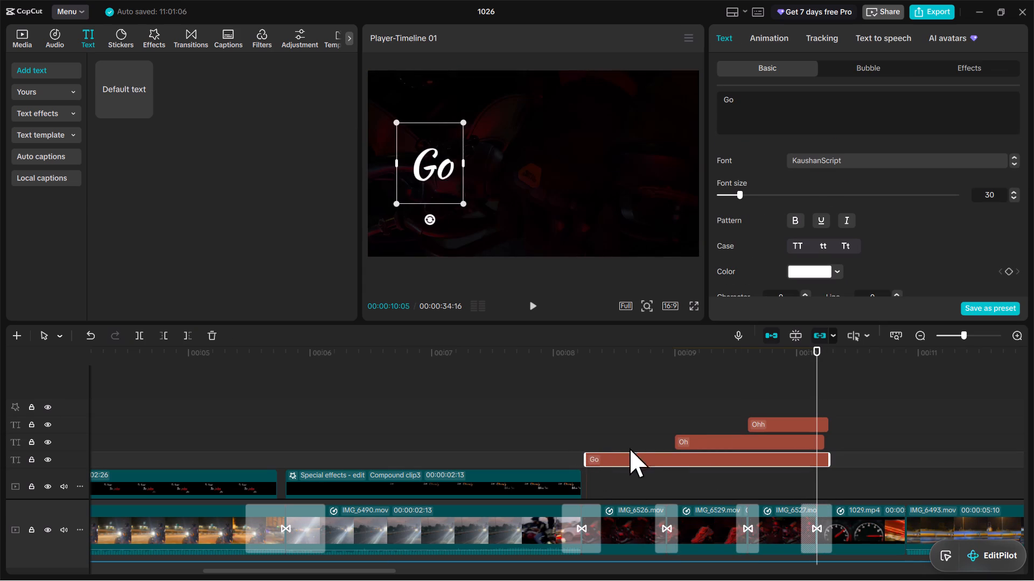
left_click(680, 442)
left_click_drag(679, 442, 673, 444)
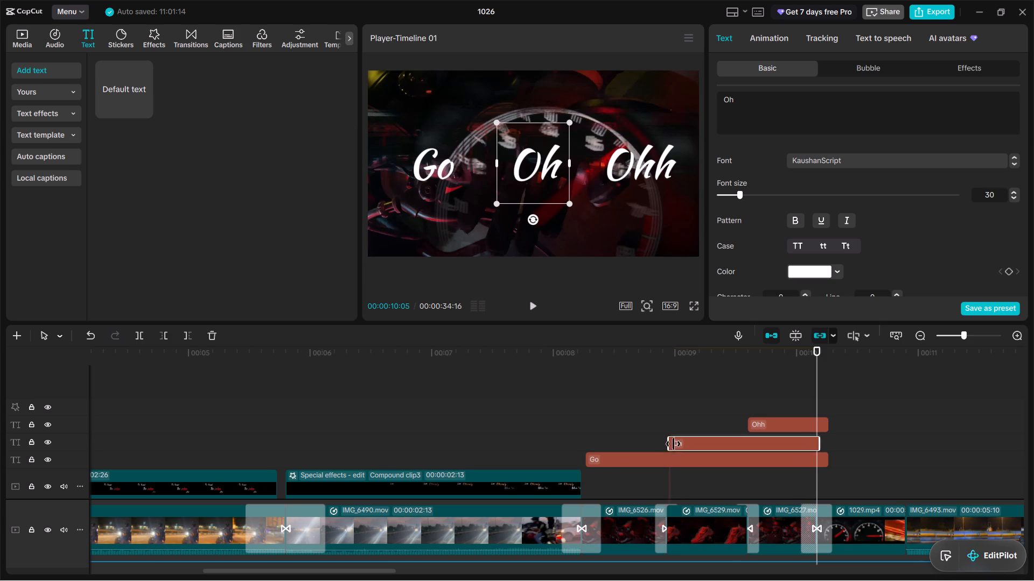
left_click_drag(673, 444, 674, 442)
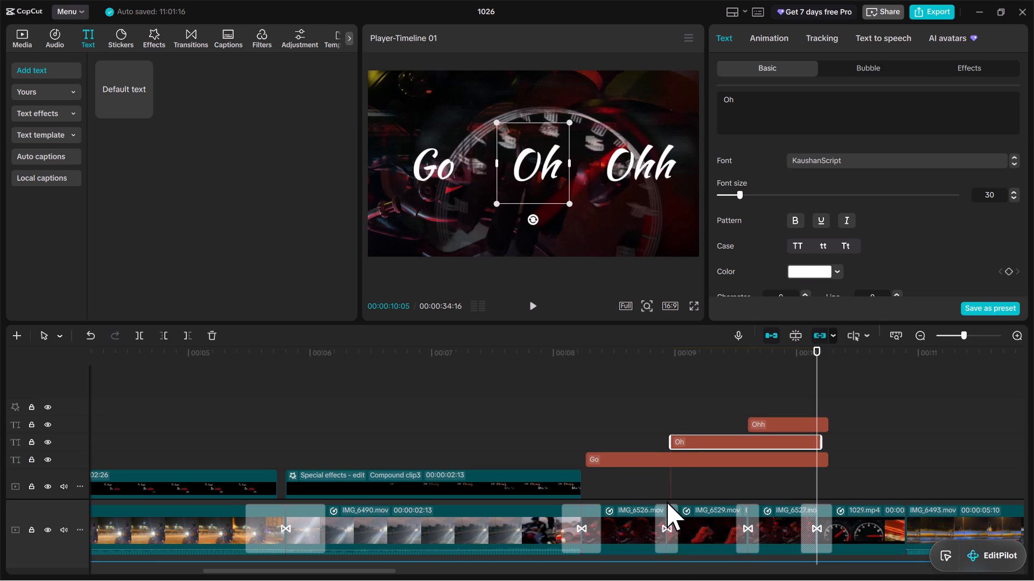
left_click(667, 495)
left_click_drag(691, 442, 687, 443)
left_click_drag(688, 443, 694, 441)
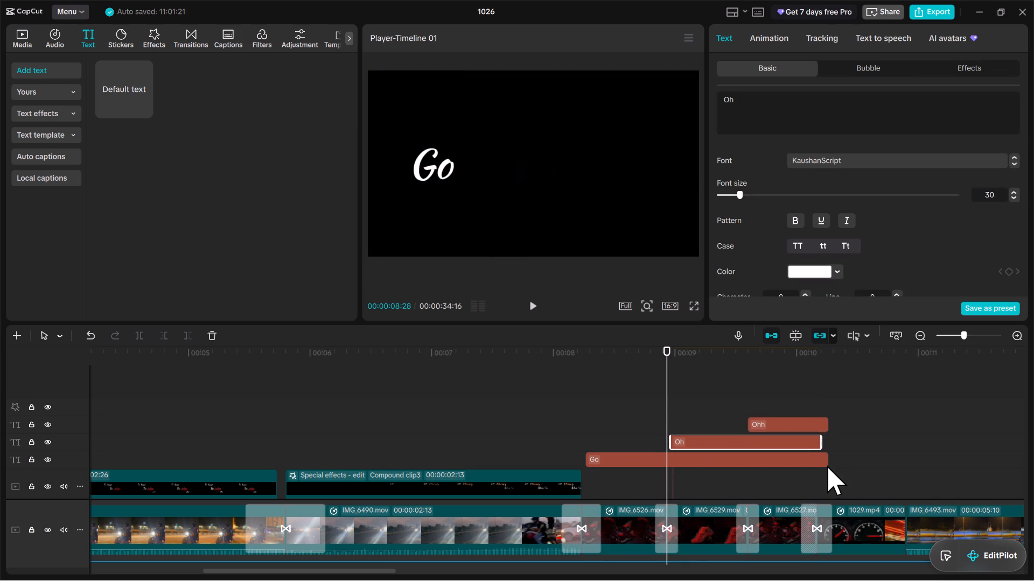
Shift the Ohh clip slightly earlier so that it finishes together with the Oh clip.
left_click_drag(798, 423, 790, 424)
Trim the ends of the Go, Oh and Ohh clips to 00:00:10:05.
left_click(821, 489)
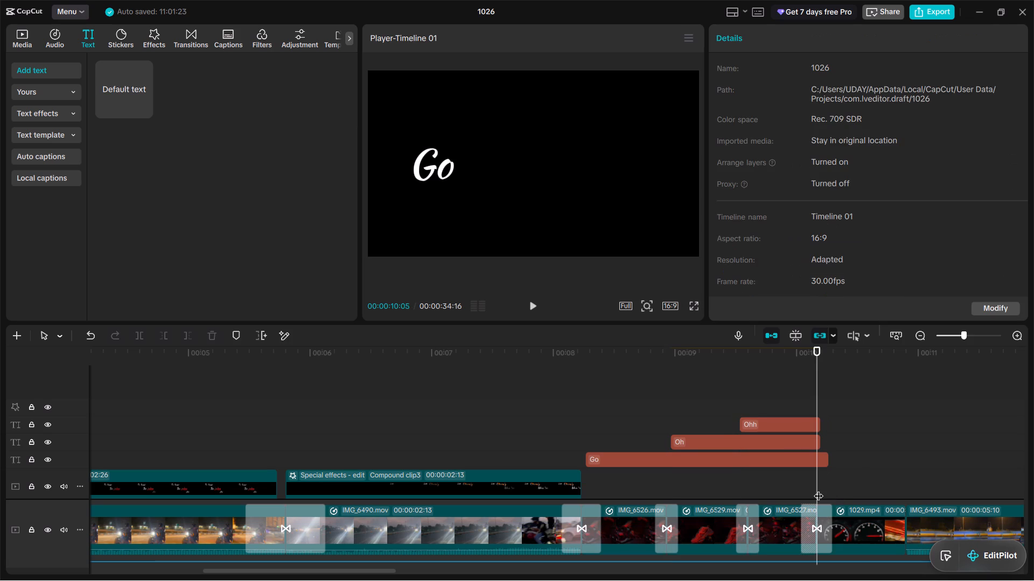
left_click(822, 460)
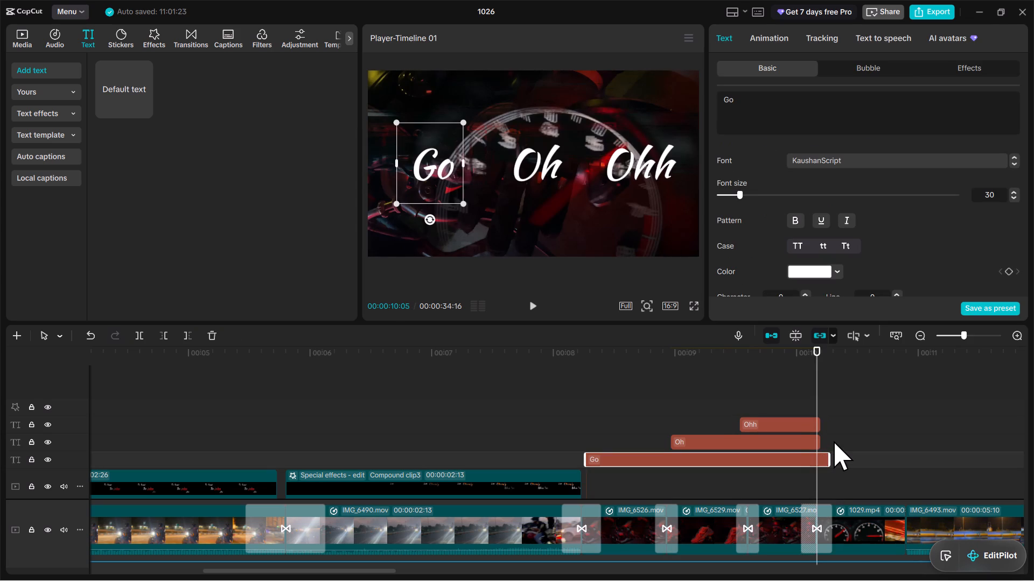
key("w")
left_click(799, 436)
key("w")
left_click(804, 423)
key("w")
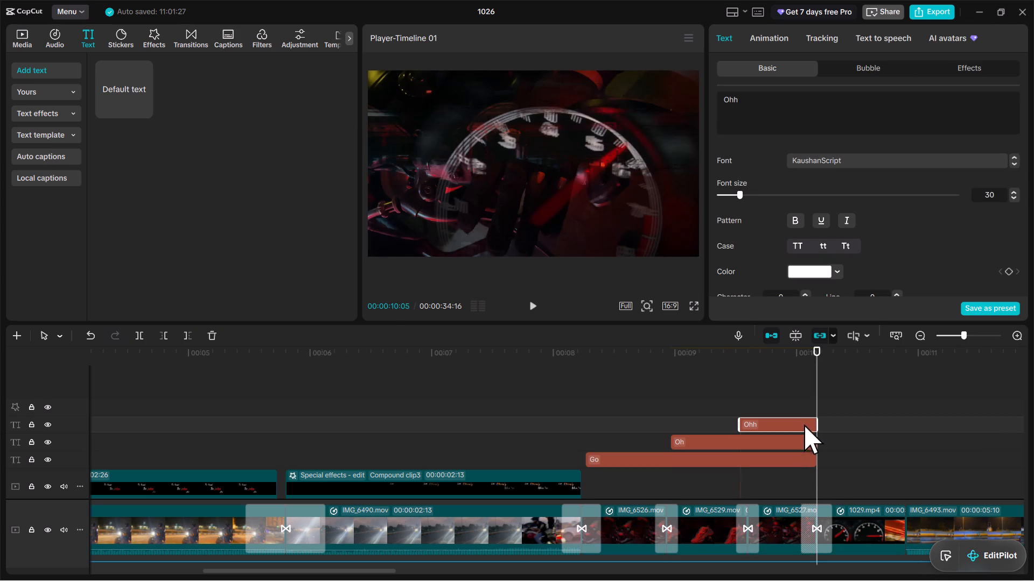
Play back the red shots, and recolour the Ohh text from white to a bright orange-red.
left_click(618, 378)
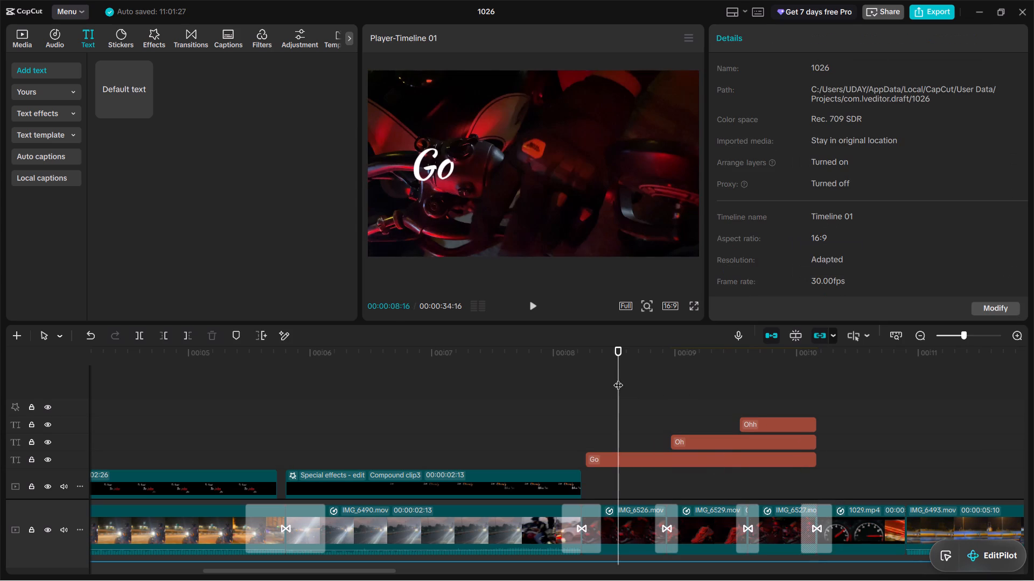
key("space")
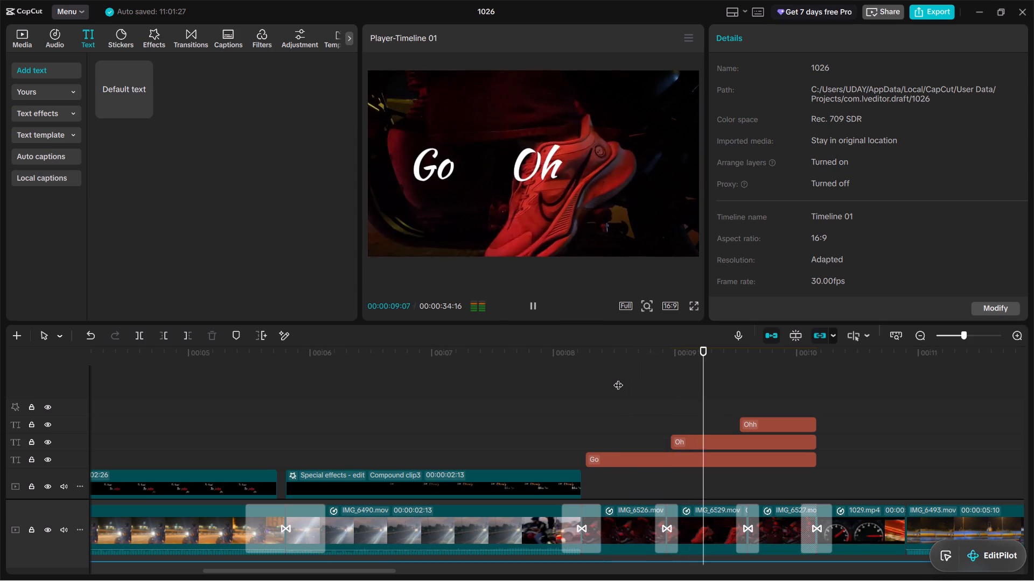
key("space")
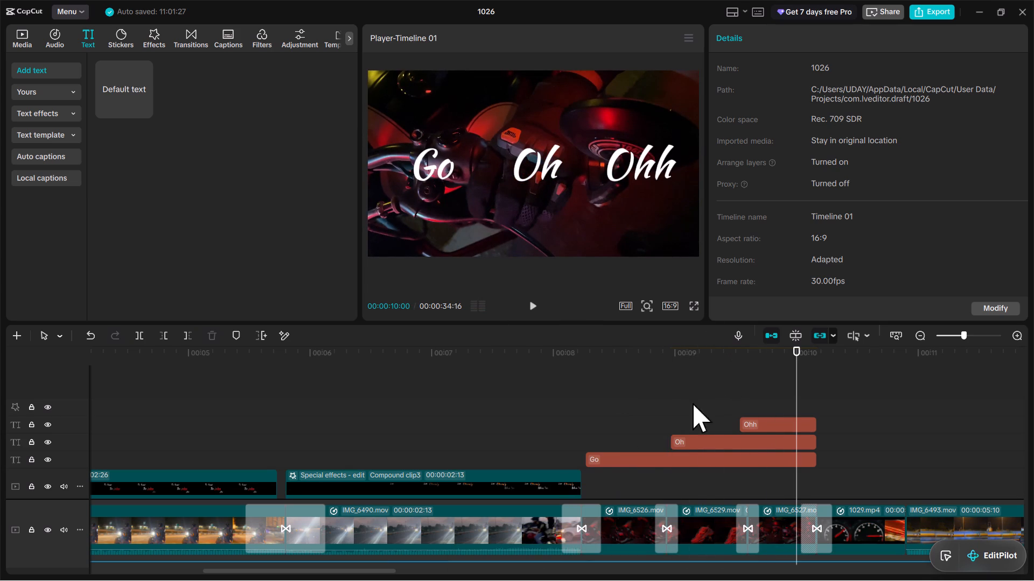
left_click(781, 420)
left_click(804, 274)
left_click_drag(867, 299, 1033, 214)
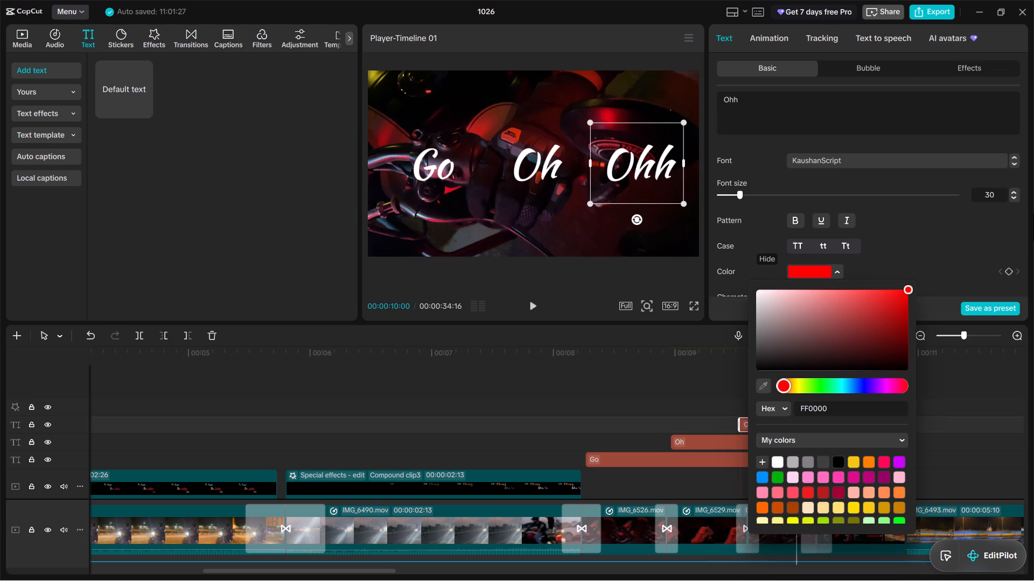
left_click_drag(1033, 214, 1033, 212)
left_click(733, 387)
left_click_drag(794, 395, 765, 402)
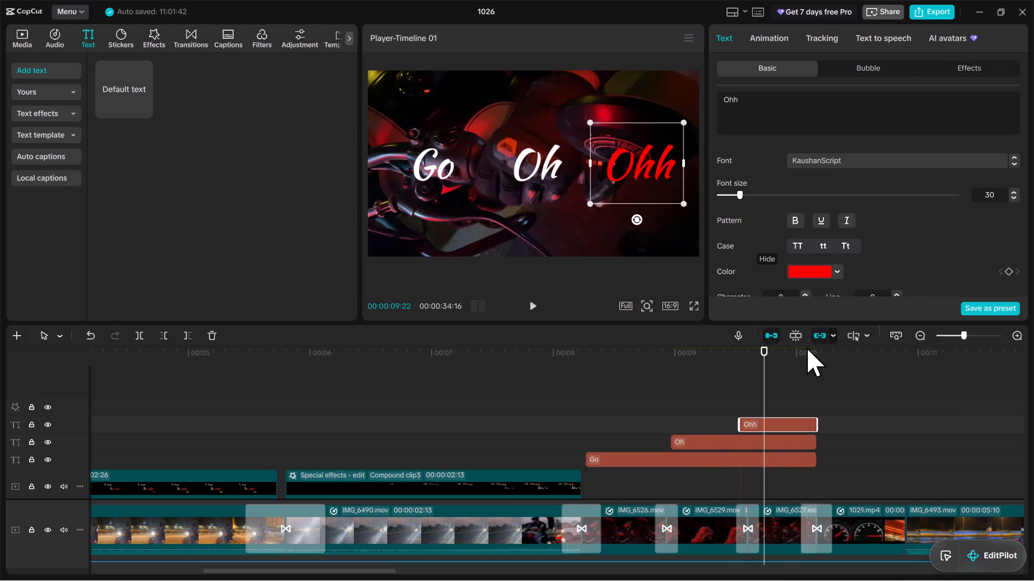
left_click(822, 268)
left_click_drag(780, 381, 790, 385)
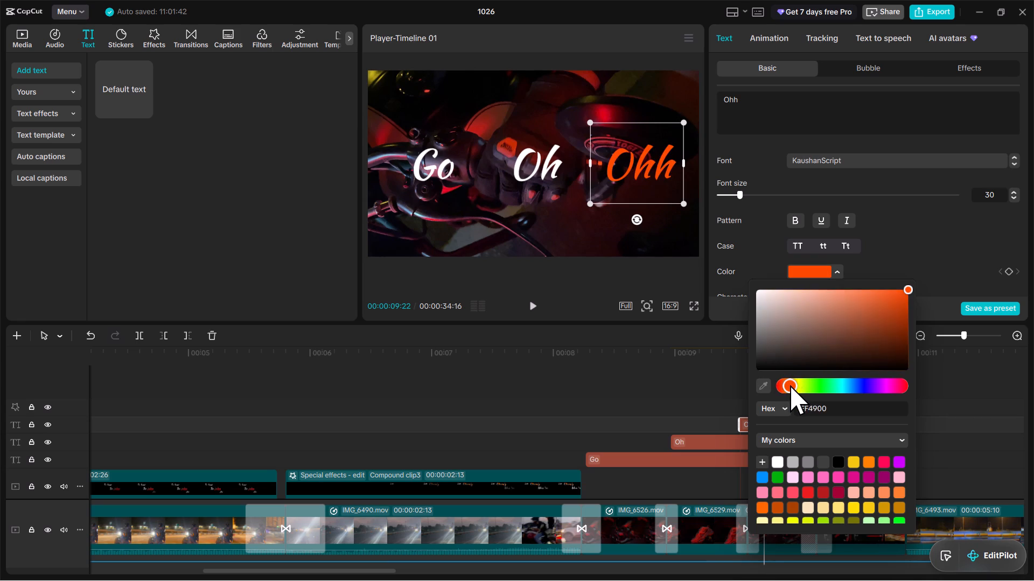
left_click_drag(790, 385, 918, 388)
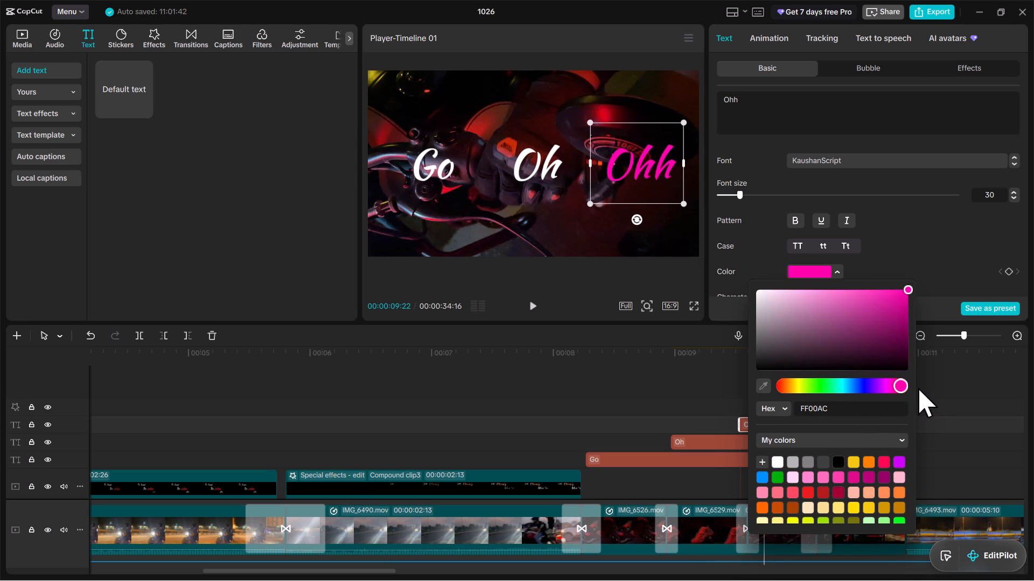
left_click_drag(918, 388, 773, 407)
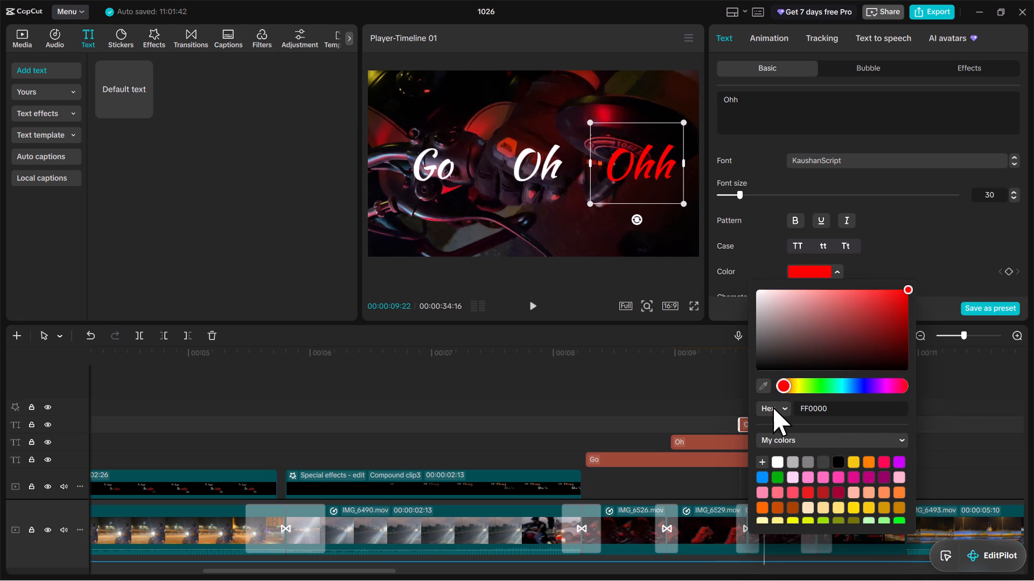
left_click_drag(773, 407, 784, 410)
left_click_drag(784, 410, 790, 409)
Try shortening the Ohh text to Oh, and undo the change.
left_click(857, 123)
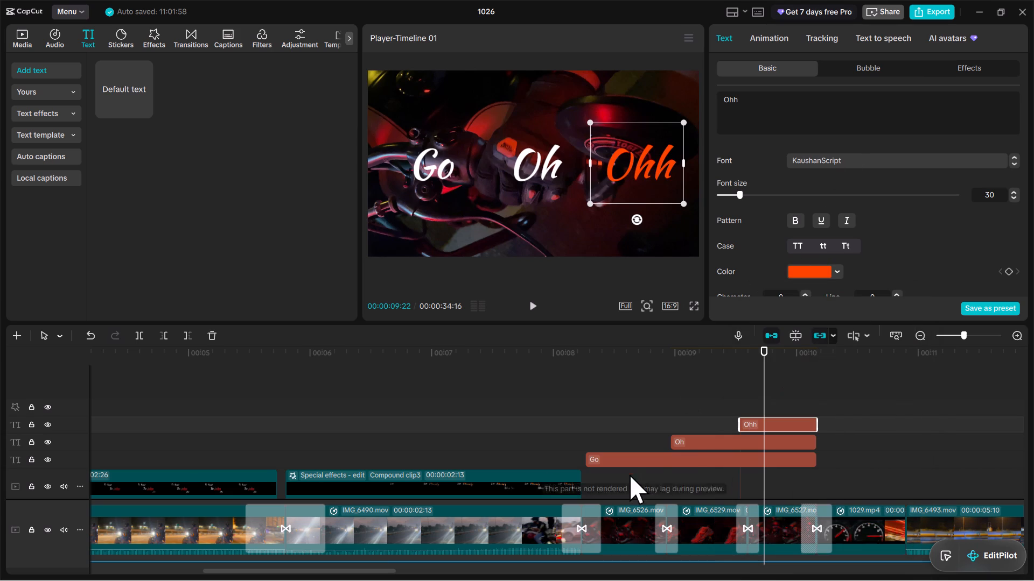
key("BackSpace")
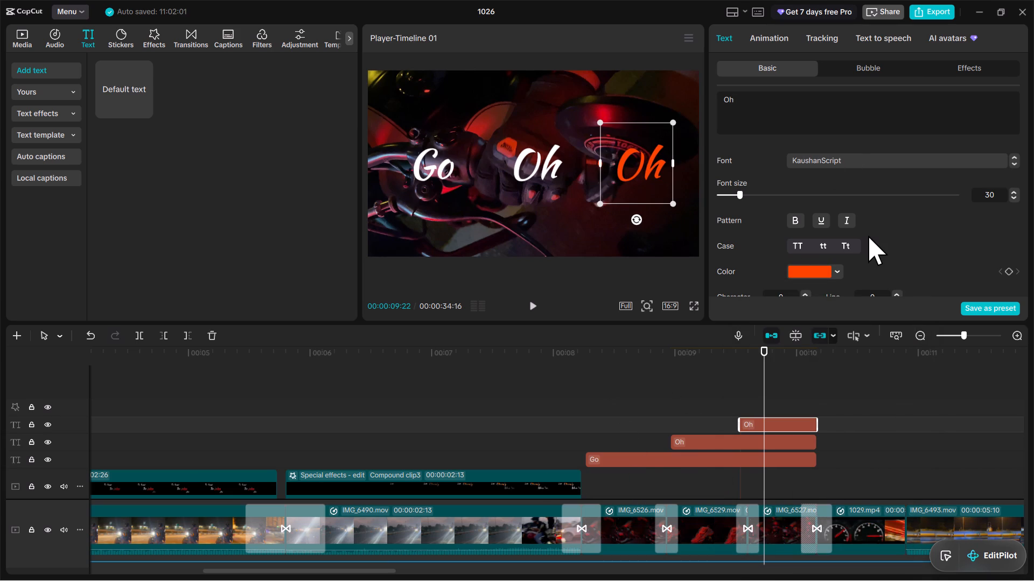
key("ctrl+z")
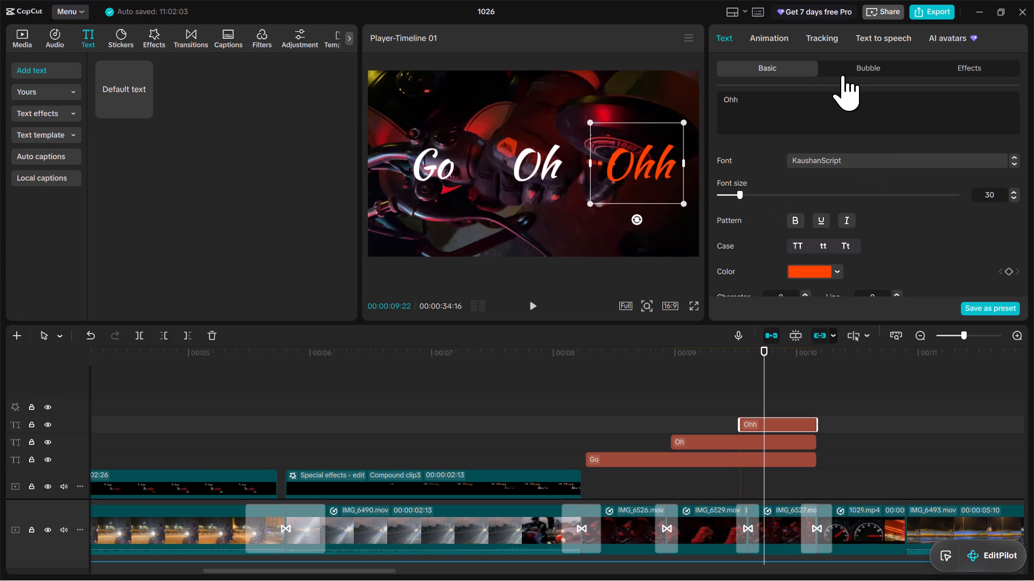
Combine the Go, Oh and Ohh text clips into one compound clip.
left_click(778, 36)
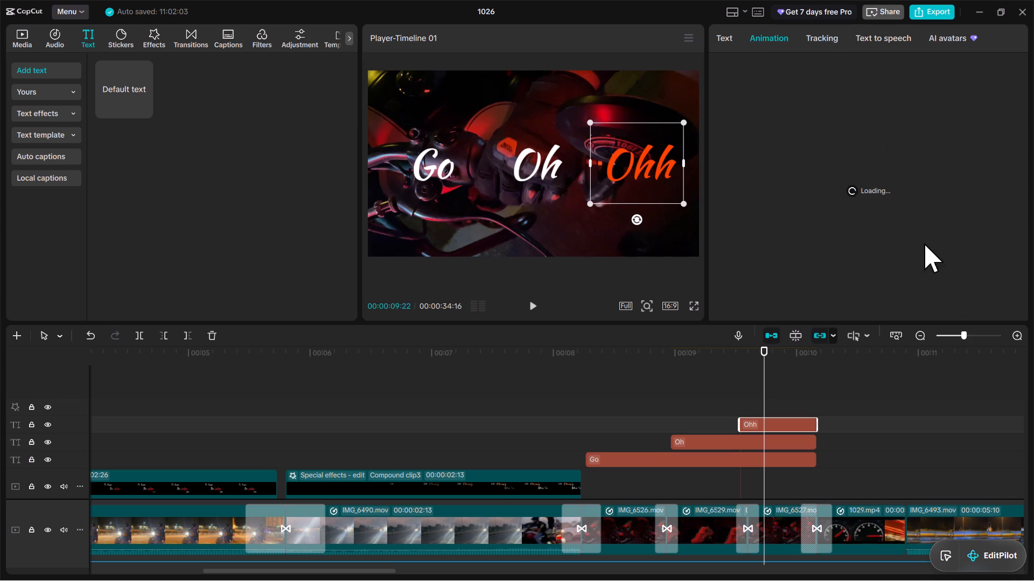
left_click_drag(644, 400, 757, 467)
right_click(754, 462)
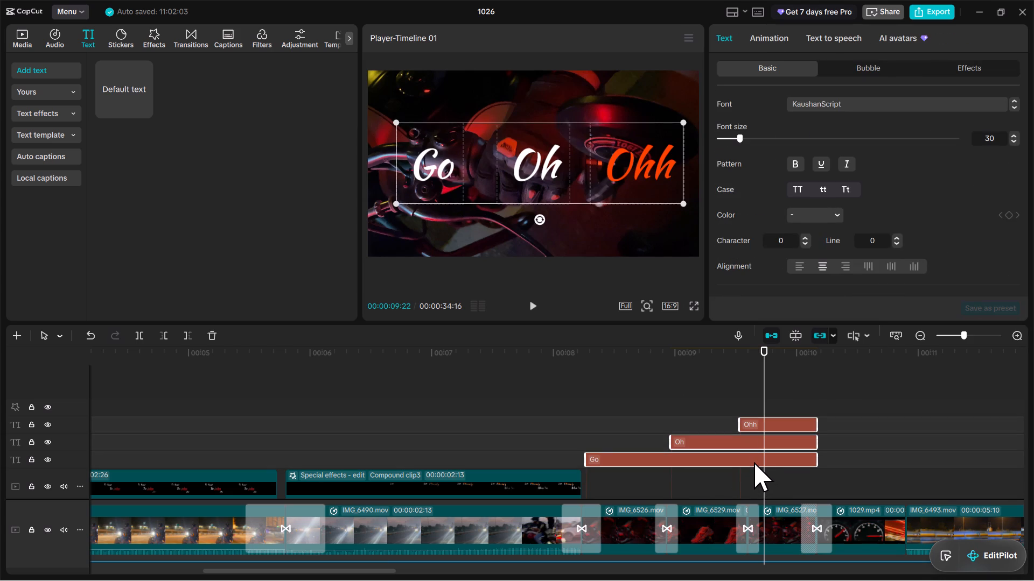
left_click(790, 422)
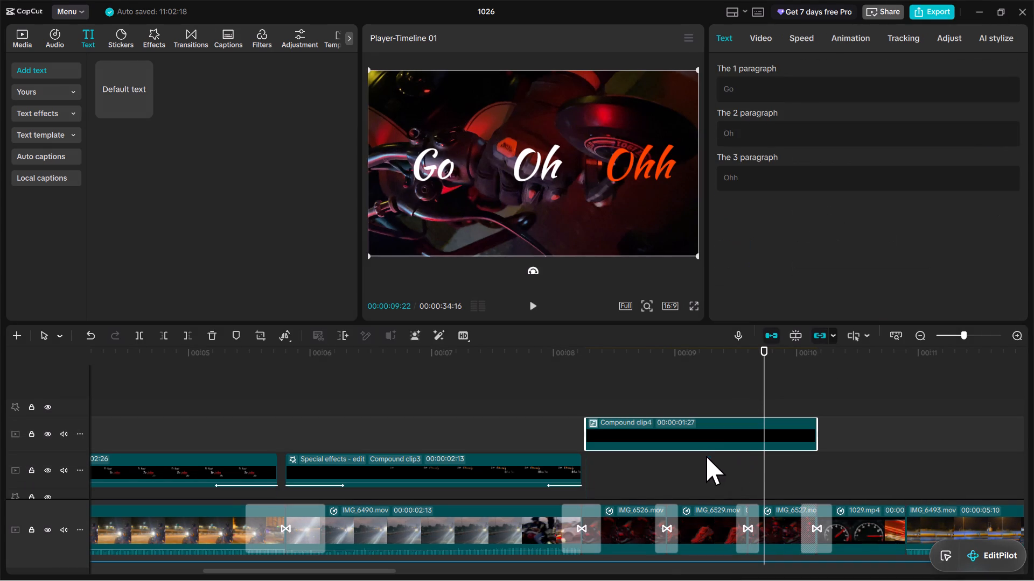
Apply the Glow 2 effect to the Go, Oh, Ohh compound clip with Glow 62 and Size 25.
left_click(158, 42)
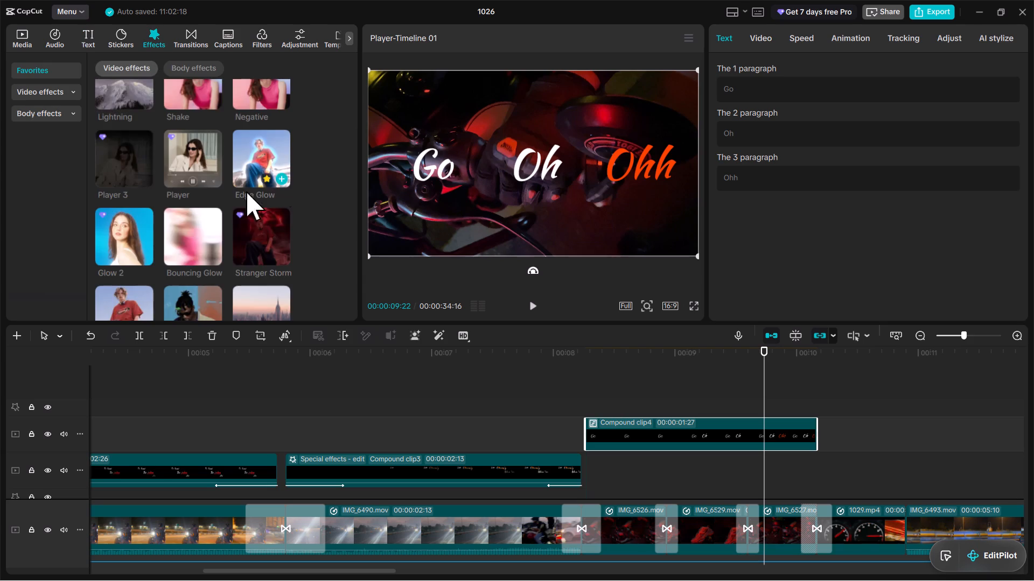
left_click_drag(129, 228, 606, 422)
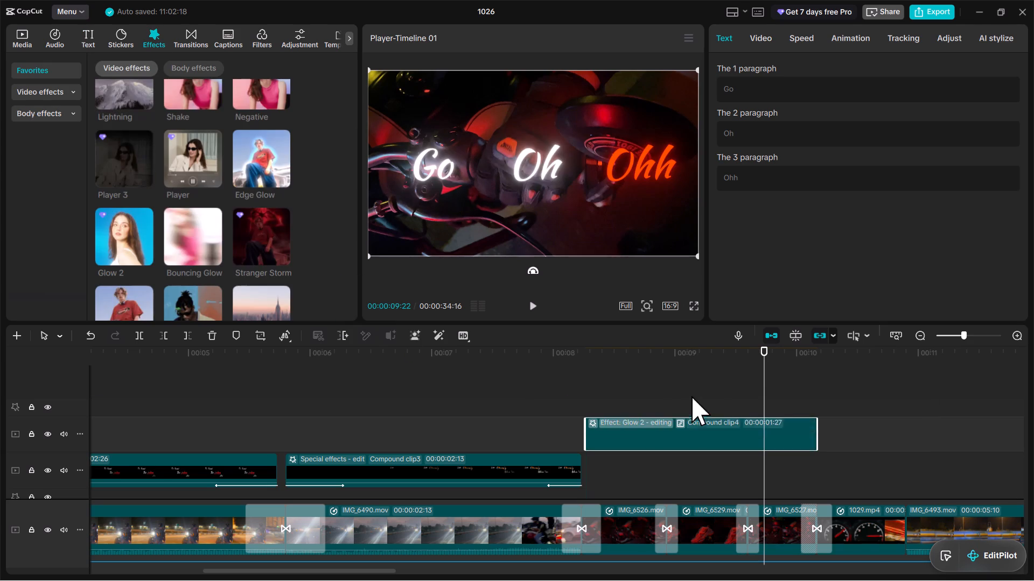
left_click_drag(833, 186, 797, 189)
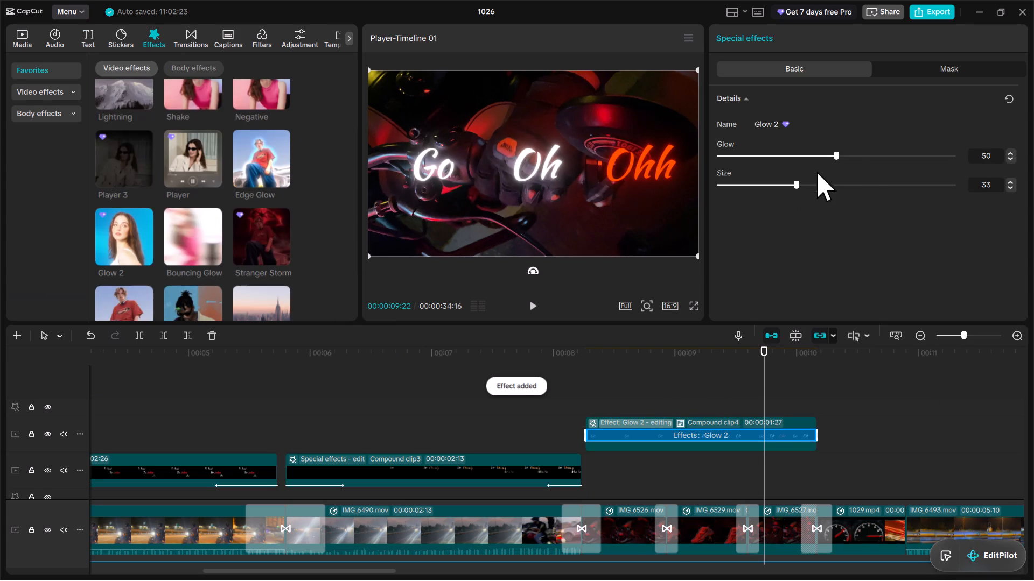
left_click_drag(833, 155, 864, 154)
left_click_drag(797, 187, 786, 187)
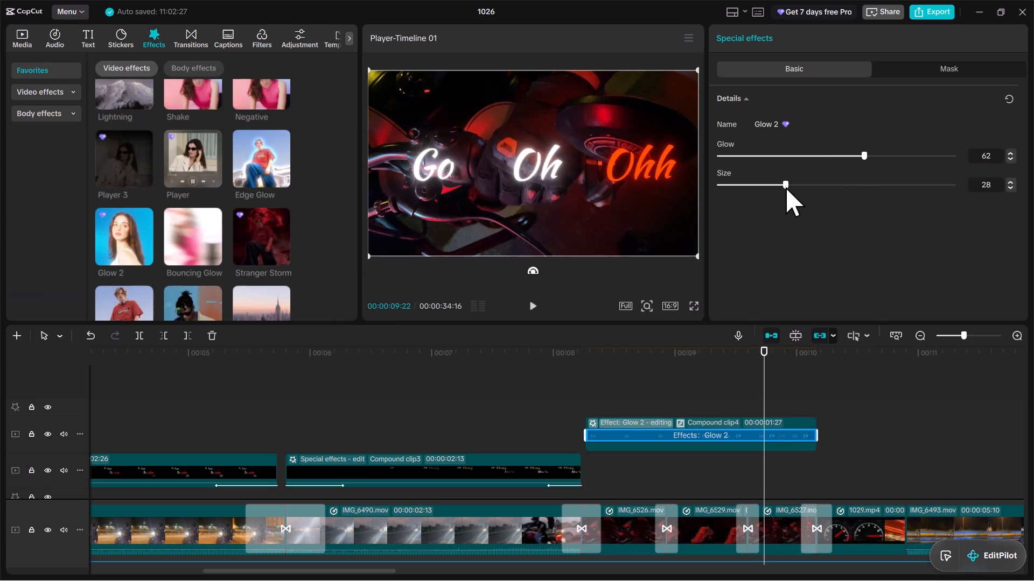
left_click_drag(786, 187, 778, 189)
left_click(724, 445)
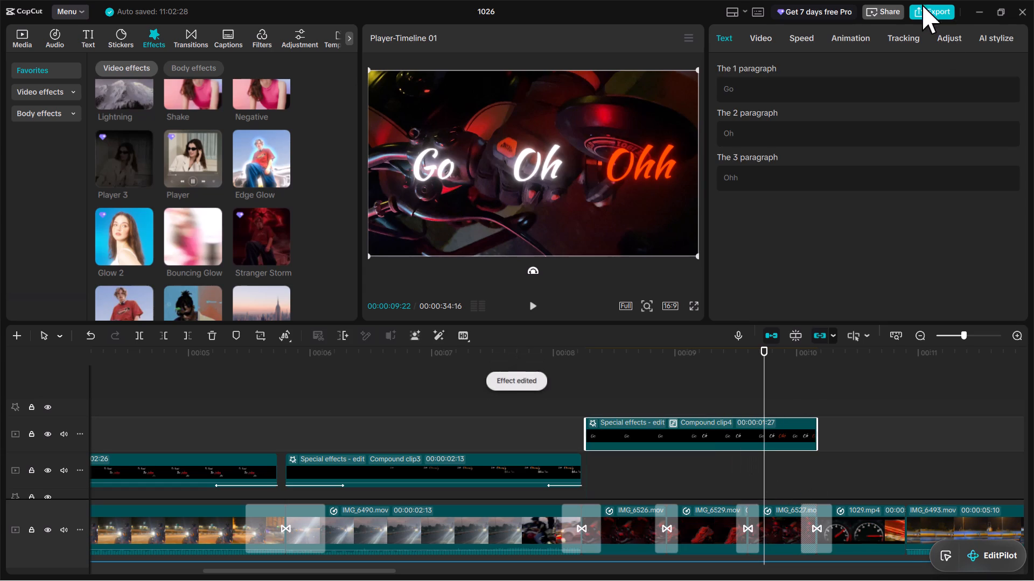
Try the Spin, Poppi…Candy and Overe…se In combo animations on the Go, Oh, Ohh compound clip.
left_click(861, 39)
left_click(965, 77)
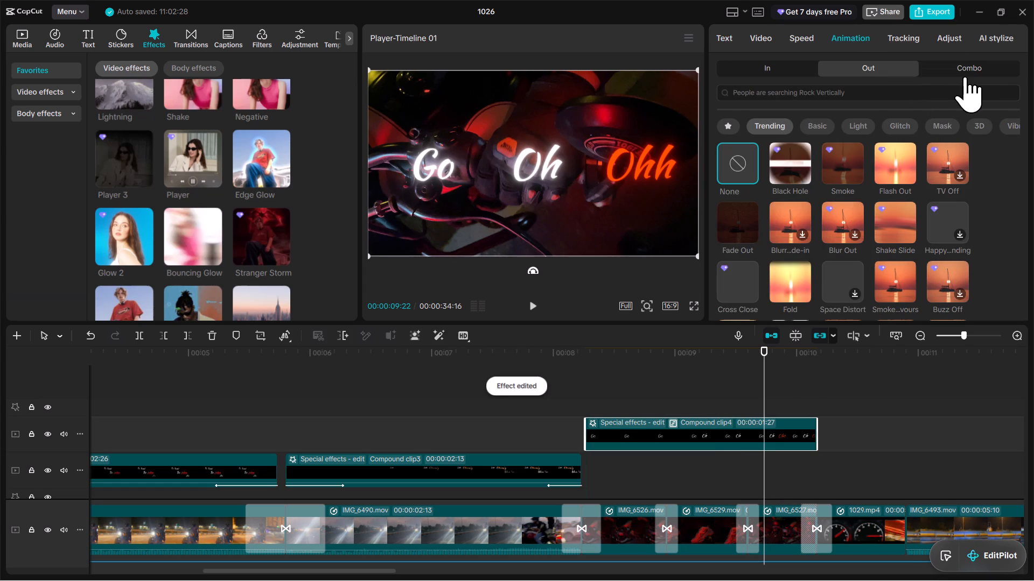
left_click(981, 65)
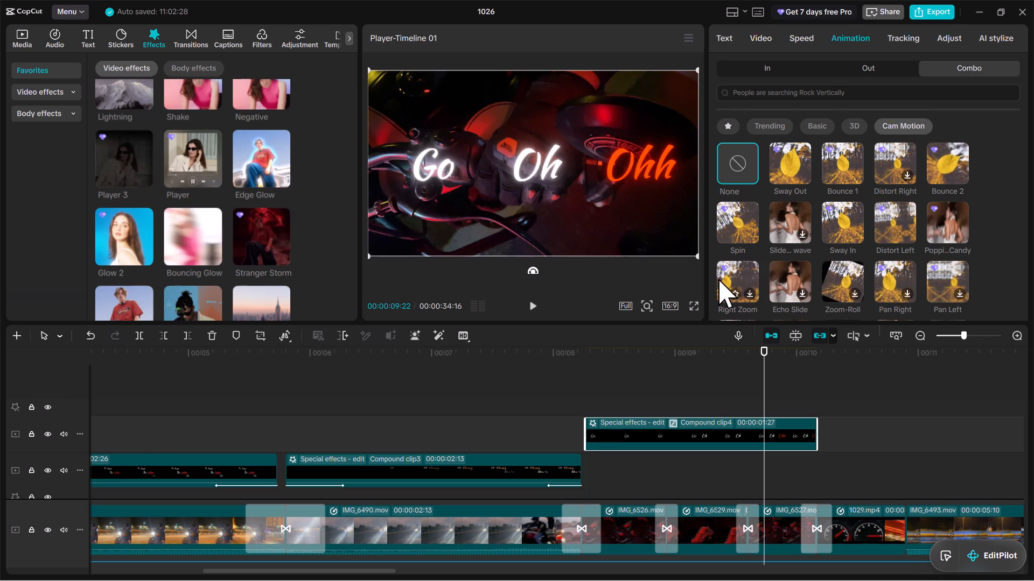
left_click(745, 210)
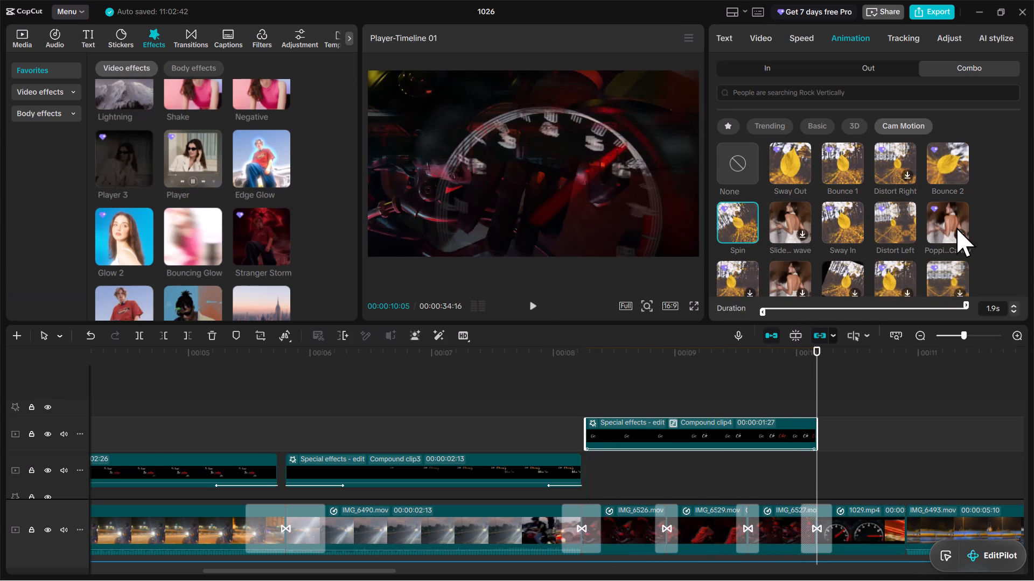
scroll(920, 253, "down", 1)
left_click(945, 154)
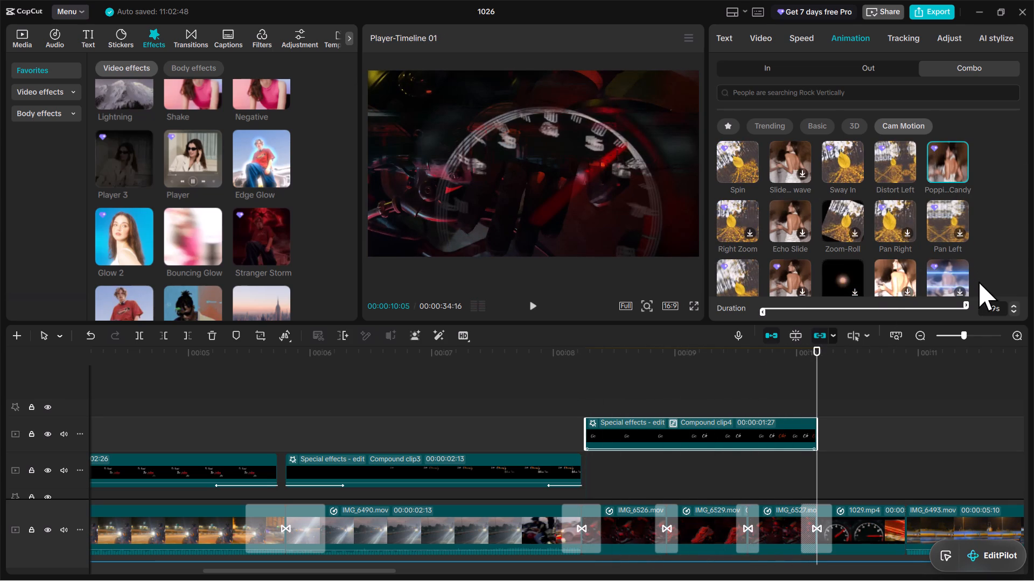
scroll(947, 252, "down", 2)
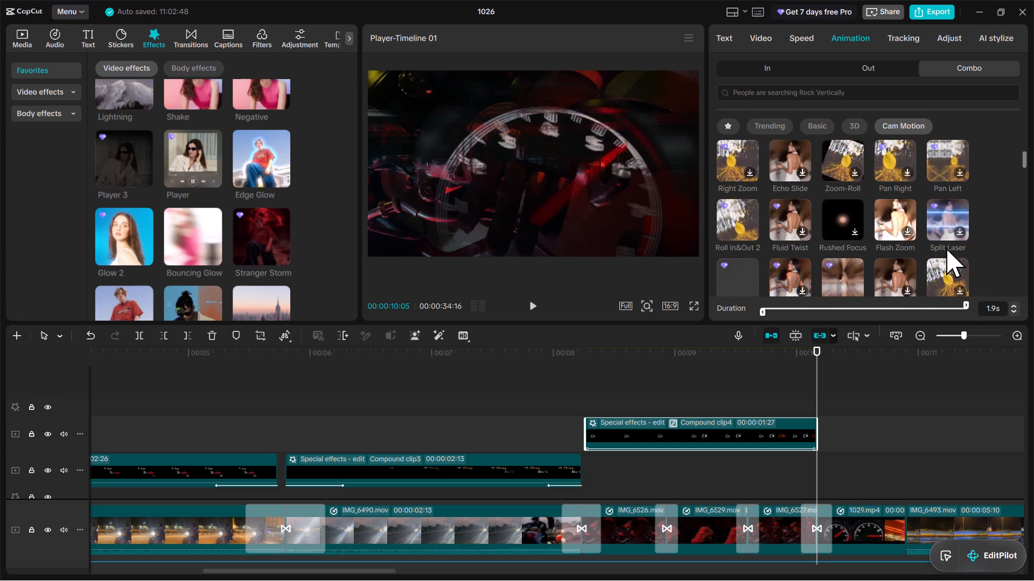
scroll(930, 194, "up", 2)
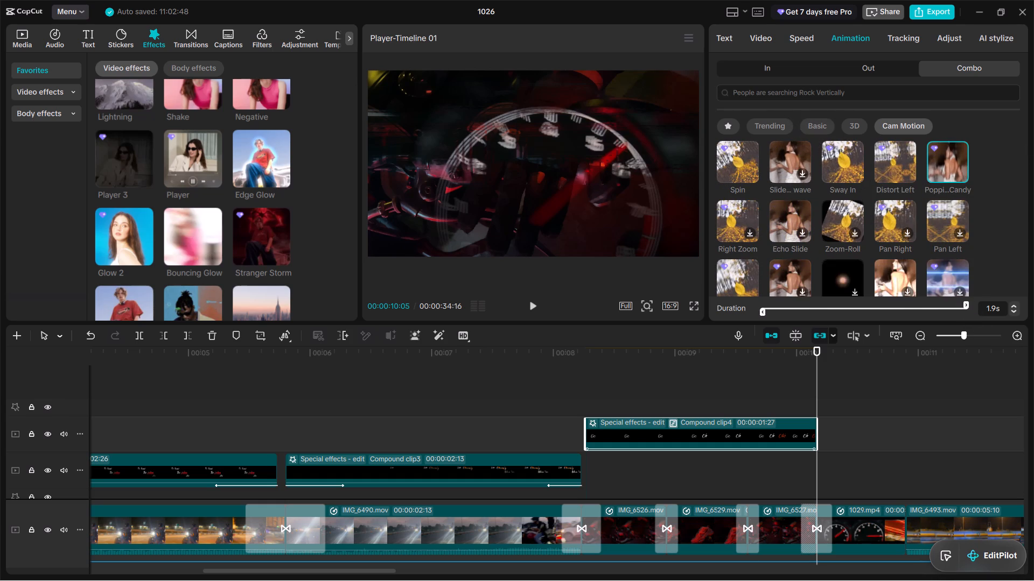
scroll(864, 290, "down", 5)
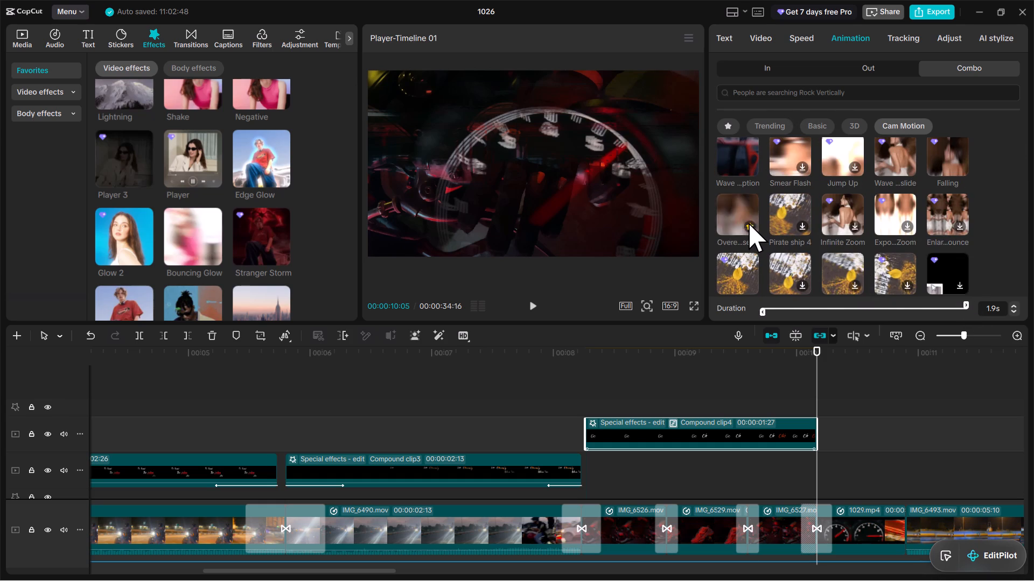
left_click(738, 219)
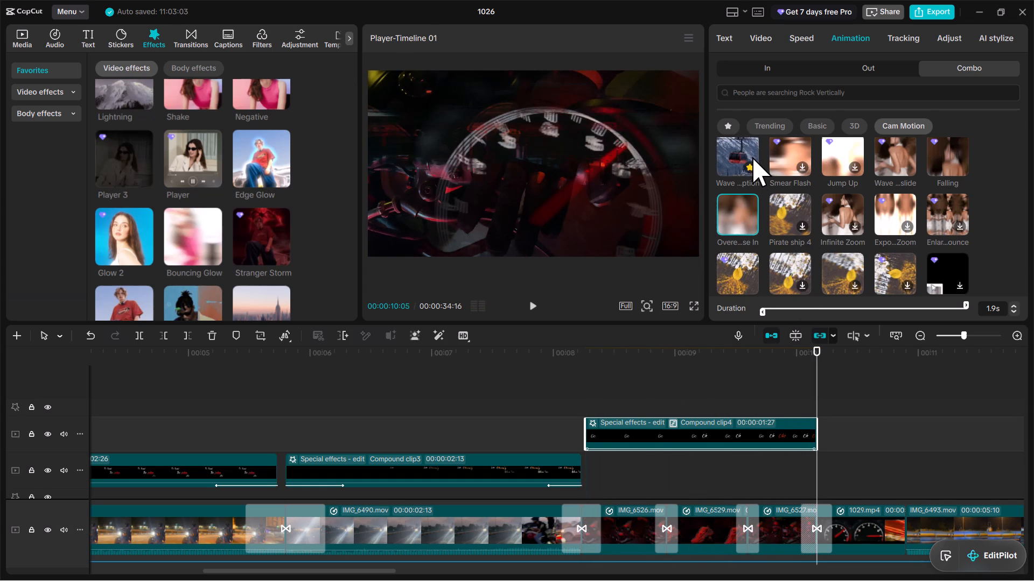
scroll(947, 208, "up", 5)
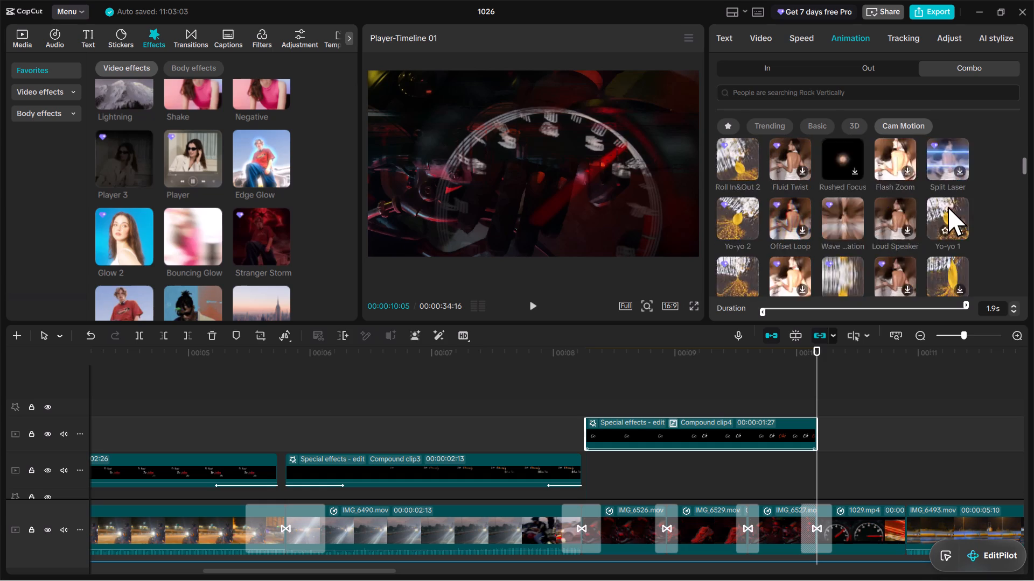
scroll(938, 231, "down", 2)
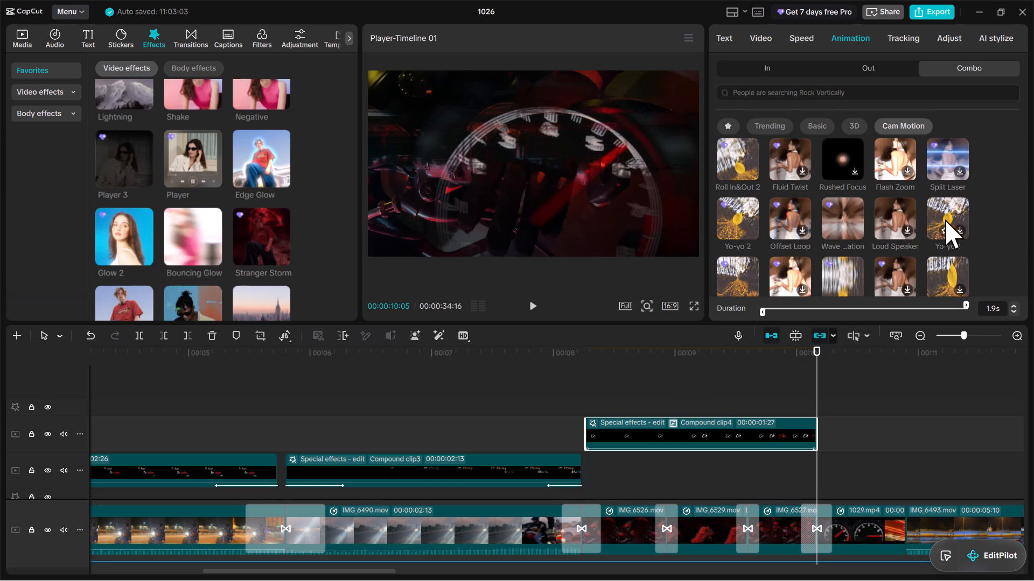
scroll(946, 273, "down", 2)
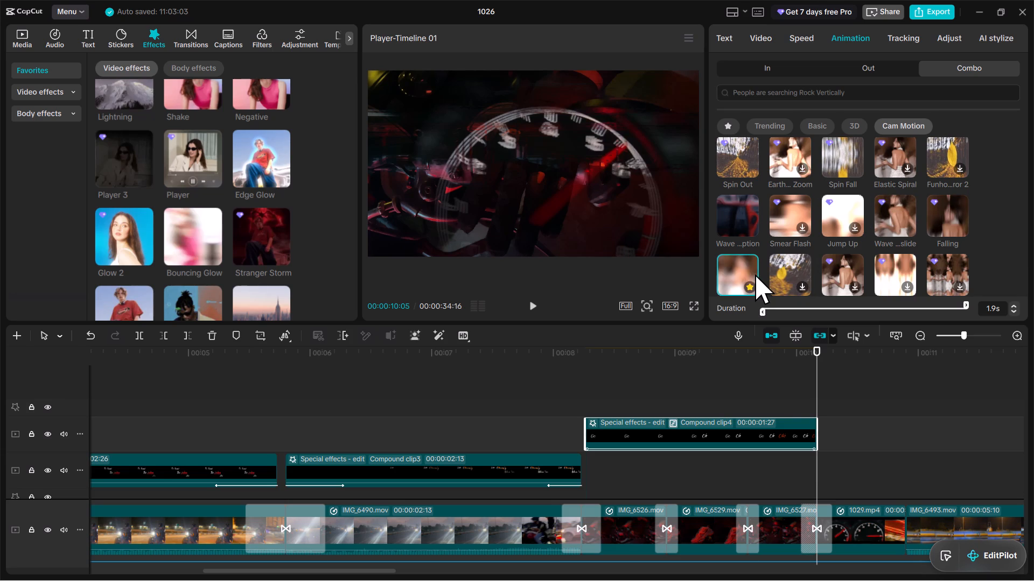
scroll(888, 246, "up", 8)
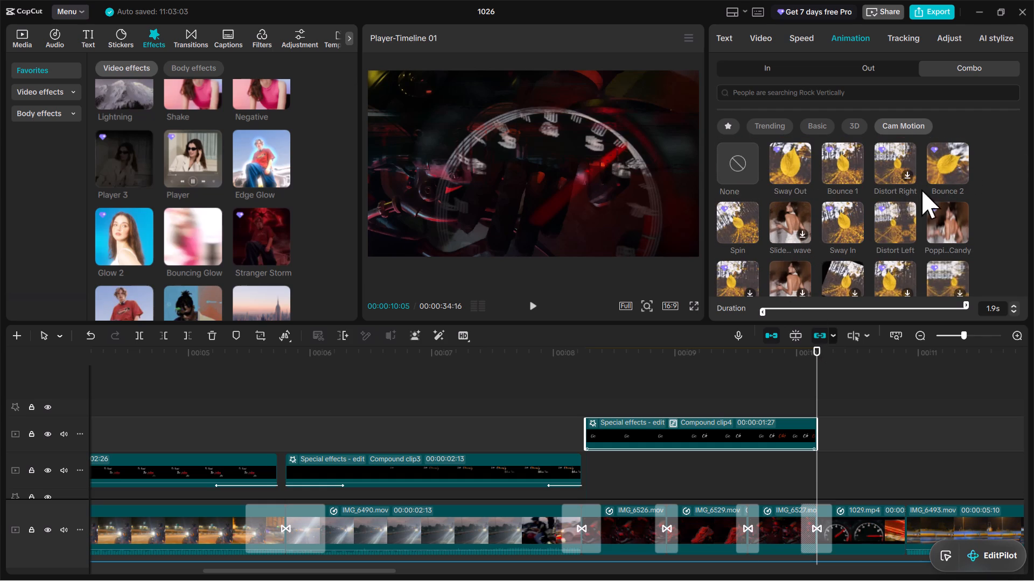
Apply the Poppi…Candy combo animation to the Go, Oh, Ohh compound clip and play back the end of the text section.
left_click(946, 218)
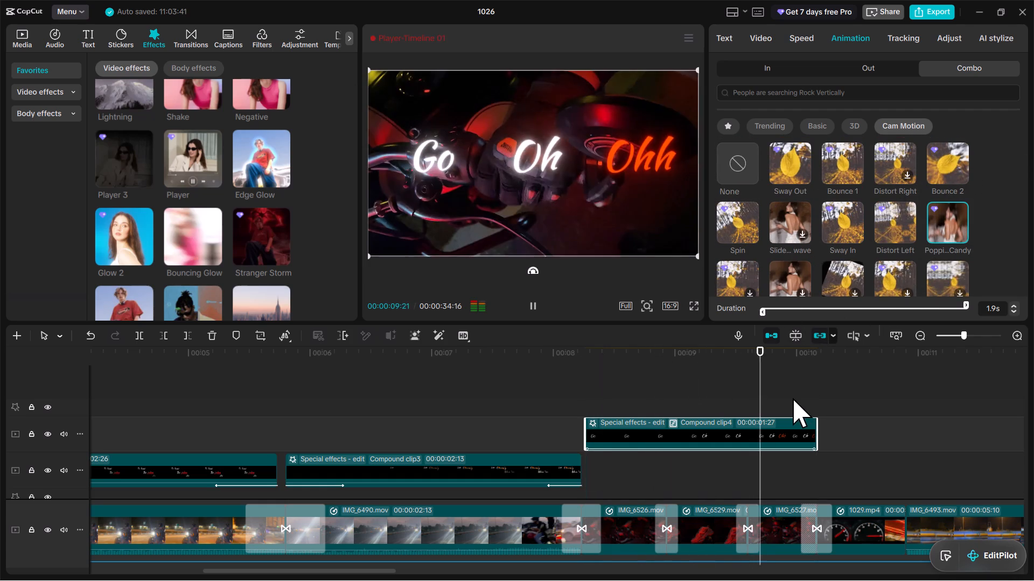
left_click(799, 353)
left_click_drag(799, 353, 807, 357)
key("space")
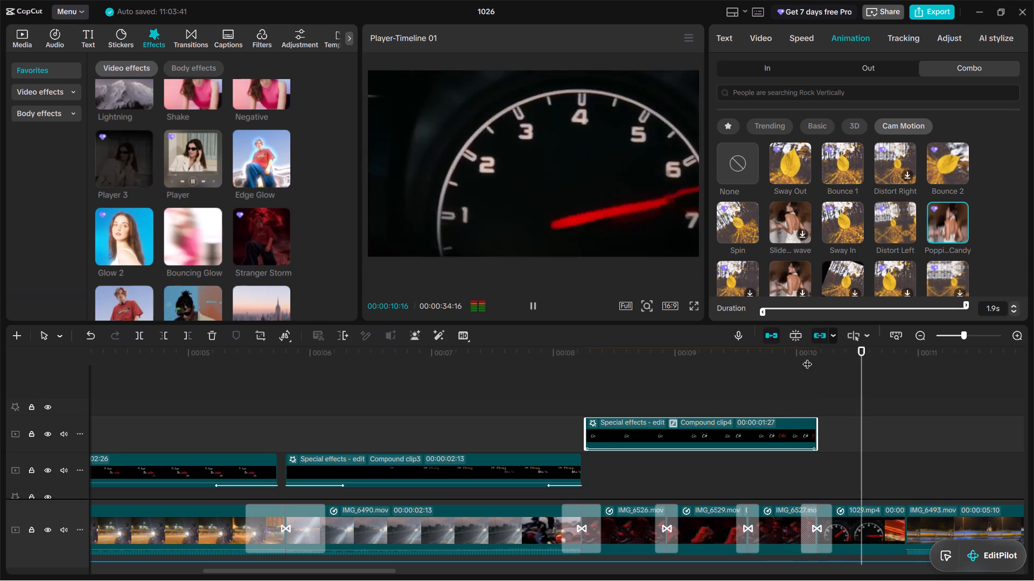
key("space")
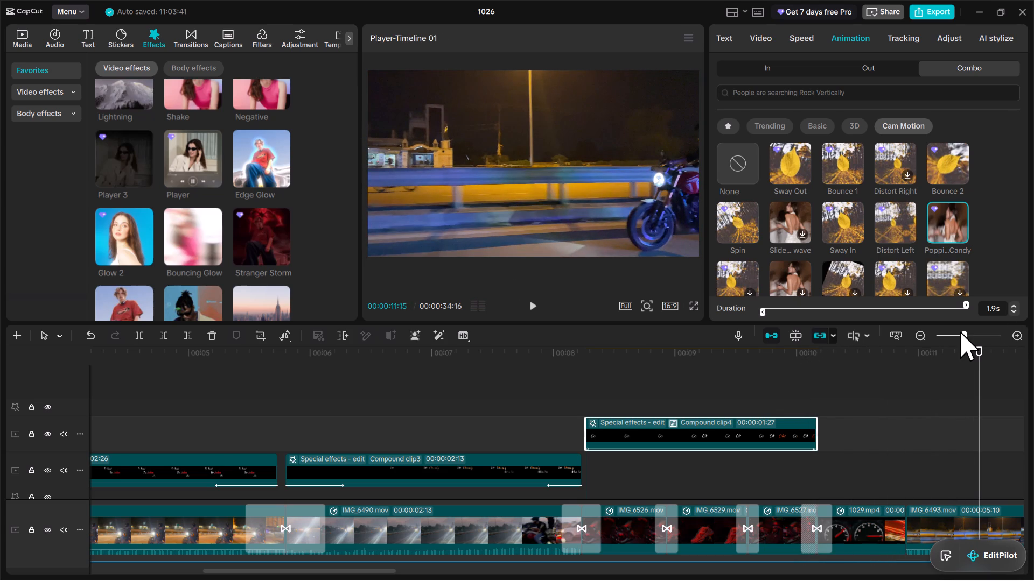
Examine the layout of the Blinding Lights audio tracks beneath the video across the whole timeline.
left_click_drag(961, 332, 944, 341)
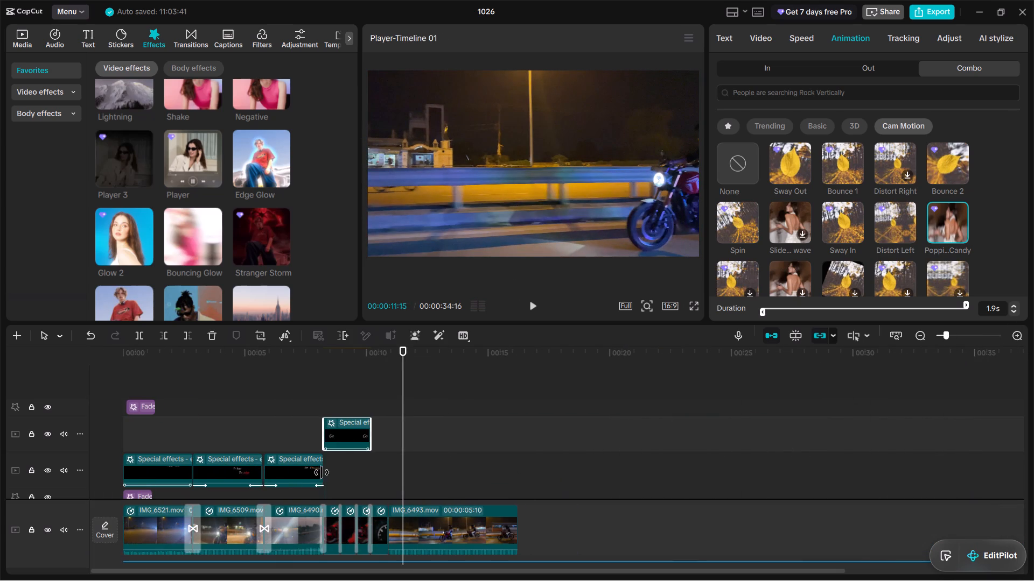
scroll(313, 472, "down", 9)
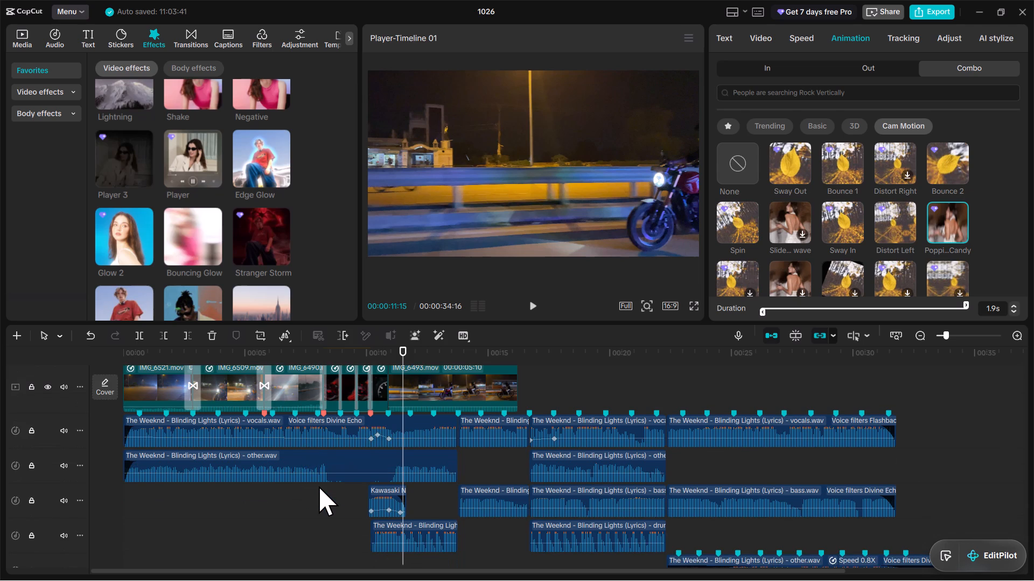